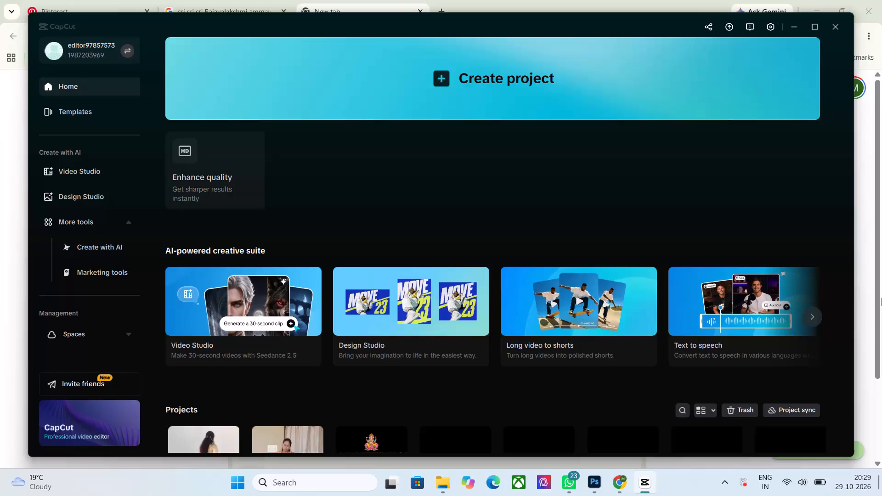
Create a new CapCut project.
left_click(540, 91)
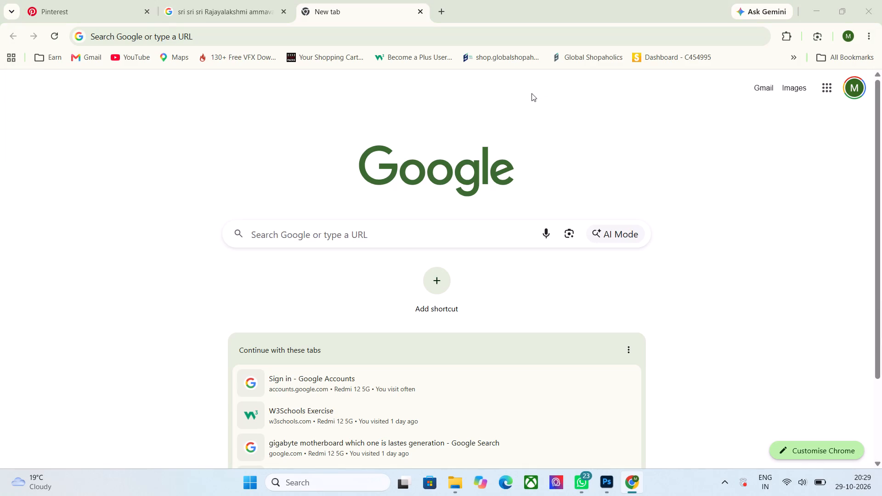
Turn on the VPN connection in the Windows quick settings.
left_click(793, 495)
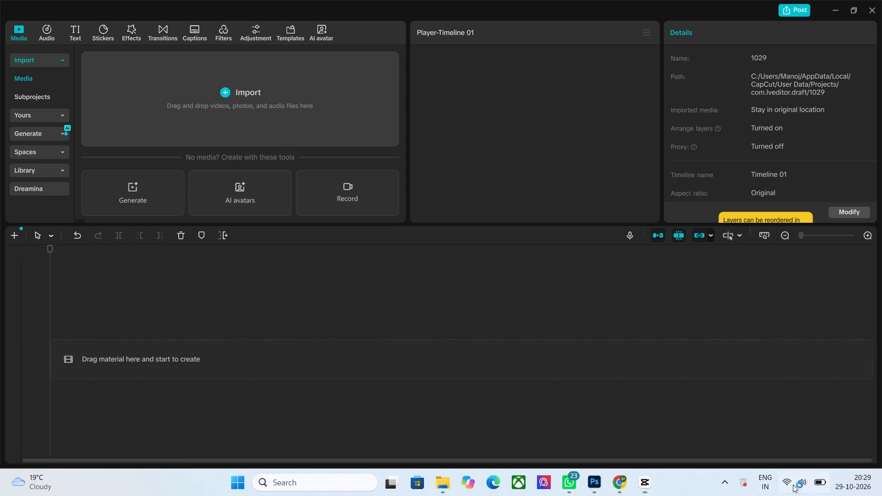
left_click(814, 273)
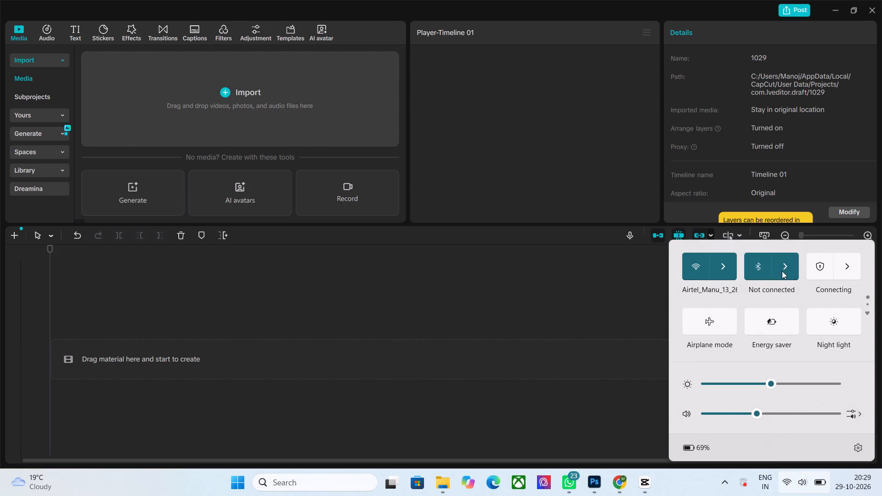
Restart CapCut by closing the empty project and the home window, and launching the app again.
left_click(871, 9)
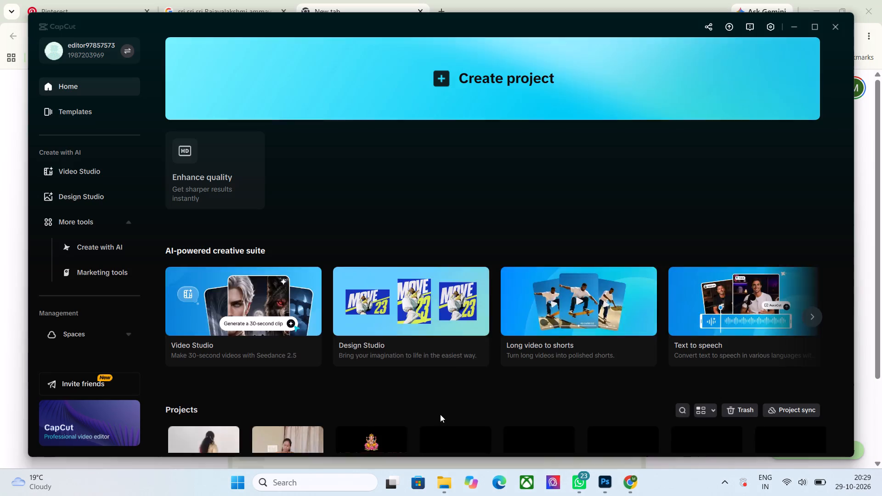
left_click(841, 22)
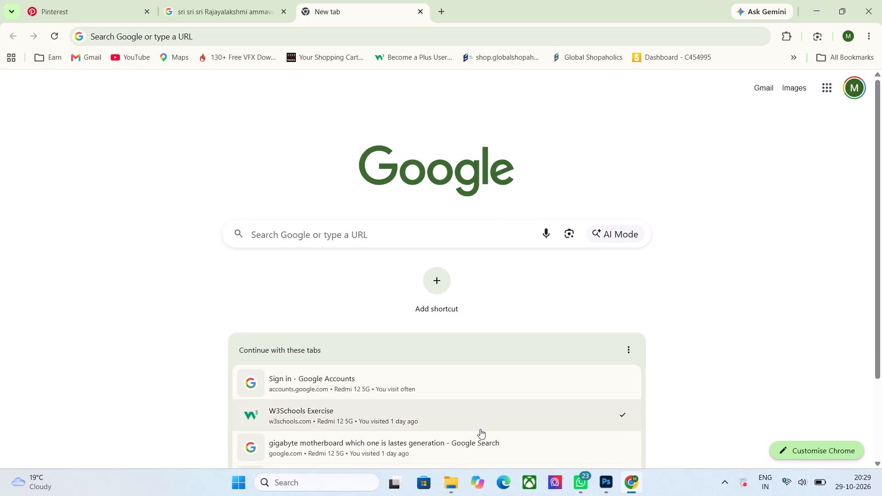
left_click(253, 487)
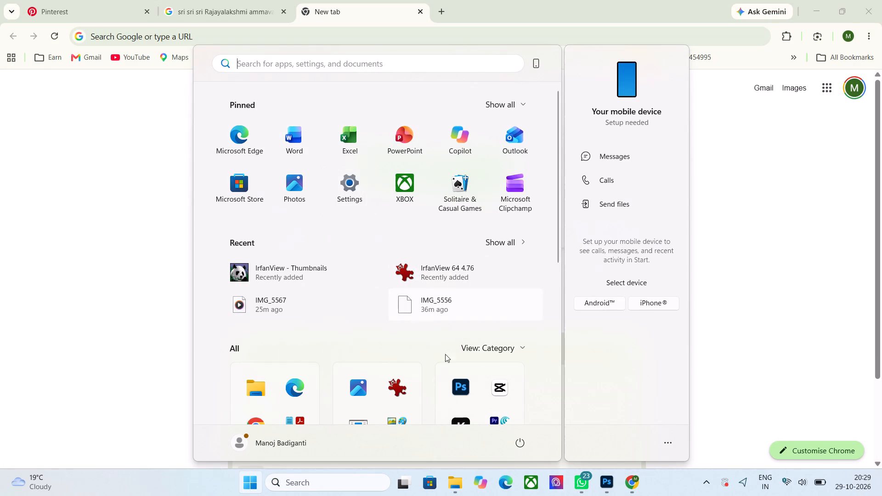
left_click(497, 383)
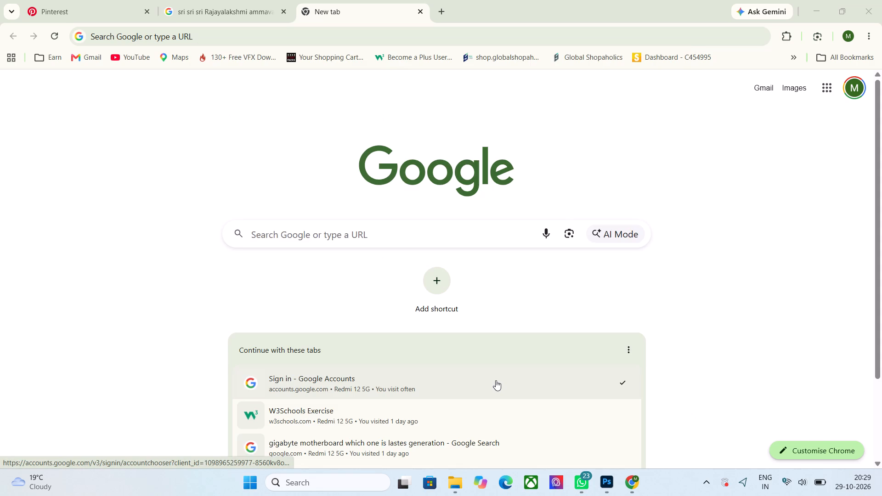
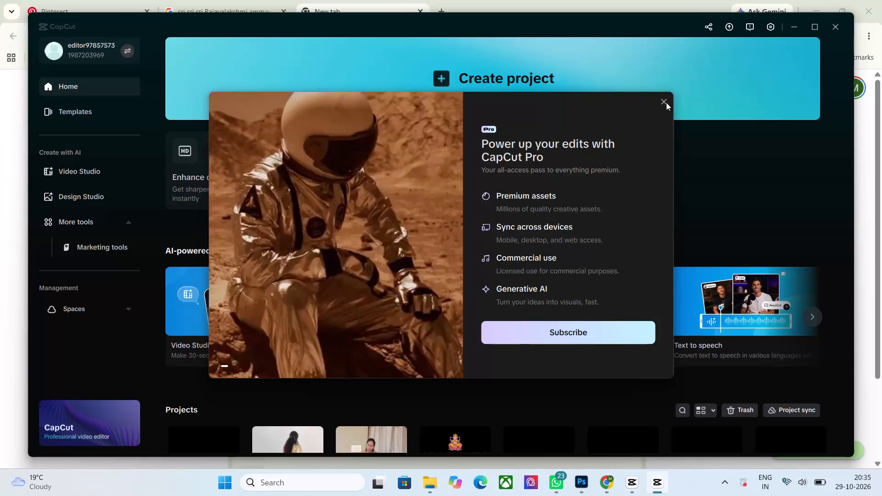
Dismiss the CapCut Pro subscription offer and create a new project.
left_click(664, 102)
left_click(646, 86)
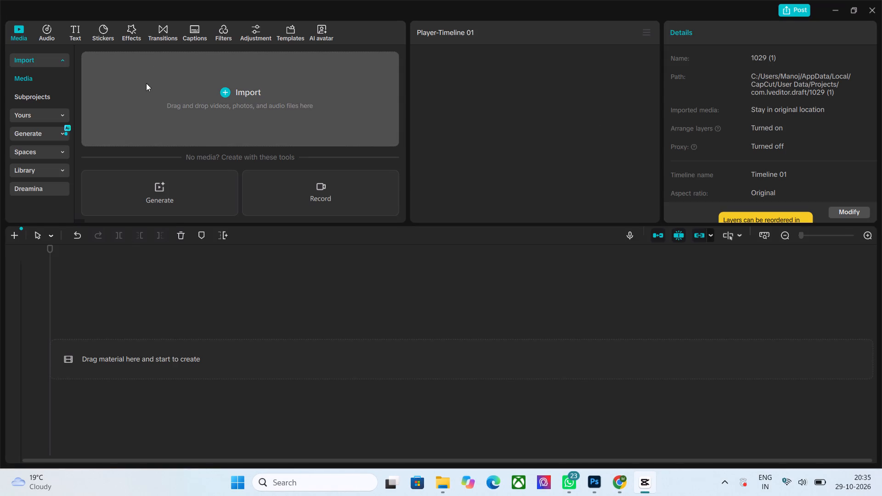
Start a media import and select footage among today's files in the Downloads folder, picking IMG_5567 and IMG_5559.
left_click(164, 88)
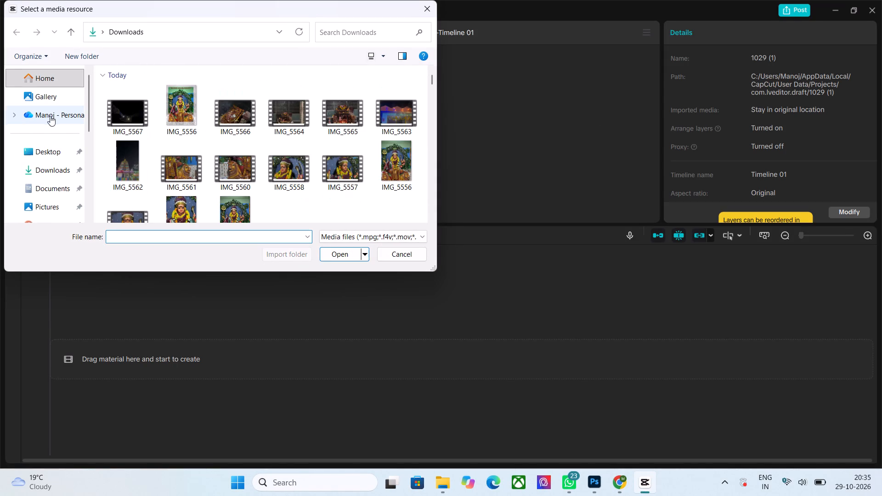
left_click(132, 119)
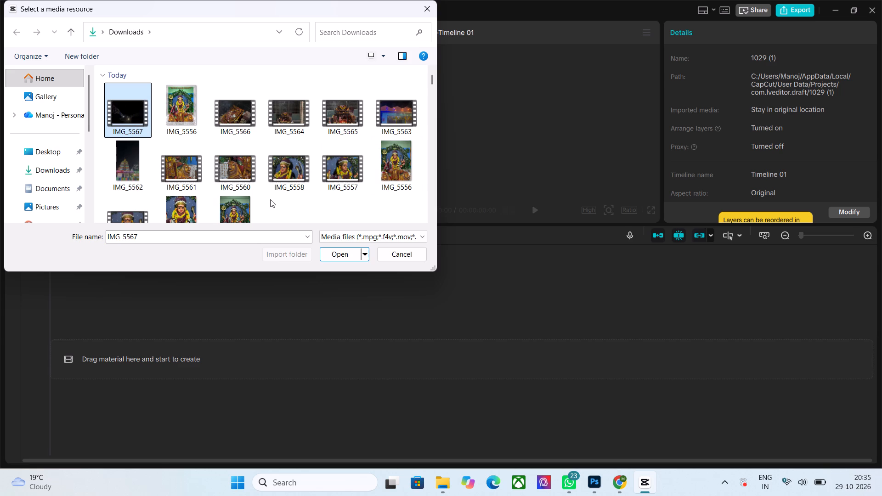
scroll(147, 214, "down", 1)
left_click(129, 212)
left_click(132, 172)
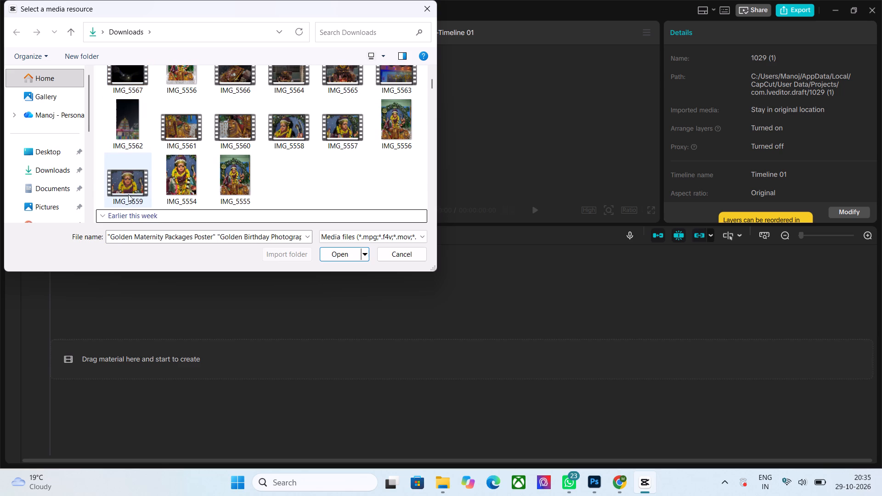
left_click(127, 171)
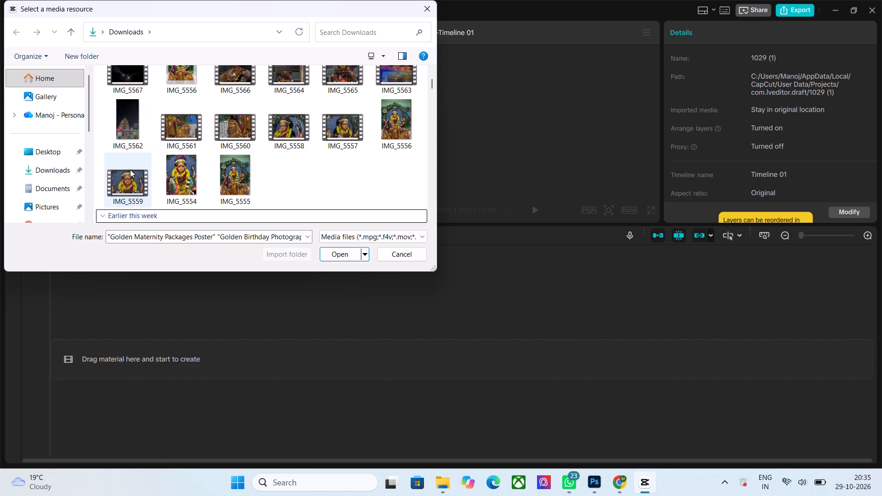
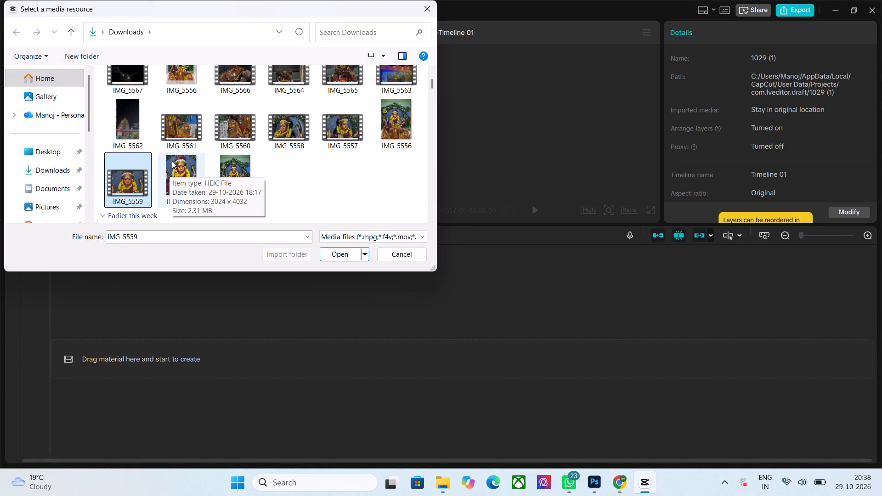
Extend the selection to all of today's video clips, IMG_5557 through IMG_5567, leaving out the photos, and import them into the project.
scroll(345, 108, "up", 1)
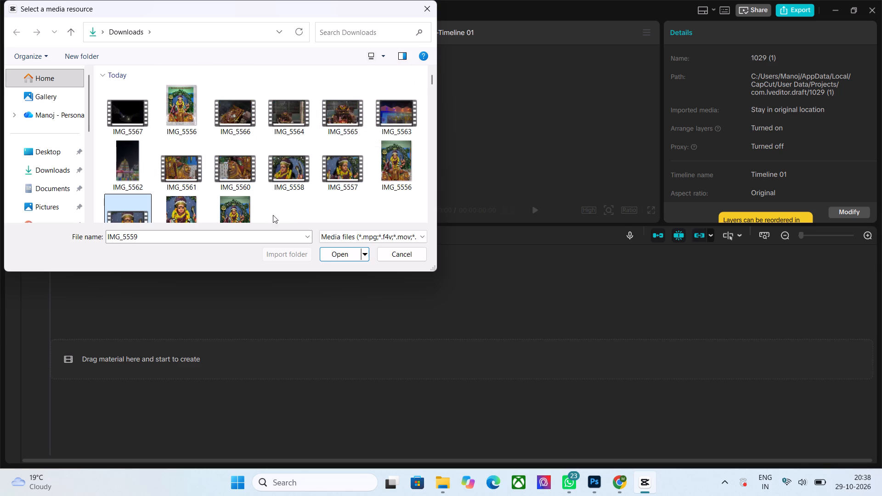
left_click(352, 163, "ctrl")
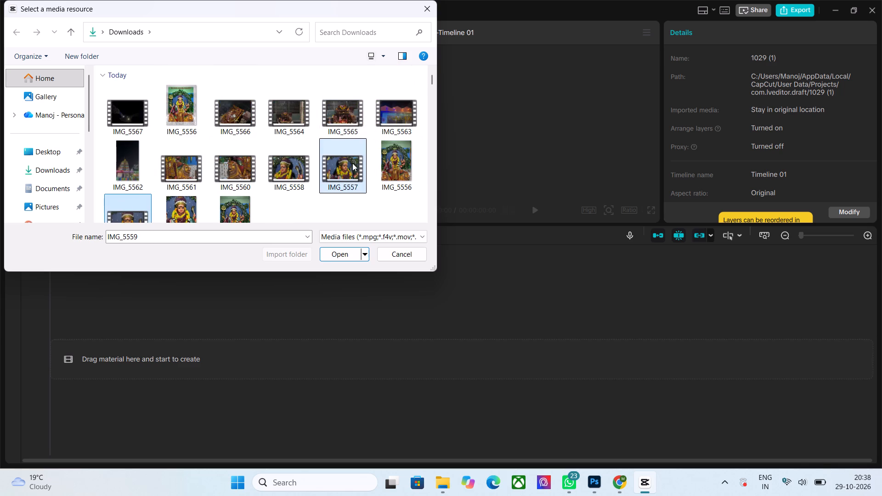
left_click(280, 168, "ctrl")
left_click(231, 169, "ctrl")
left_click(177, 169, "ctrl")
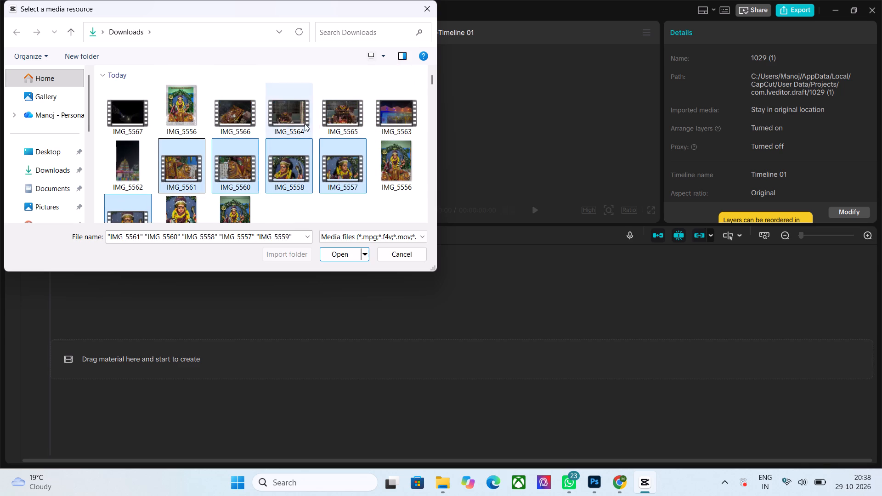
left_click(394, 113, "ctrl")
left_click(354, 113, "ctrl")
left_click(293, 114, "ctrl")
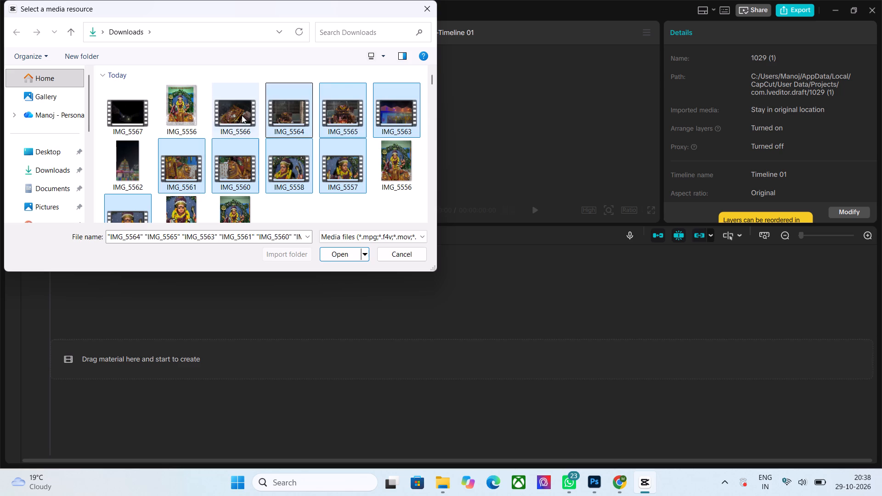
left_click(242, 115, "ctrl")
left_click(126, 115, "ctrl")
left_click(113, 163, "ctrl")
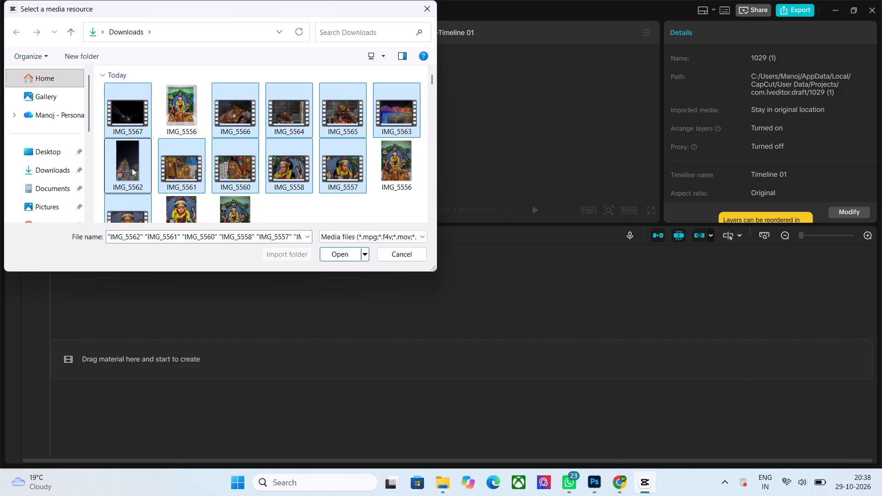
left_click(334, 250)
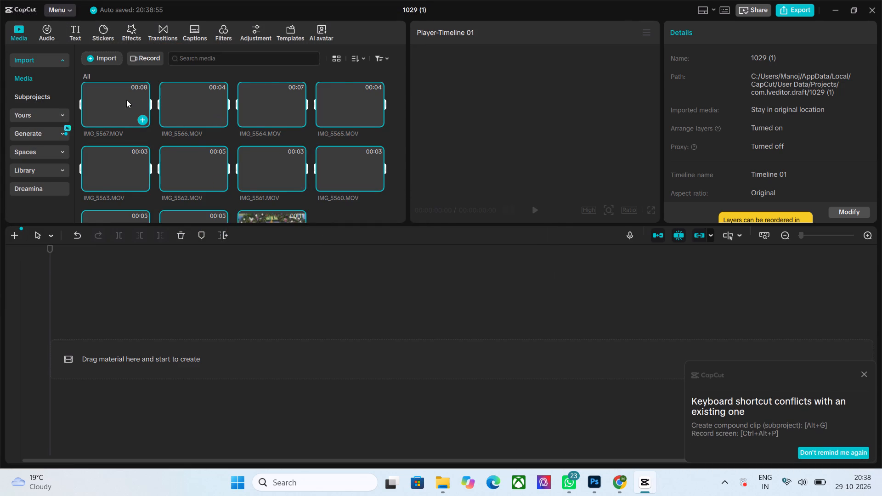
Preview the imported temple tower clip IMG_5562.MOV.
scroll(192, 135, "down", 3)
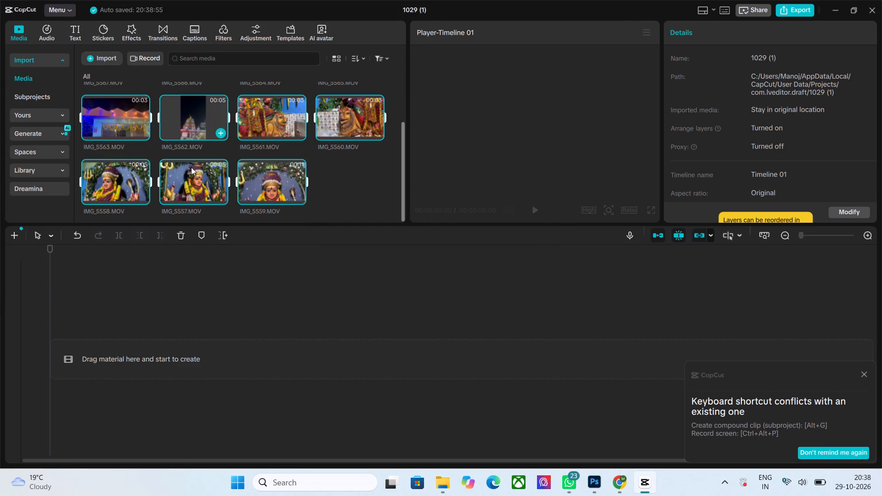
left_click(191, 118)
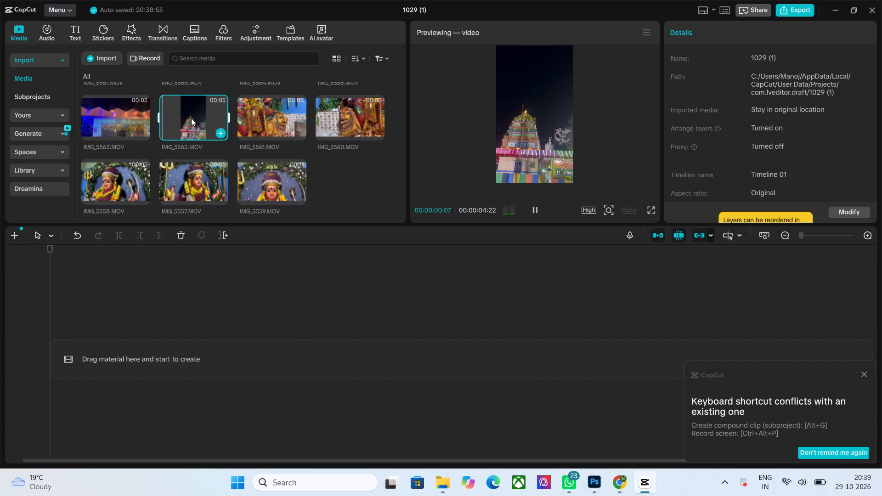
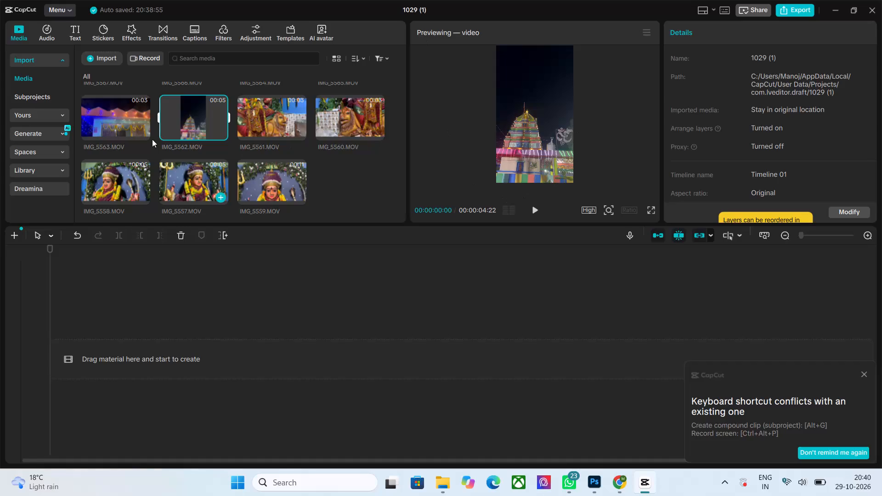
Preview the imported clips IMG_5567, IMG_5564, IMG_5565, IMG_5561, IMG_5560, IMG_5557 and IMG_5559 one after another.
scroll(149, 130, "up", 8)
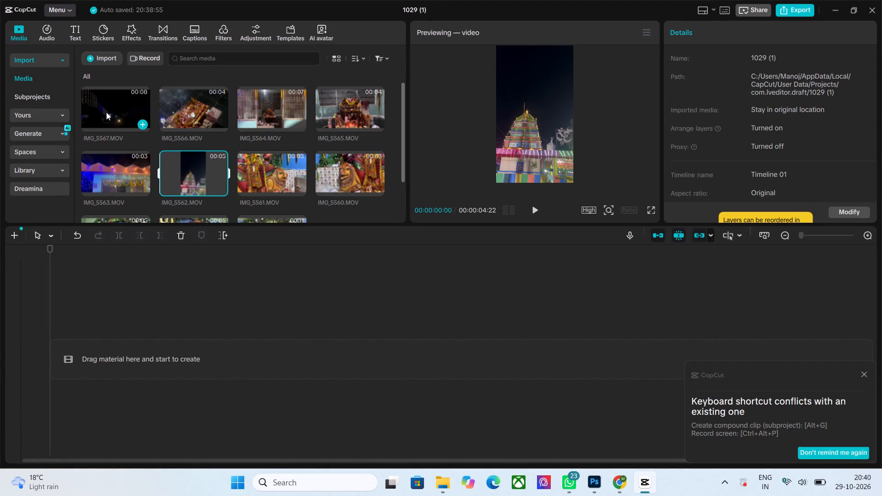
left_click(106, 109)
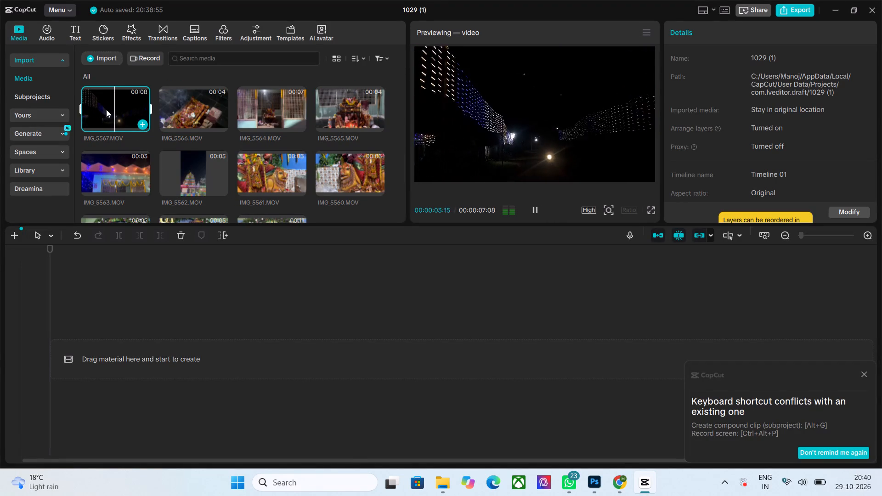
left_click(266, 107)
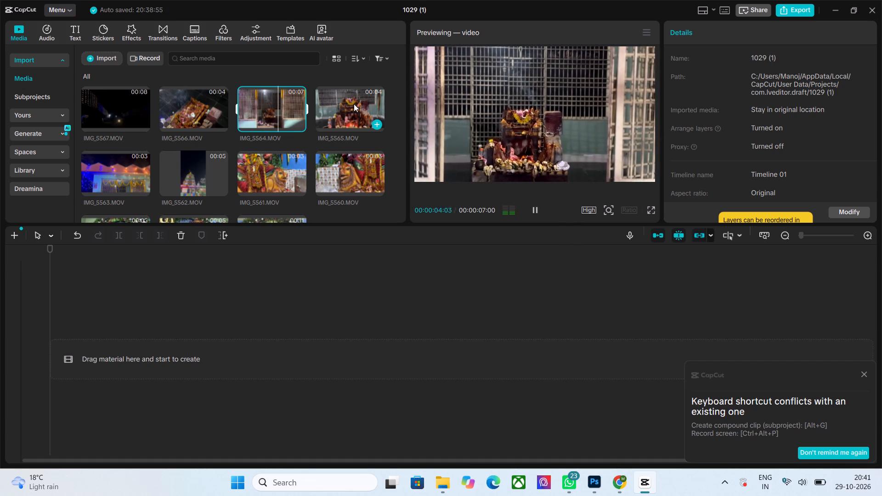
left_click(354, 104)
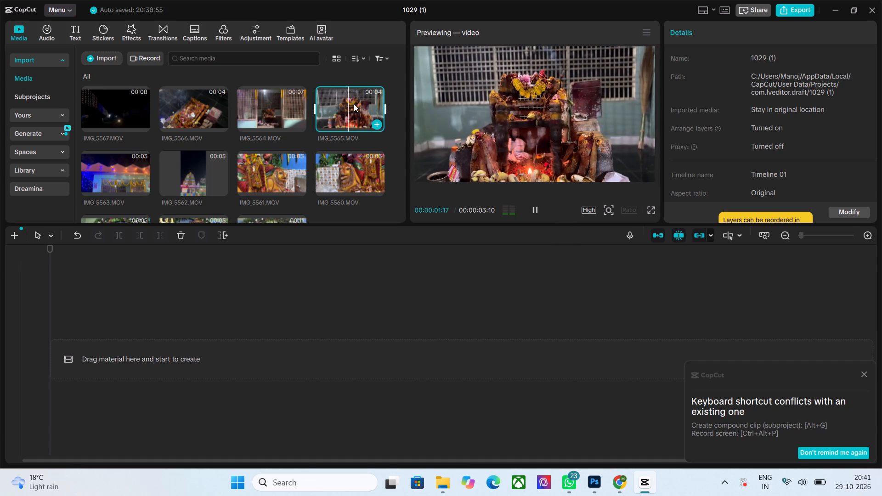
left_click(263, 172)
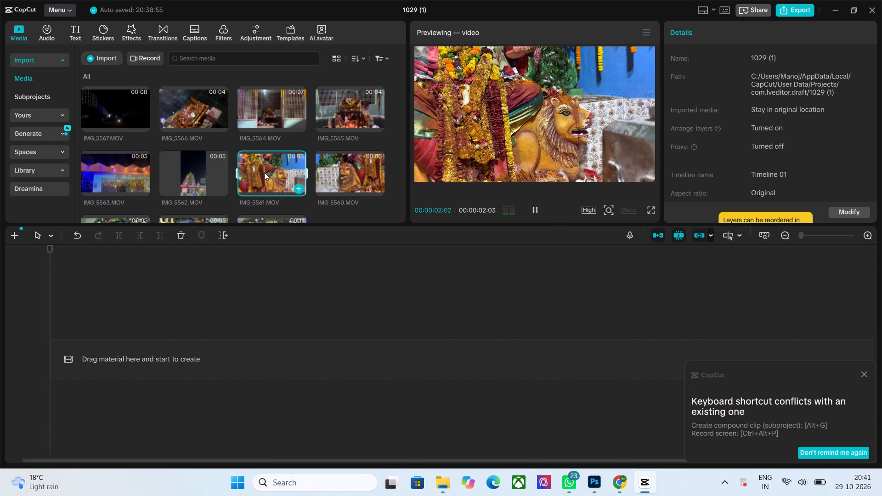
left_click(343, 173)
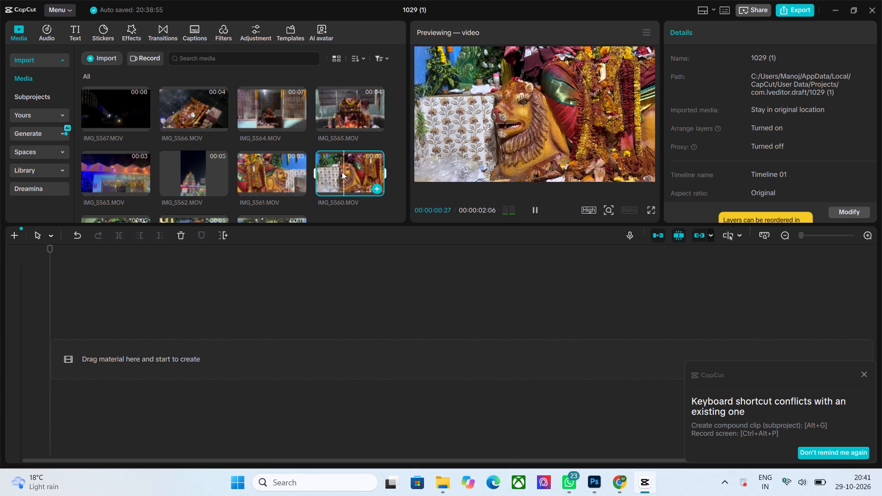
scroll(182, 175, "down", 2)
left_click(209, 181)
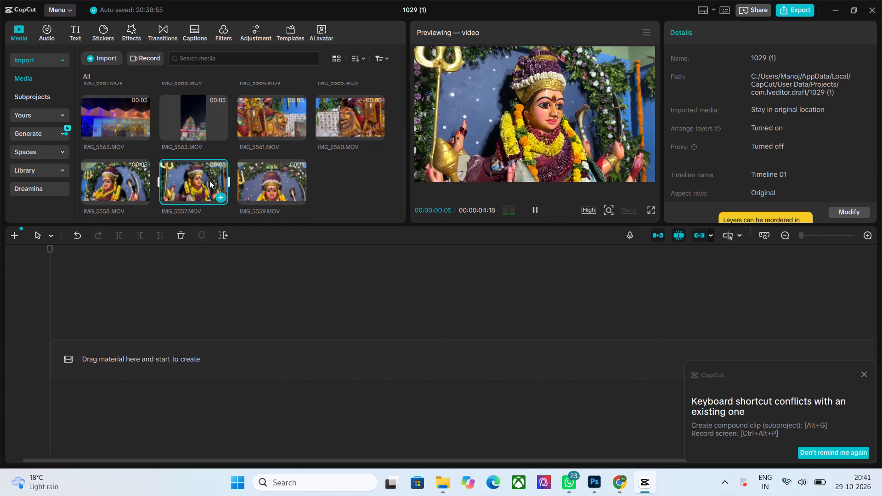
left_click(277, 173)
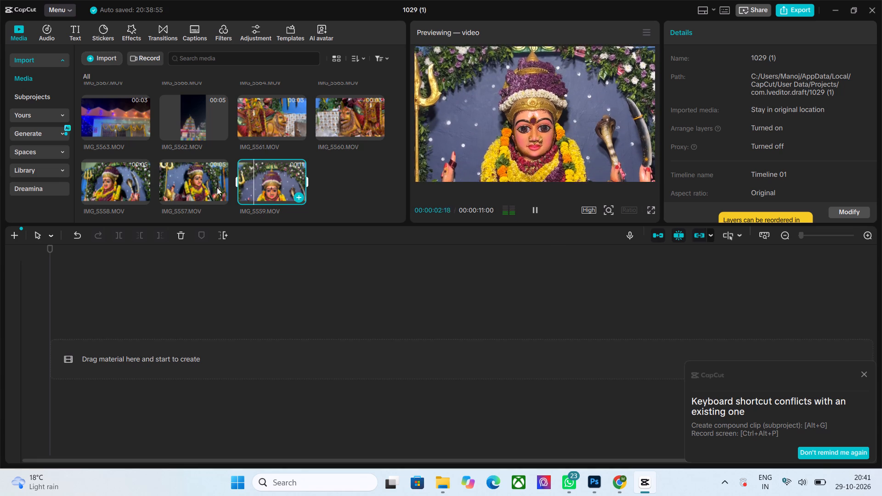
Place the clip IMG_5559.MOV at the start of the empty timeline, accepting the SDR color space.
scroll(257, 128, "up", 4)
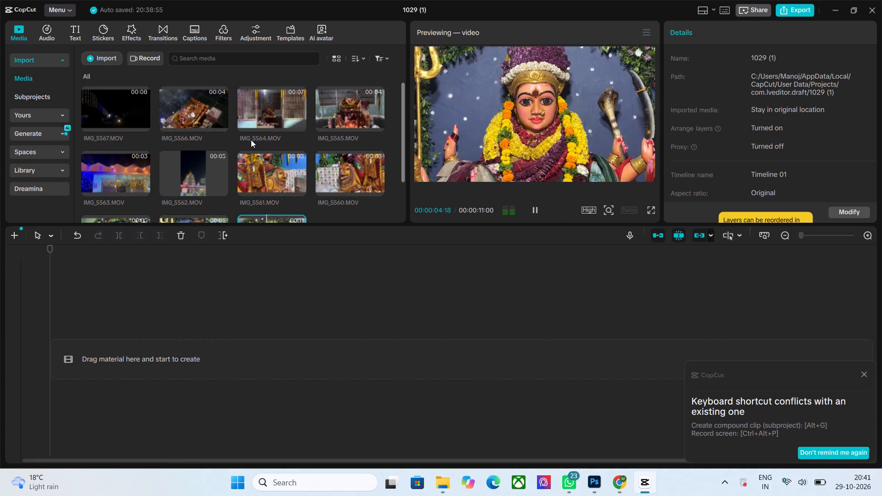
scroll(251, 140, "up", 1)
scroll(251, 140, "down", 4)
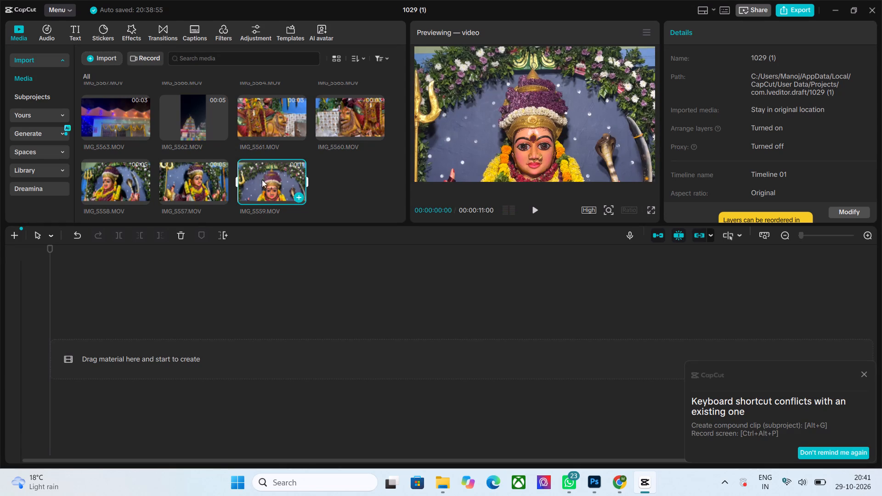
left_click_drag(289, 179, 125, 366)
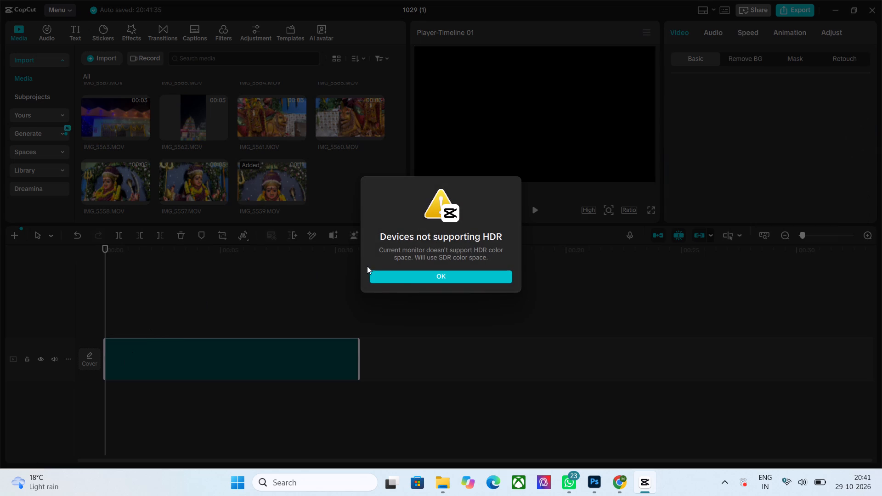
left_click(398, 272)
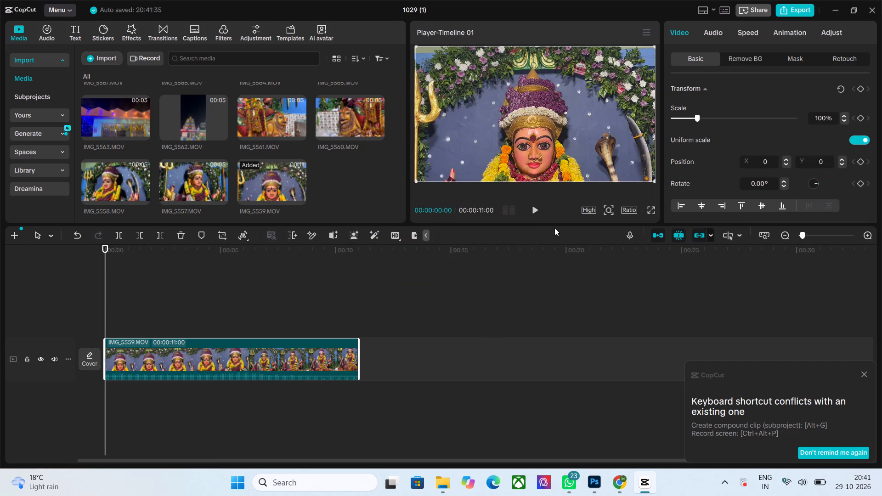
Play IMG_5559.MOV from the timeline, review it to the end in full screen, and return the playhead to the start.
left_click(531, 214)
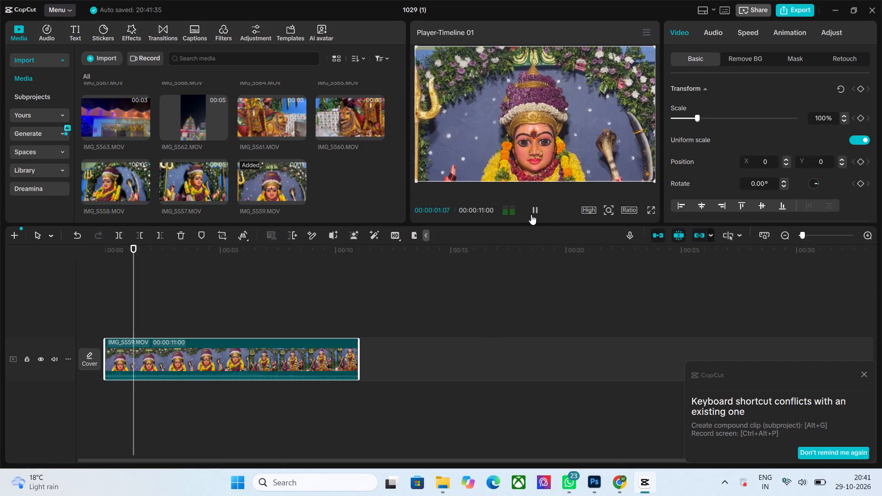
left_click(531, 214)
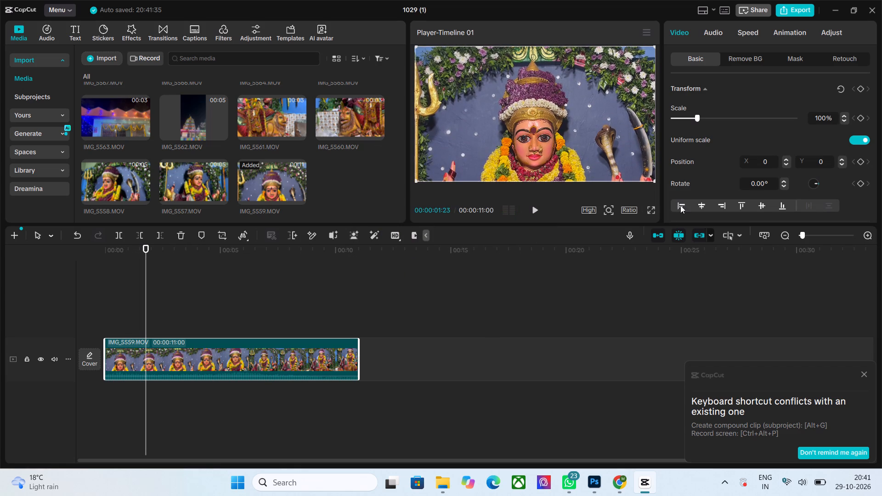
left_click(649, 212)
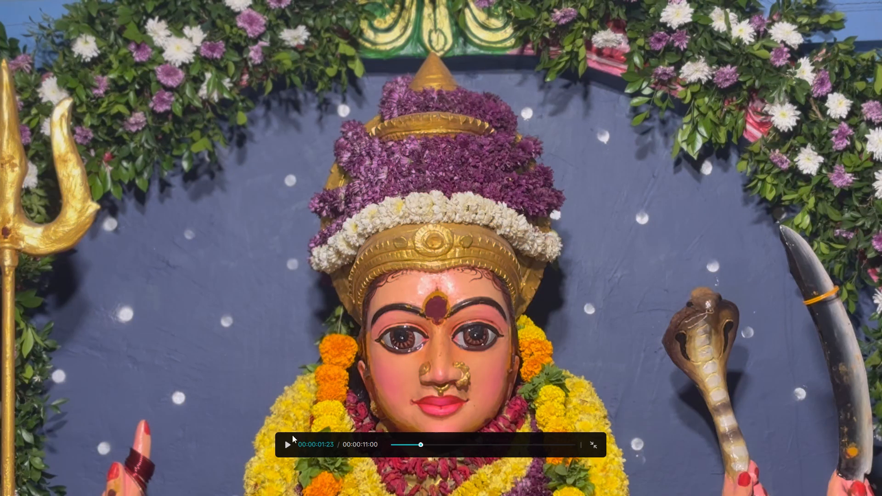
left_click(290, 446)
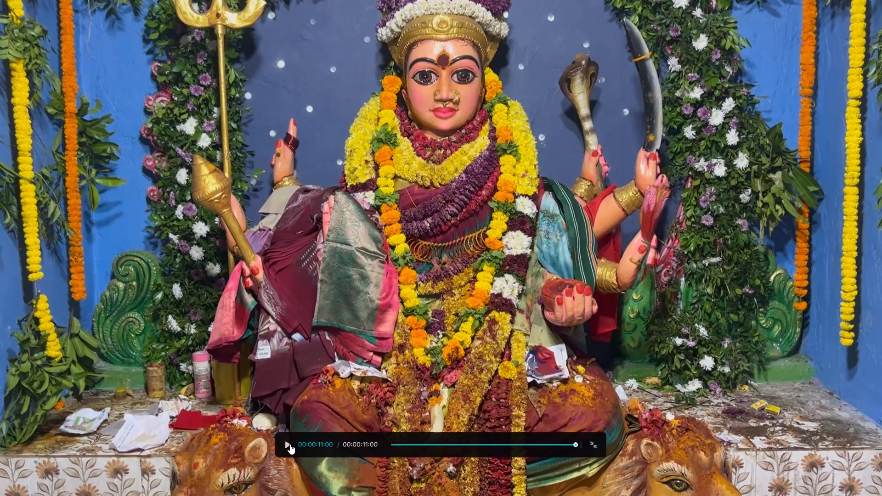
left_click(290, 444)
left_click(290, 444)
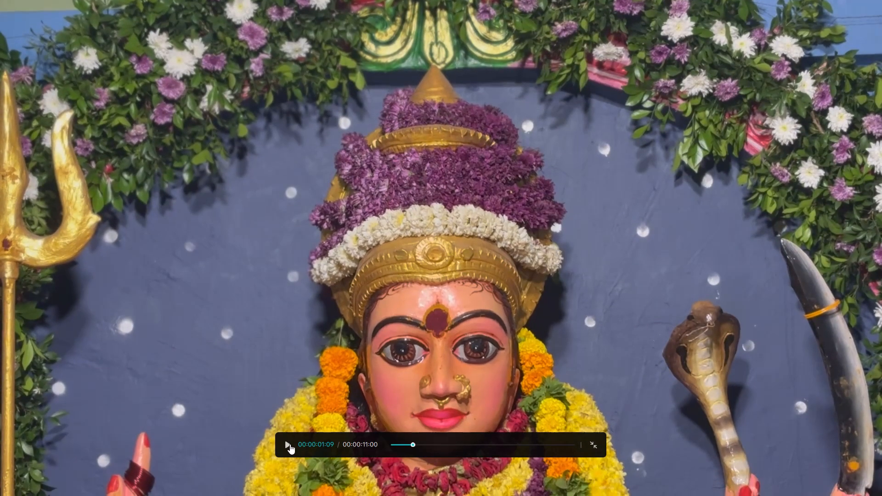
left_click(588, 444)
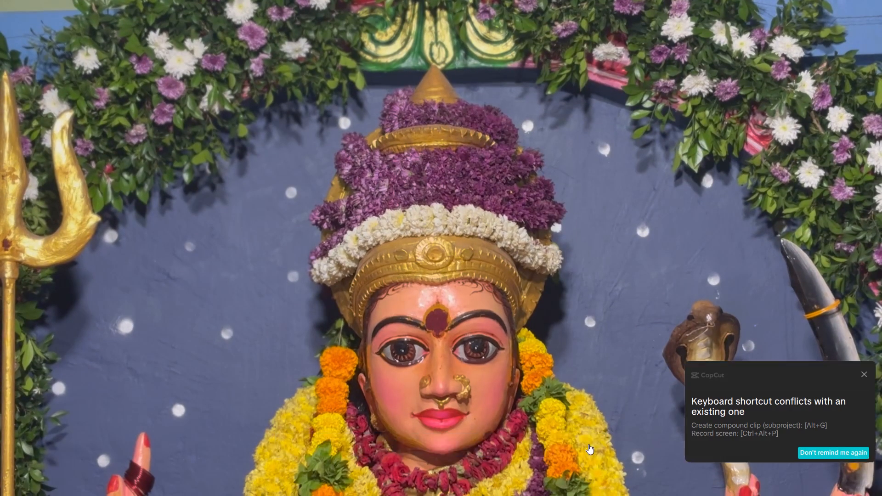
left_click_drag(134, 251, 84, 258)
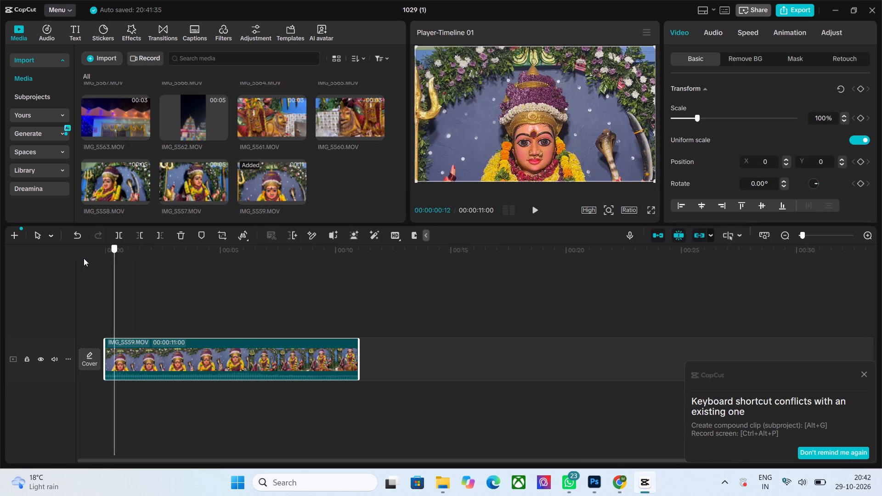
left_click_drag(84, 258, 79, 259)
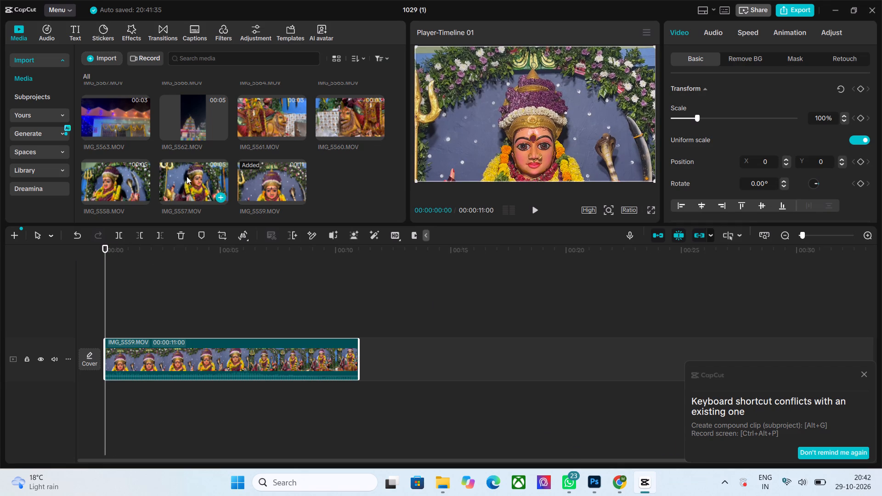
Append the clips IMG_5557.MOV, IMG_5558.MOV and IMG_5560.MOV, in that order, directly after IMG_5559.MOV on the main track.
left_click_drag(192, 176, 390, 361)
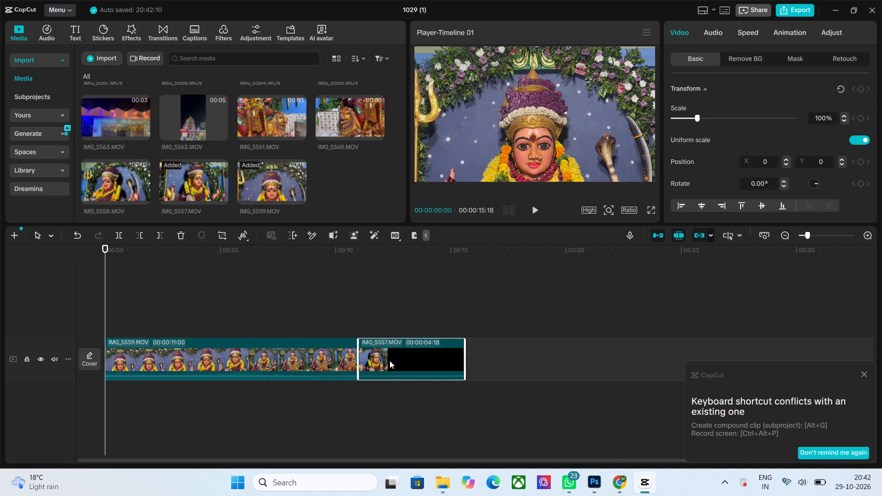
left_click_drag(117, 181, 544, 372)
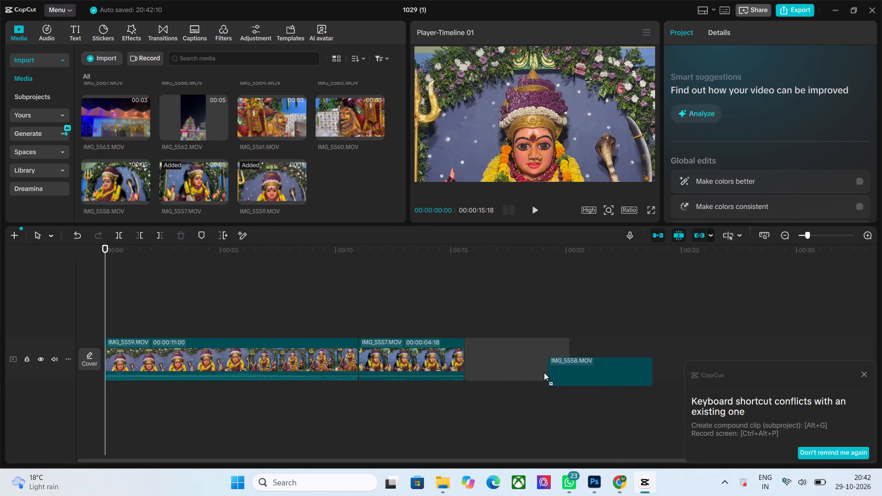
left_click_drag(544, 372, 486, 359)
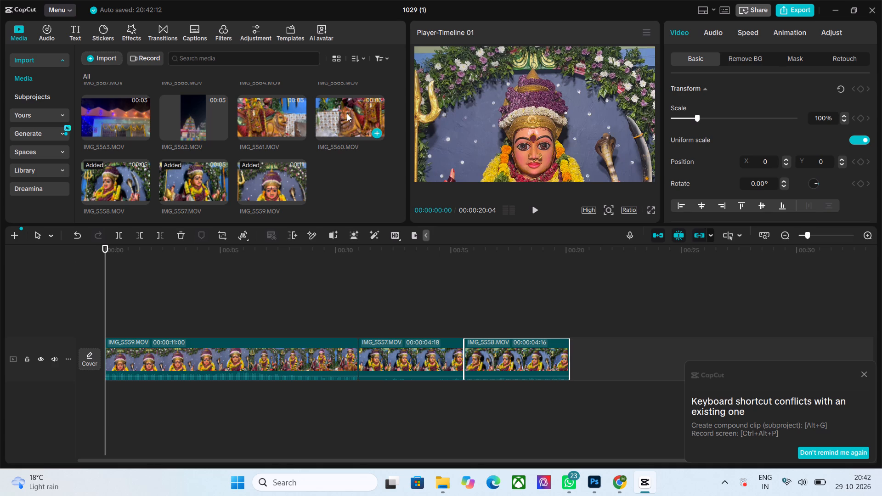
left_click_drag(347, 113, 601, 352)
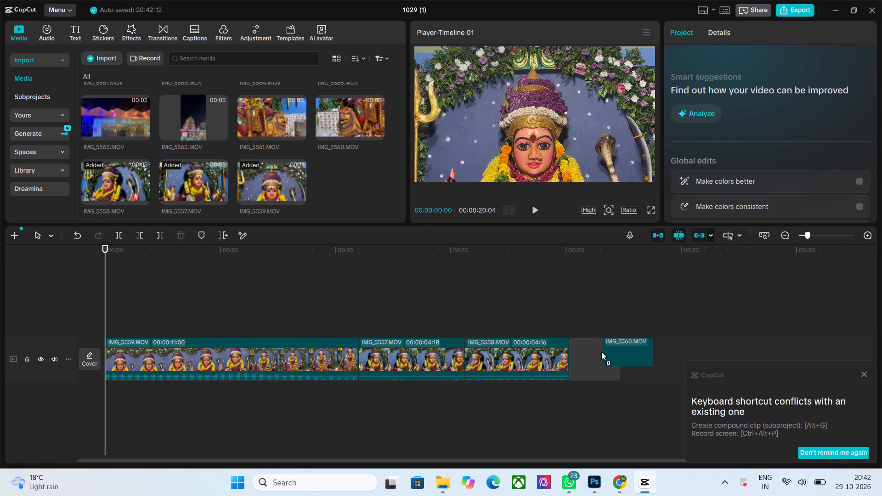
left_click_drag(601, 352, 596, 354)
Preview the shrine clip IMG_5564.MOV from the imported media.
scroll(254, 157, "up", 4)
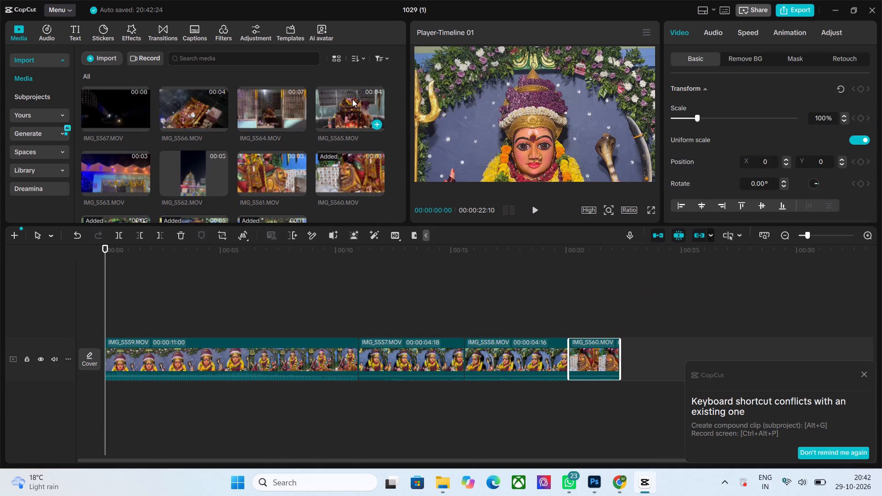
left_click(278, 99)
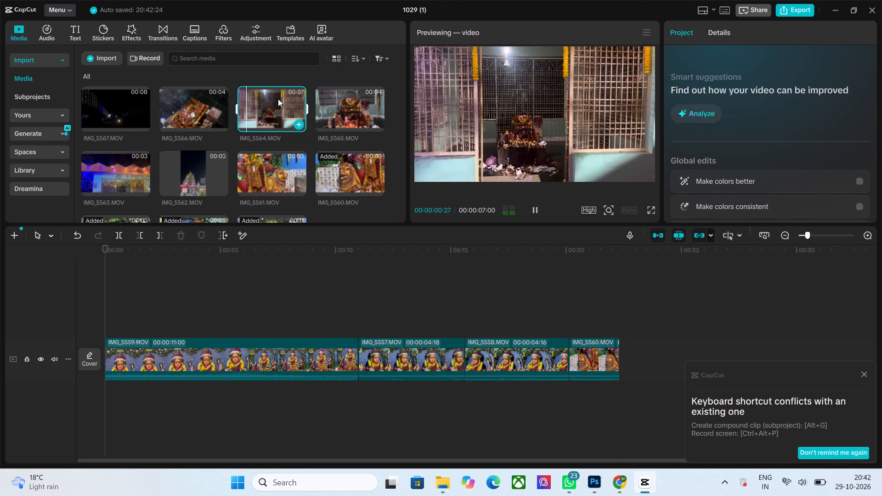
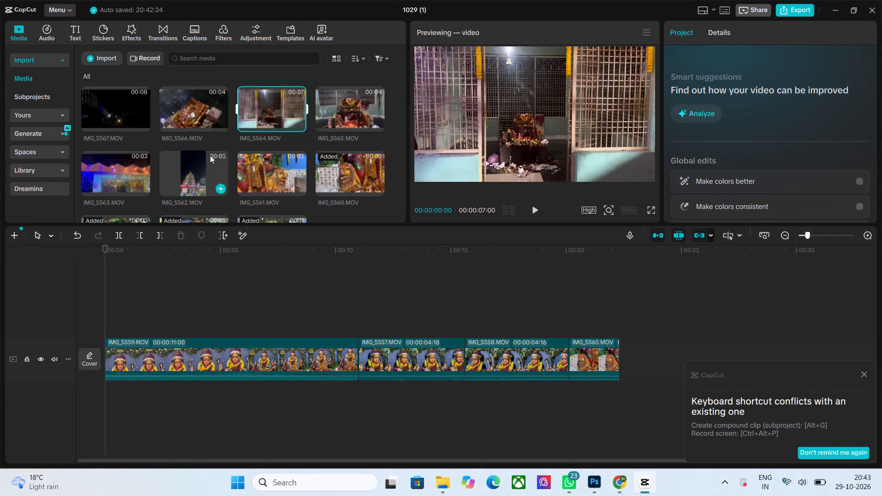
Append the temple tower clip IMG_5562.MOV directly after IMG_5560.MOV on the main track.
scroll(210, 155, "down", 1)
left_click_drag(182, 117, 638, 376)
Enlarge IMG_5562.MOV to about 370% so it fills the frame, and reposition it to about X 331, Y 329.
left_click_drag(105, 247, 607, 293)
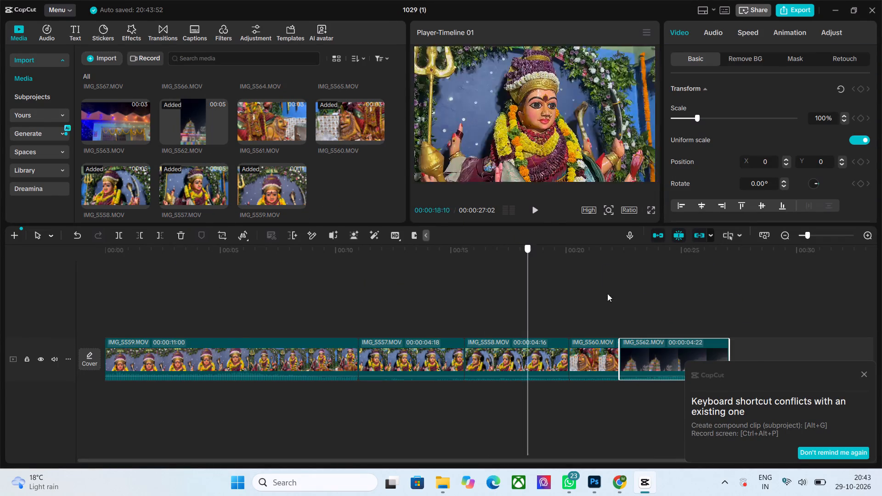
left_click_drag(607, 293, 669, 302)
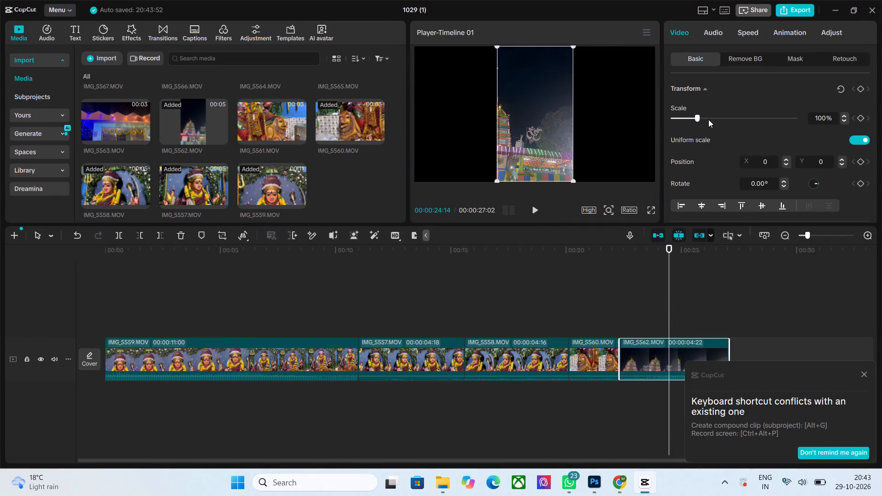
left_click_drag(708, 119, 763, 125)
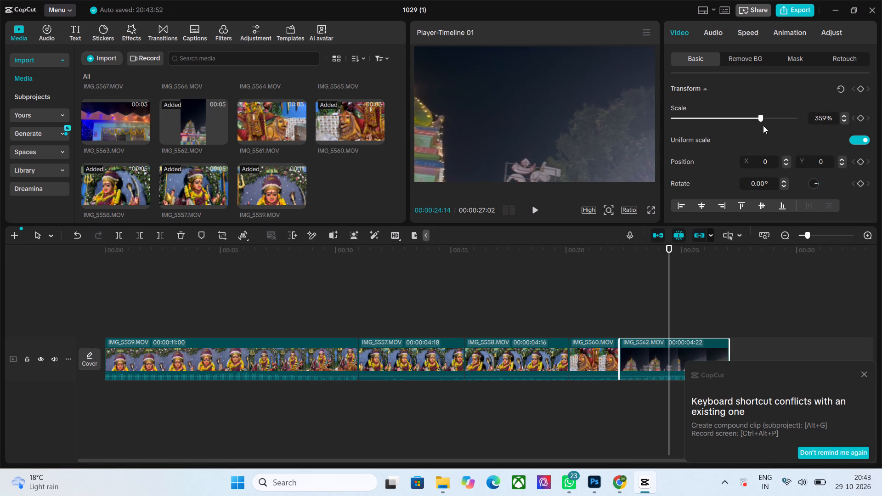
left_click_drag(763, 125, 763, 125)
left_click_drag(571, 137, 580, 104)
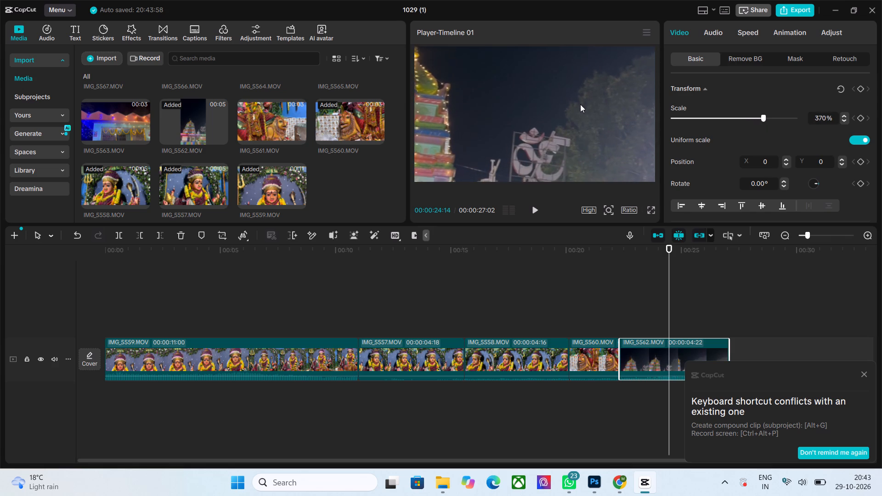
left_click_drag(580, 104, 590, 109)
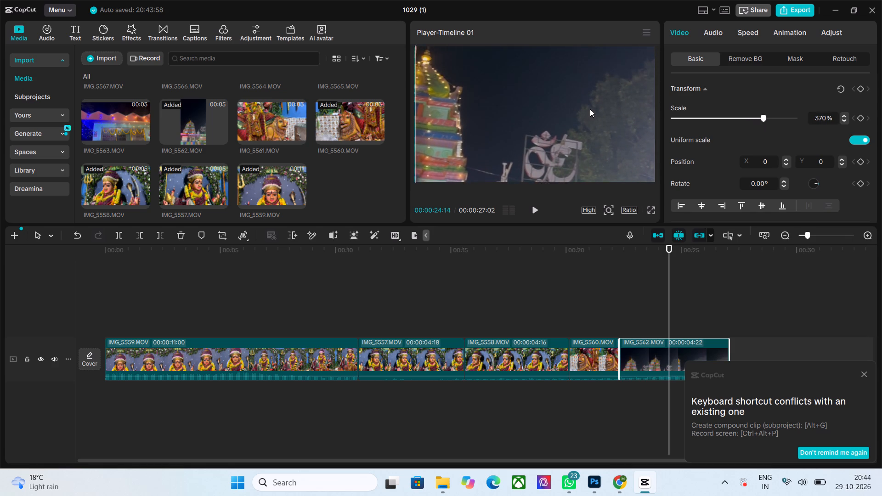
left_click_drag(590, 109, 592, 117)
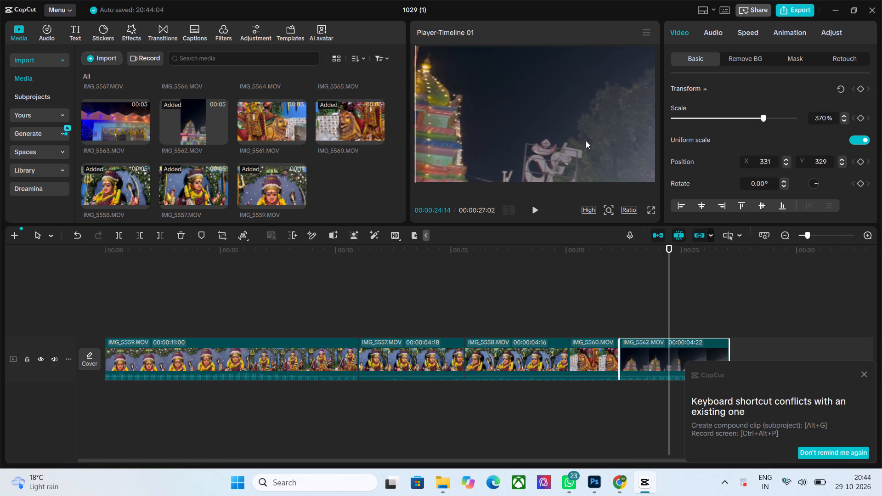
Scrub through the rescaled IMG_5562.MOV and the earlier clips to review the sequence, and return the playhead to the start.
left_click_drag(670, 252, 616, 262)
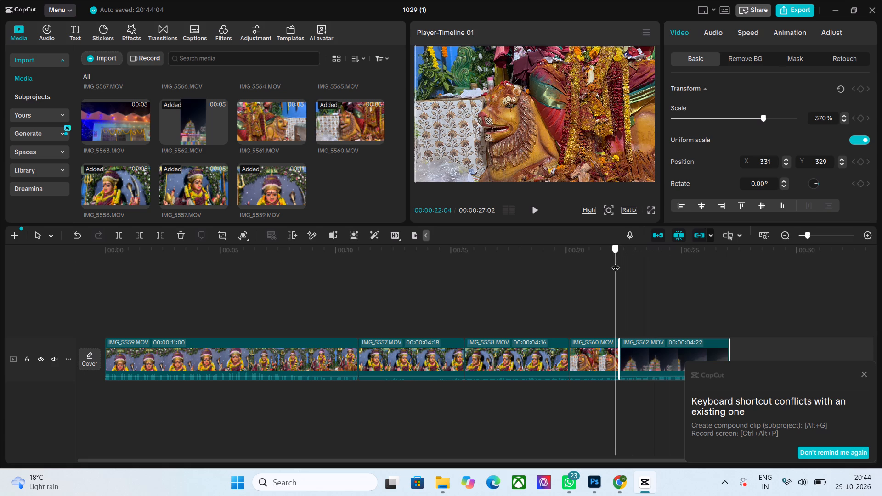
left_click_drag(616, 262, 641, 265)
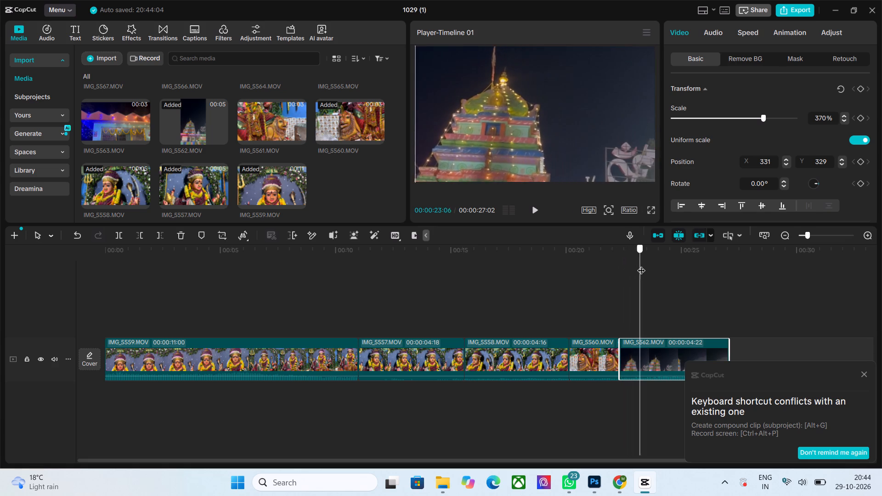
left_click_drag(641, 265, 656, 268)
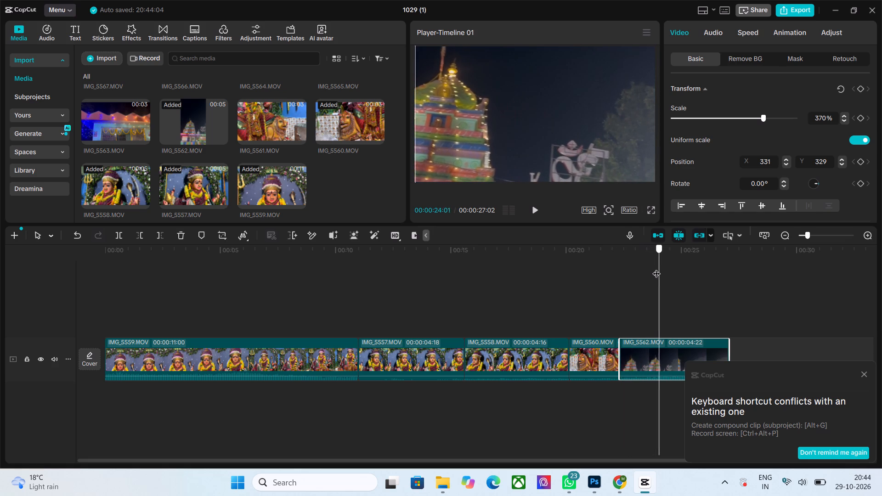
left_click_drag(656, 268, 424, 286)
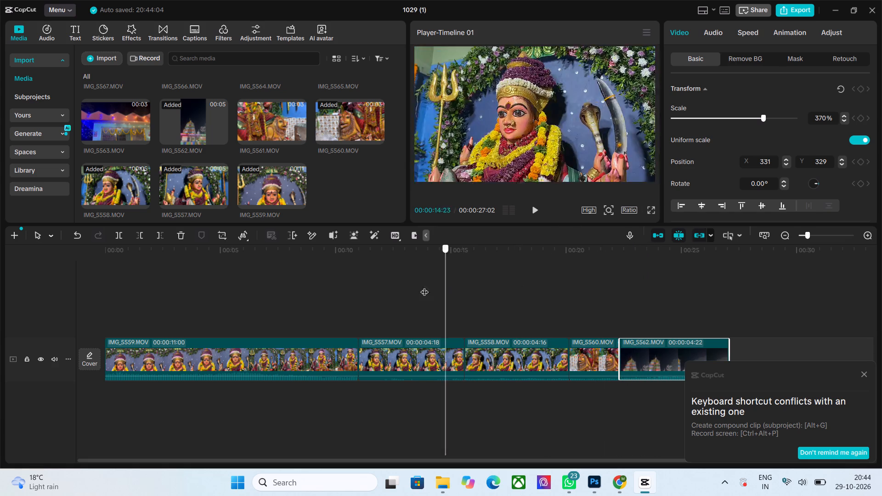
left_click_drag(424, 286, 83, 300)
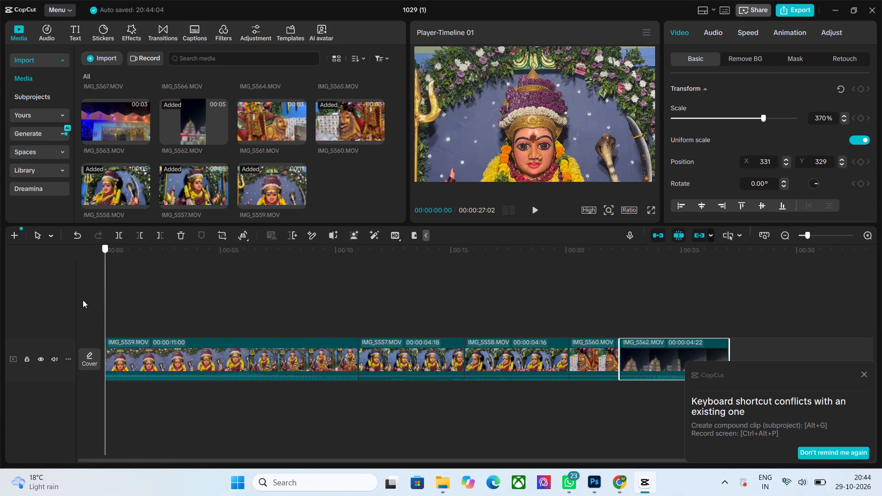
left_click_drag(83, 300, 596, 340)
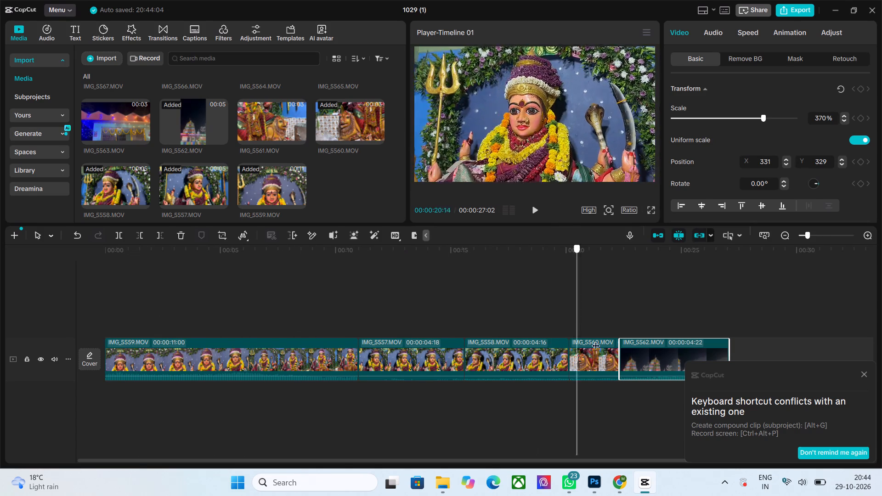
left_click_drag(596, 340, 159, 334)
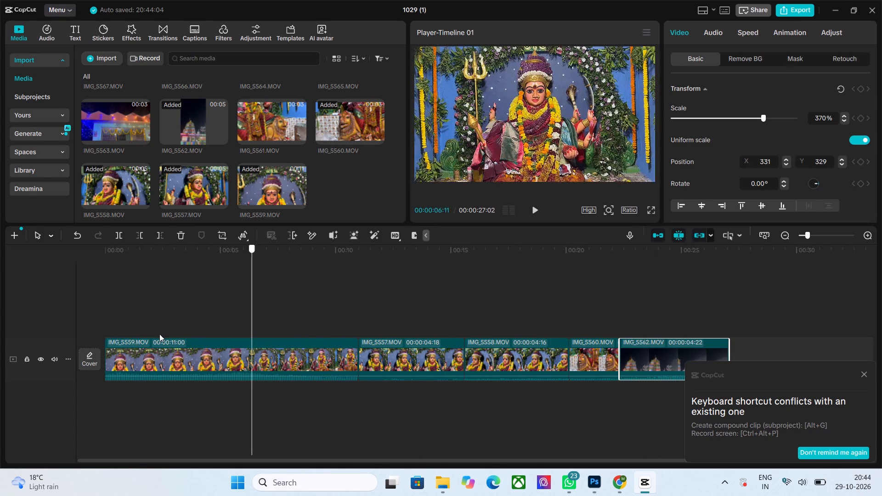
left_click_drag(159, 334, 111, 349)
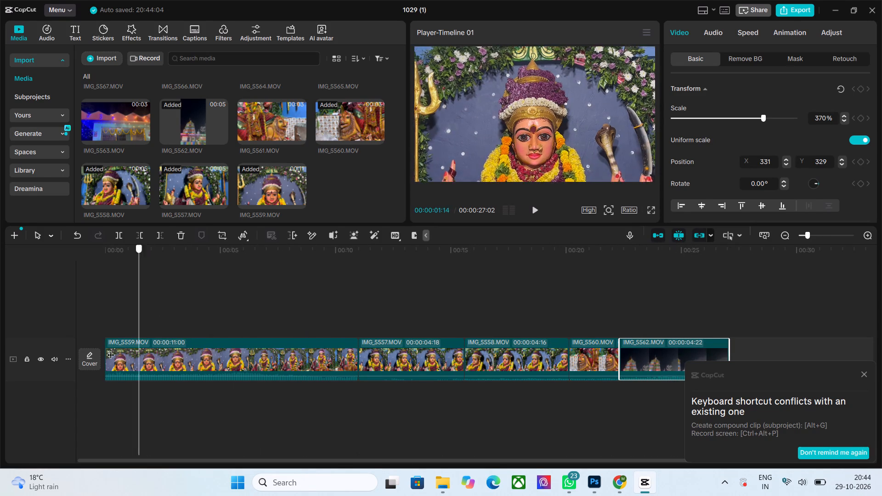
left_click_drag(111, 349, 60, 349)
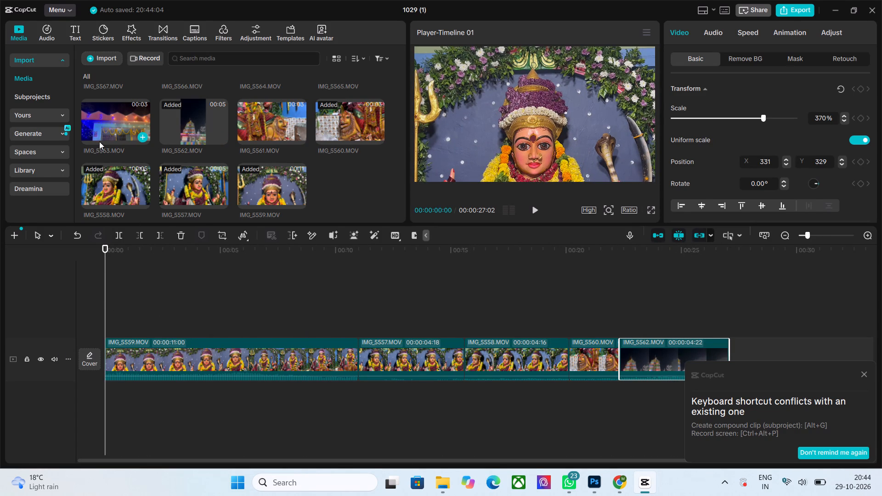
Preview IMG_5566.MOV, append it directly after IMG_5562.MOV on the main track, and dismiss the shortcut conflict notice.
scroll(186, 138, "up", 2)
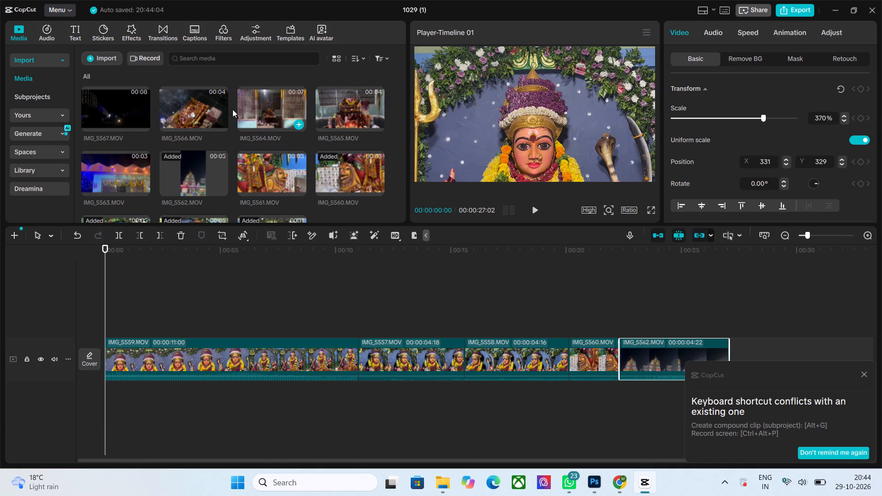
left_click(204, 107)
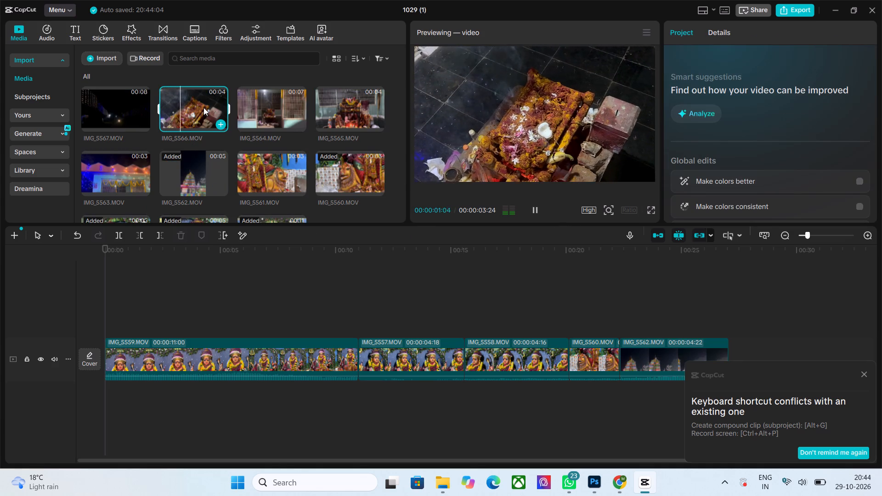
left_click_drag(202, 107, 479, 237)
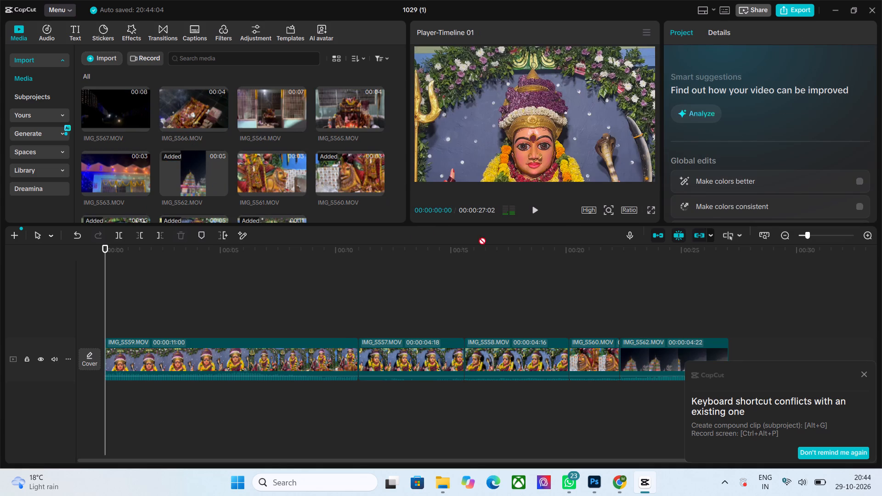
left_click_drag(479, 237, 749, 359)
left_click(866, 374)
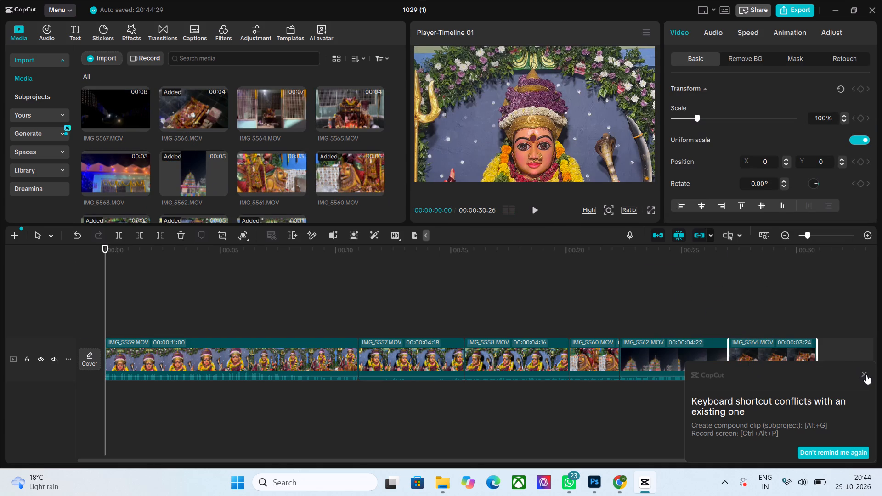
Scrub the timeline through to IMG_5566.MOV, and append IMG_5565.MOV directly after it on the main track.
left_click_drag(109, 246, 381, 282)
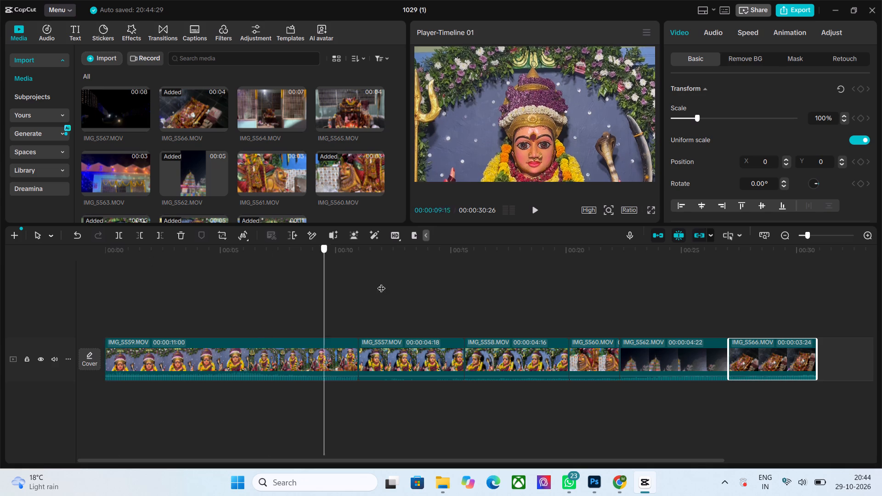
left_click_drag(381, 282, 766, 331)
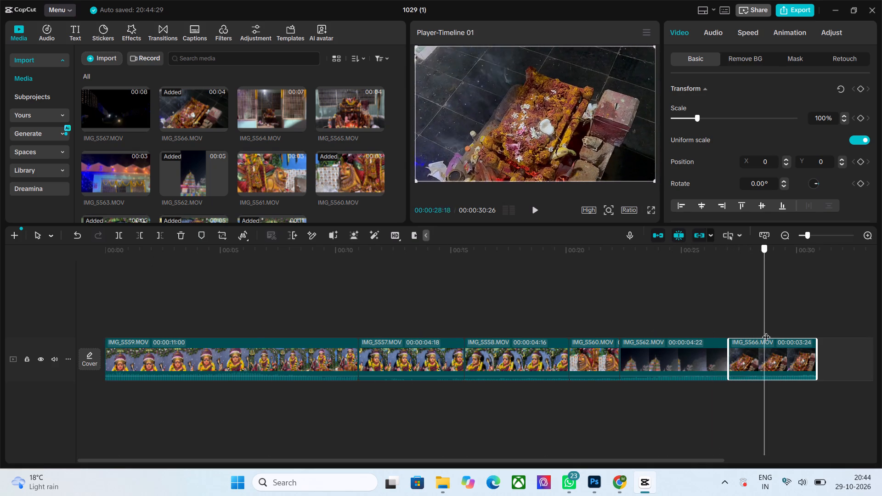
left_click_drag(766, 331, 775, 333)
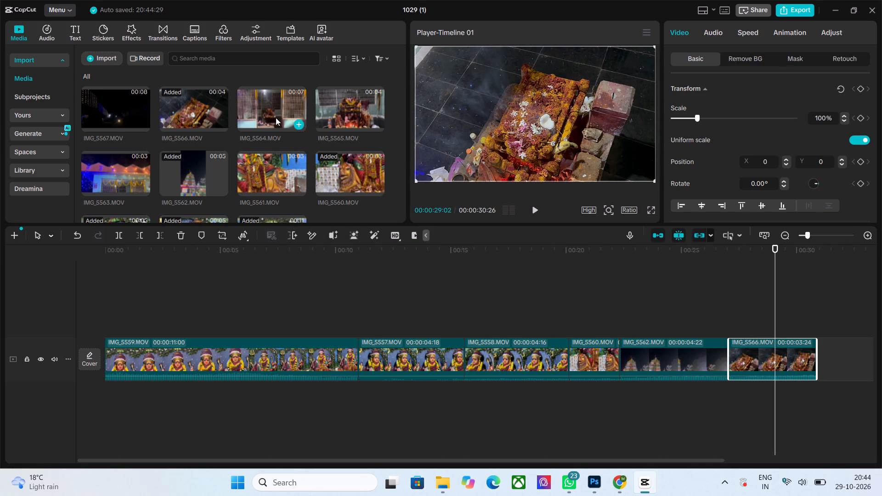
left_click_drag(342, 110, 767, 323)
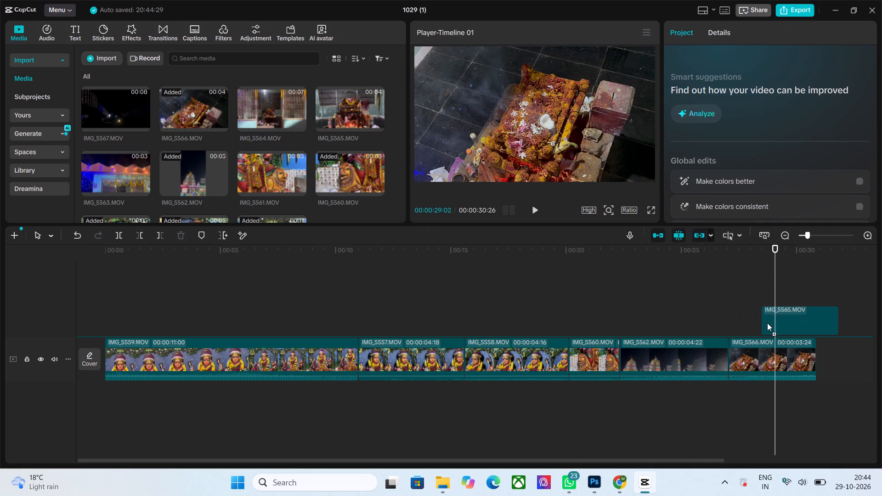
left_click_drag(767, 323, 821, 354)
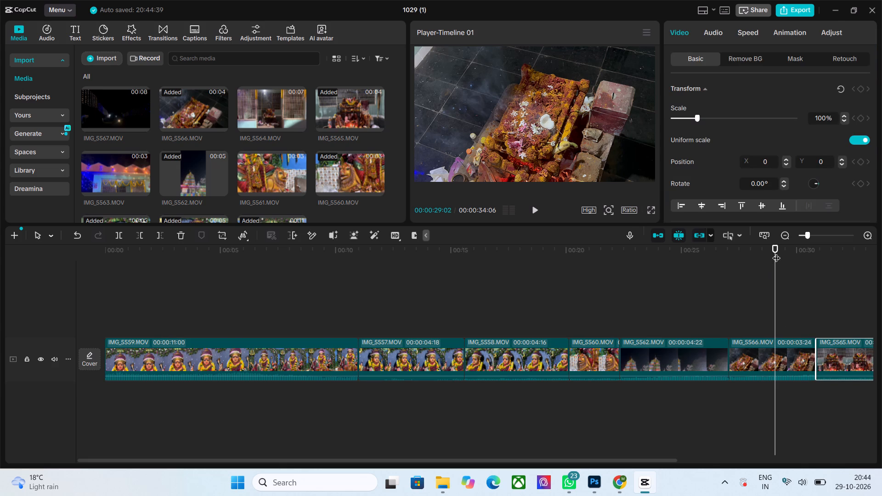
Scrub through IMG_5566.MOV and IMG_5565.MOV at the end of the timeline to review how they follow each other.
left_click_drag(776, 248, 864, 273)
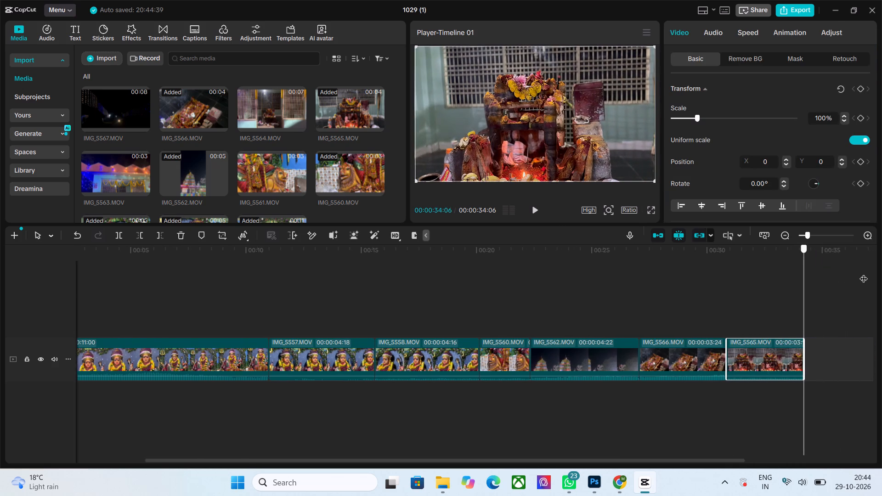
left_click_drag(864, 273, 555, 303)
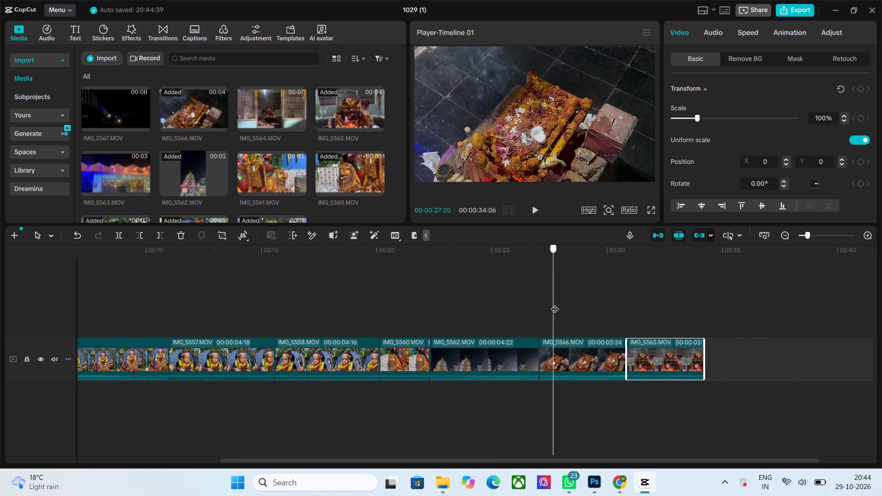
left_click_drag(555, 303, 670, 329)
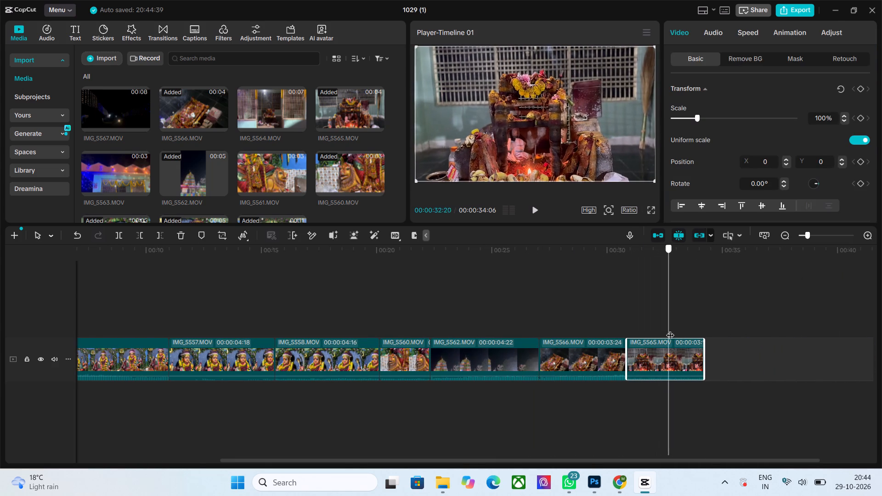
left_click_drag(670, 329, 672, 329)
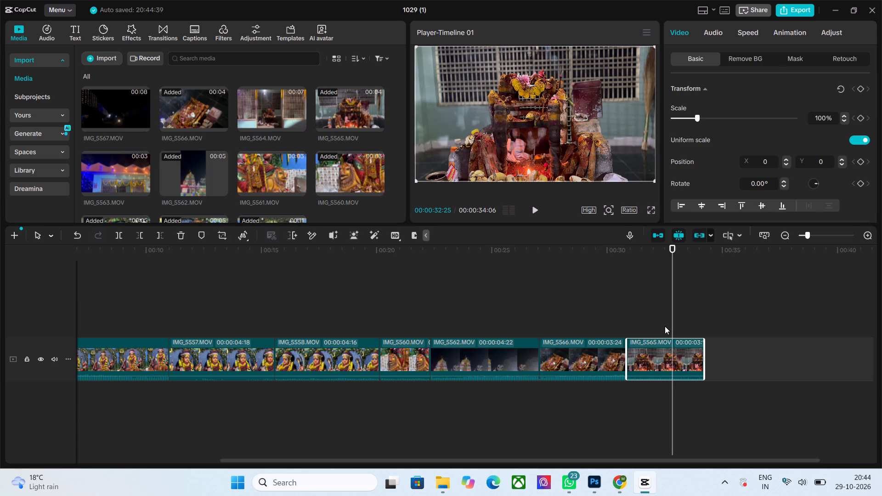
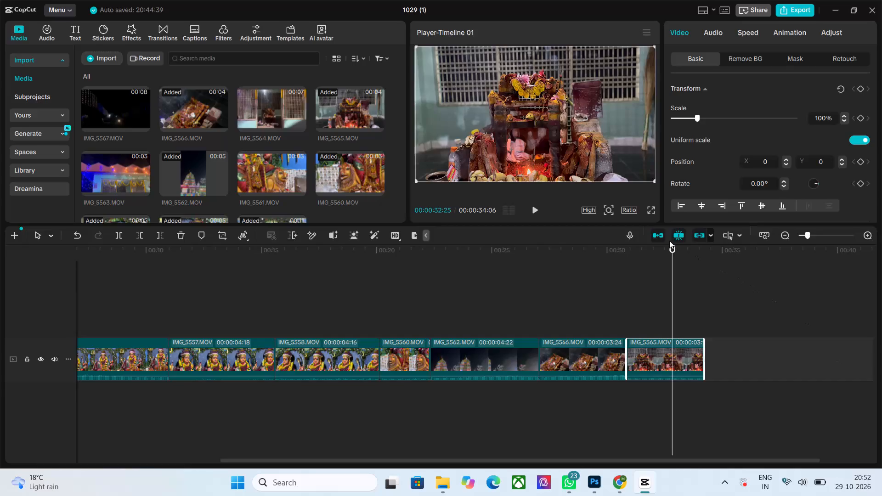
Scrub back from IMG_5565.MOV through the earlier clips to about the 9-second mark, before IMG_5557.MOV, to review the sequence.
left_click_drag(671, 245, 149, 251)
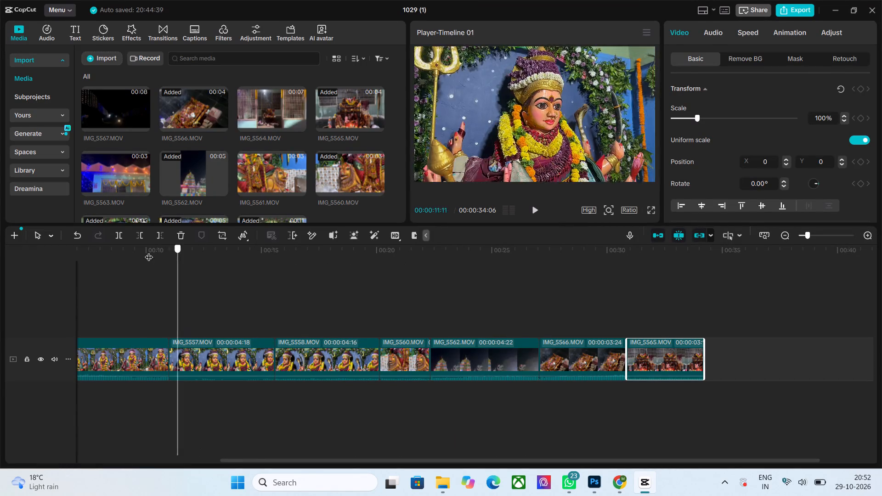
left_click_drag(149, 251, 134, 251)
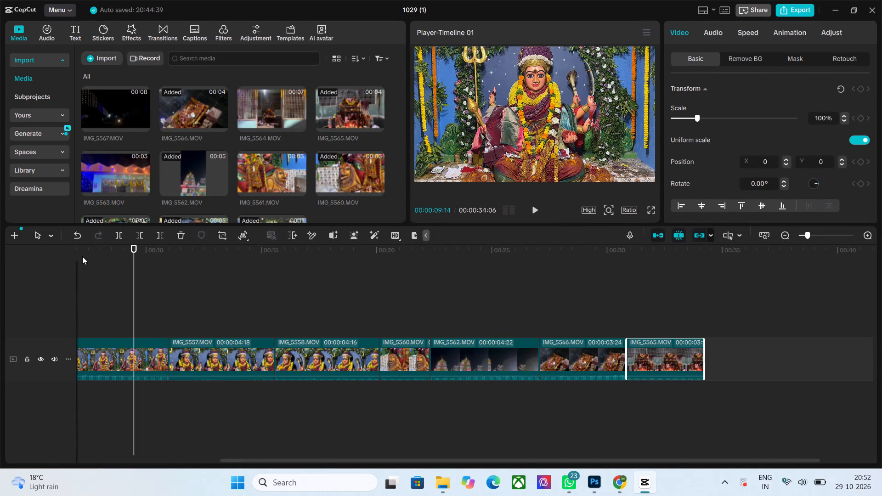
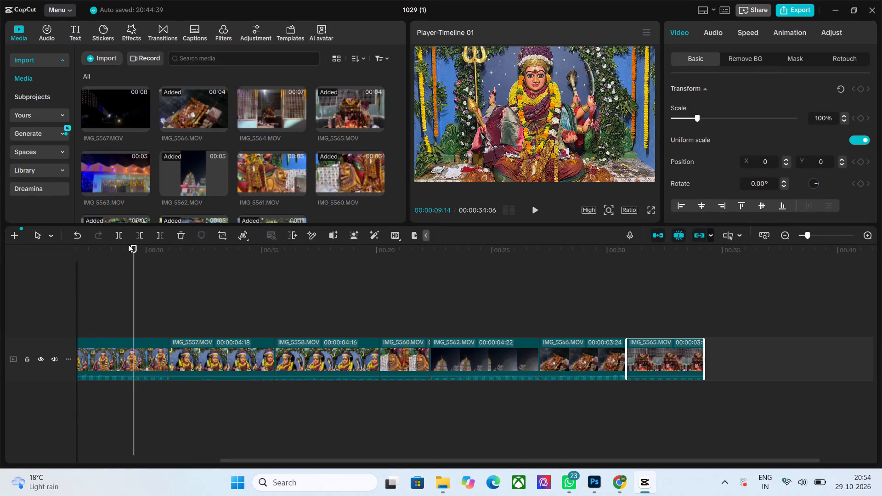
Play the sequence from the beginning through IMG_5562.MOV and into IMG_5566.MOV, stopping at about 28 seconds, to review the clip order.
left_click_drag(132, 248, 68, 259)
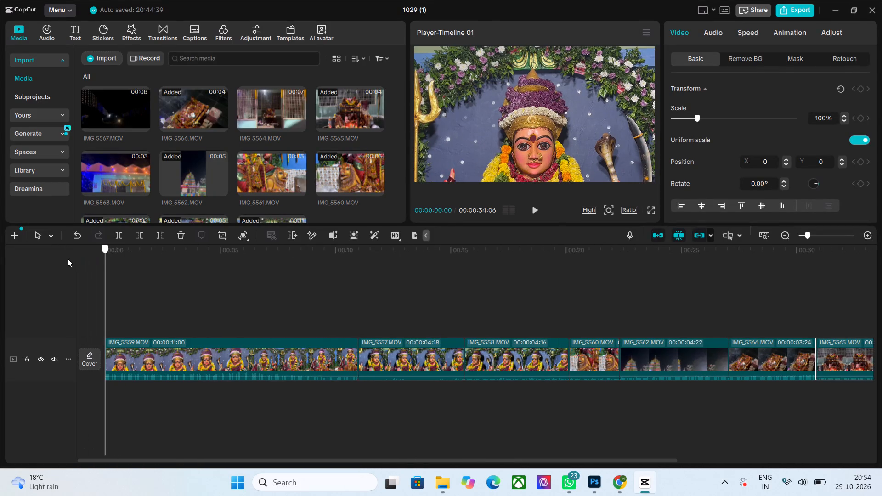
left_click_drag(68, 259, 56, 259)
left_click(530, 213)
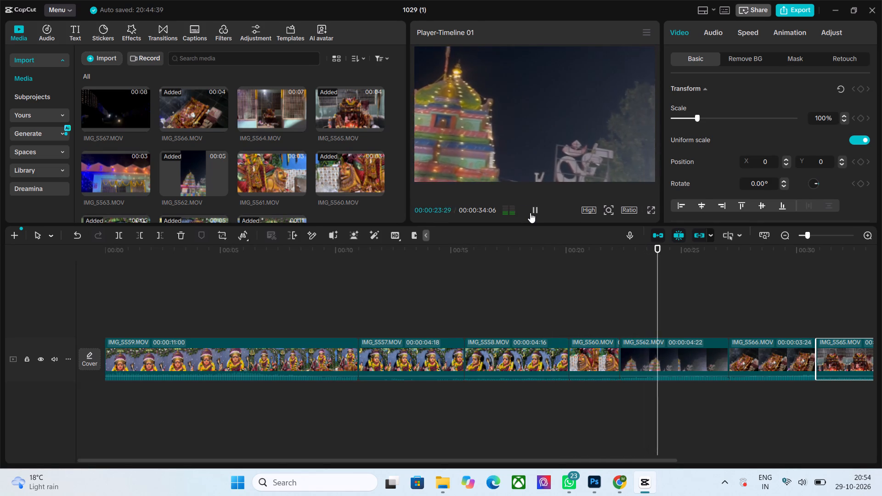
left_click(536, 213)
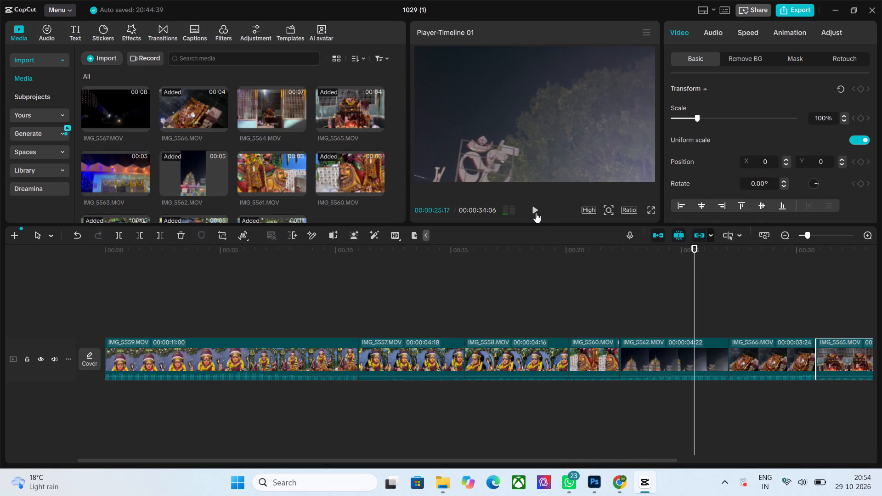
left_click(536, 213)
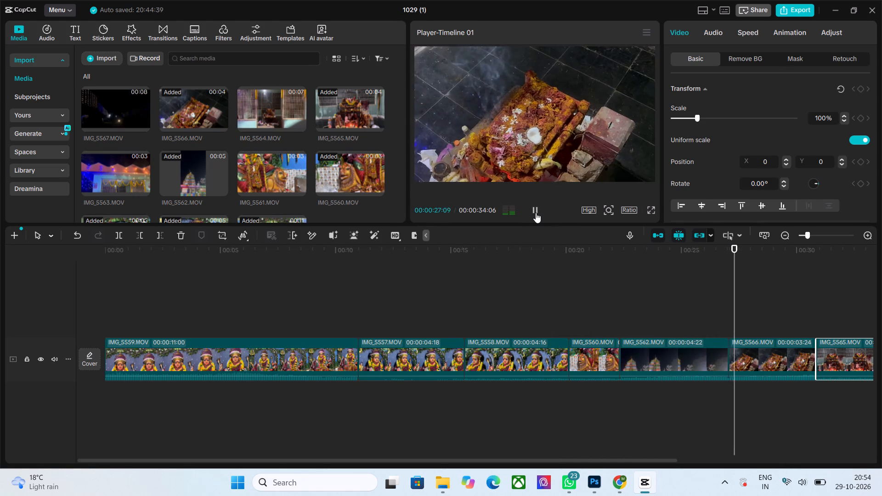
left_click(536, 213)
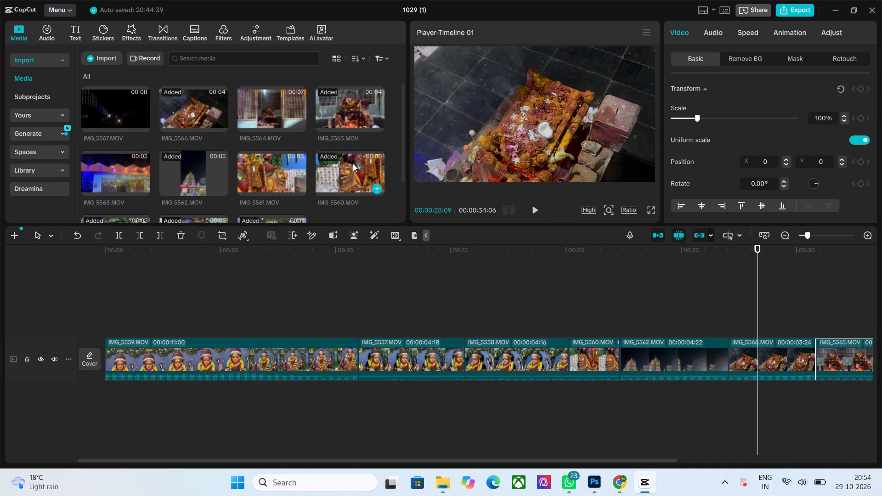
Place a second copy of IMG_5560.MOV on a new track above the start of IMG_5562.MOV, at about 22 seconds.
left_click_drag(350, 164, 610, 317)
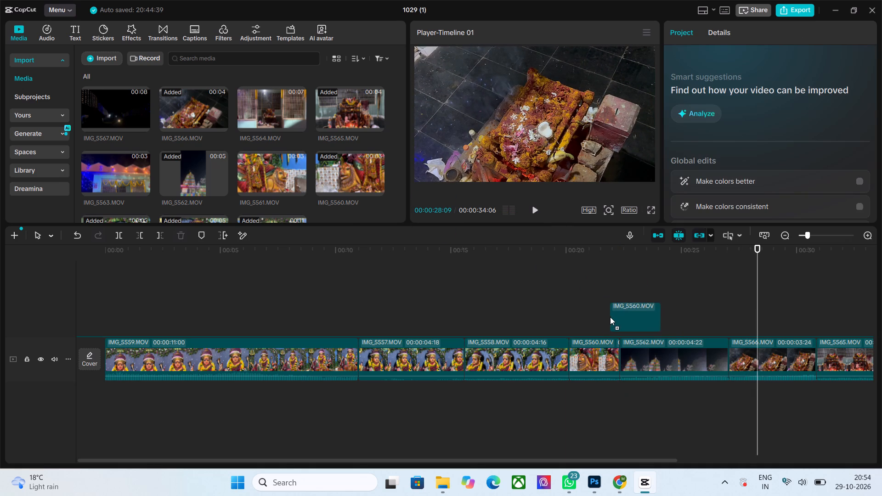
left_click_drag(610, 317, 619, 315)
Move IMG_5562.MOV and IMG_5566.MOV off the main track onto upper tracks, starting at about 26 and 31 seconds.
left_click_drag(661, 352, 699, 339)
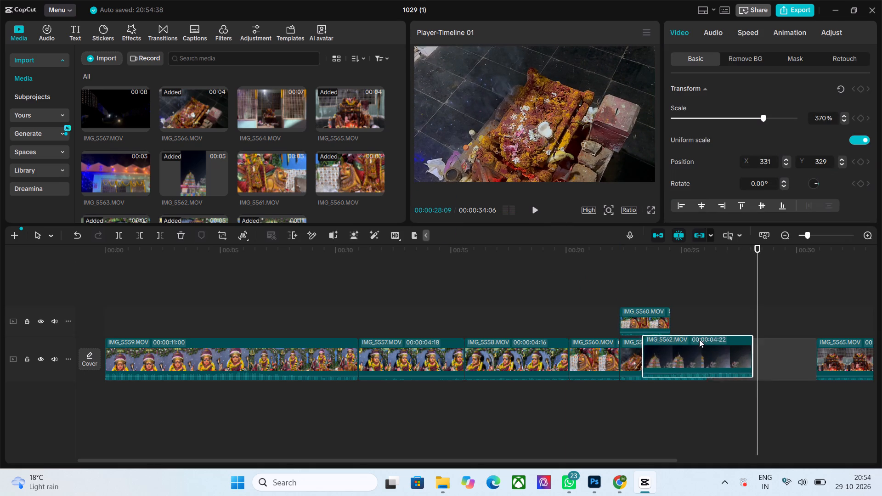
left_click_drag(699, 339, 740, 305)
left_click_drag(656, 378, 721, 366)
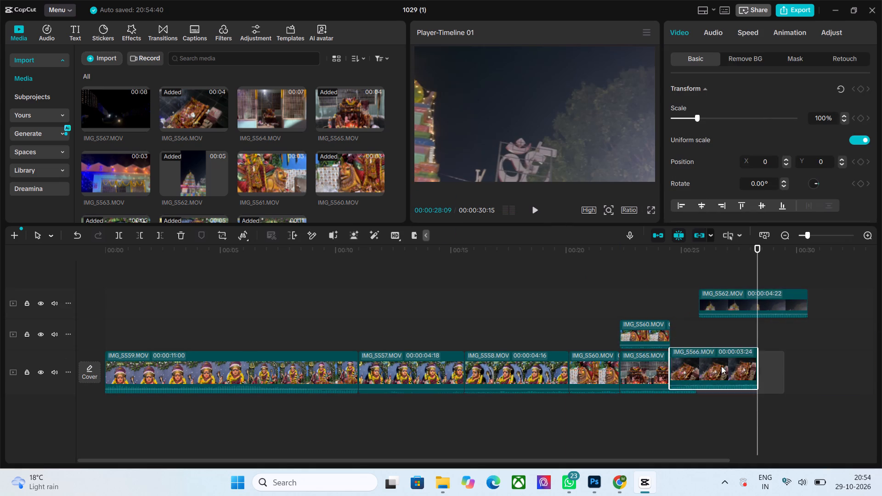
left_click_drag(721, 366, 836, 348)
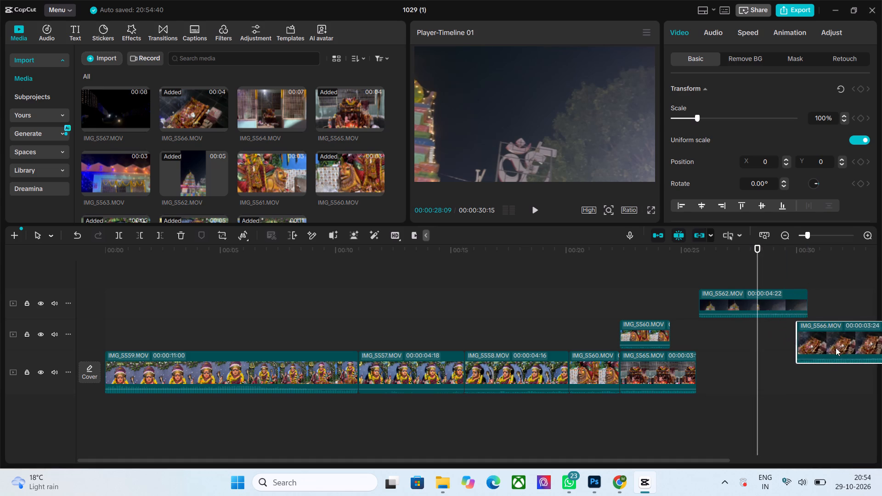
left_click_drag(836, 348, 848, 342)
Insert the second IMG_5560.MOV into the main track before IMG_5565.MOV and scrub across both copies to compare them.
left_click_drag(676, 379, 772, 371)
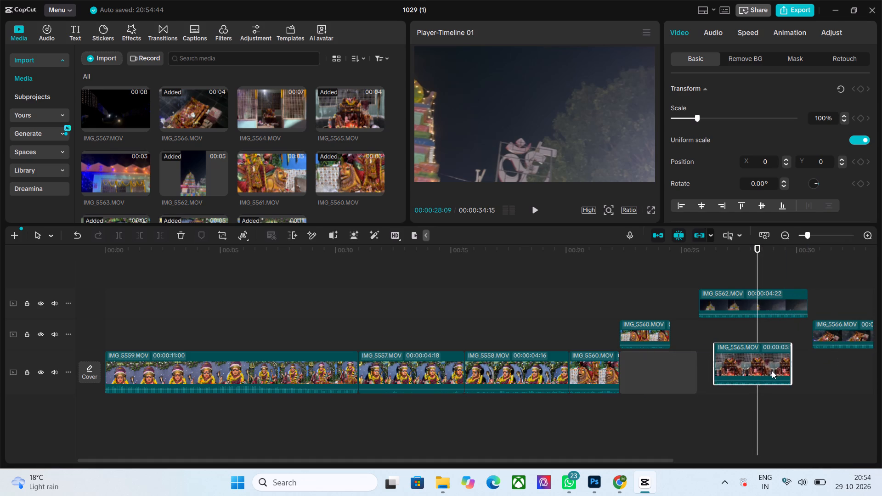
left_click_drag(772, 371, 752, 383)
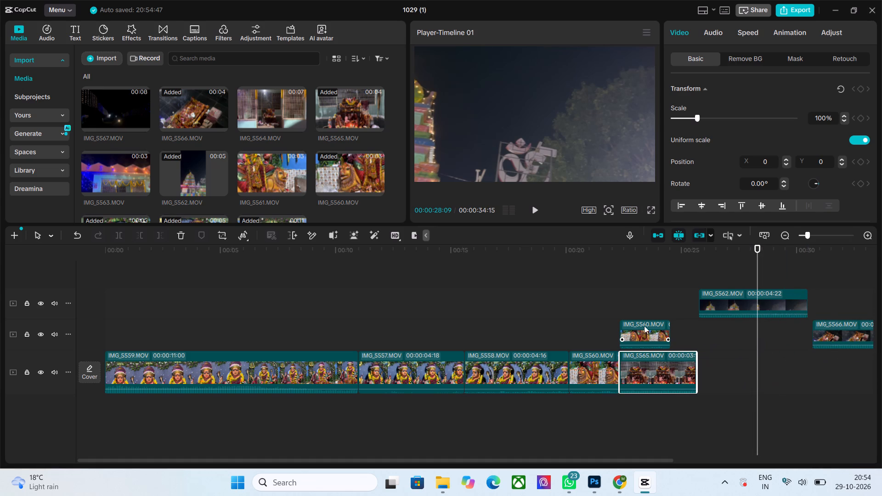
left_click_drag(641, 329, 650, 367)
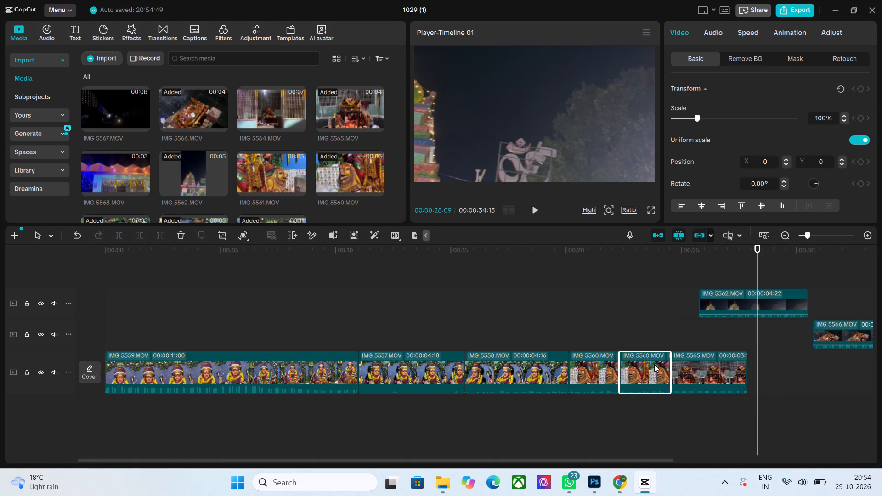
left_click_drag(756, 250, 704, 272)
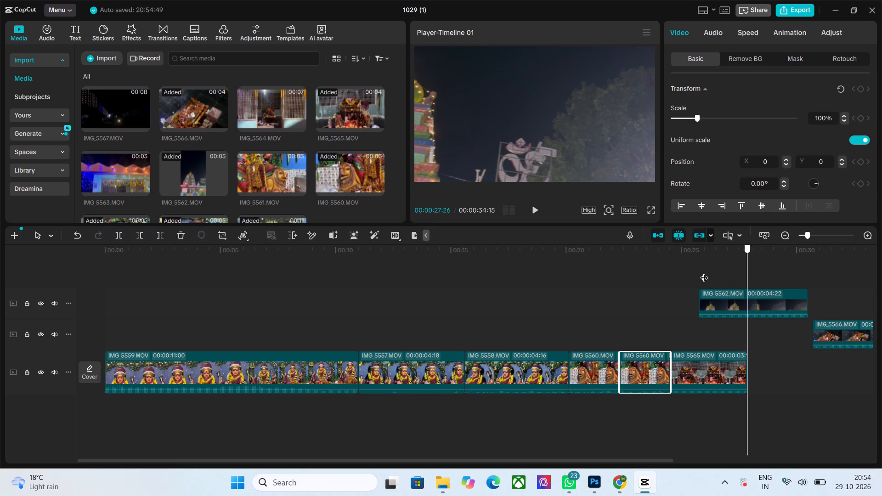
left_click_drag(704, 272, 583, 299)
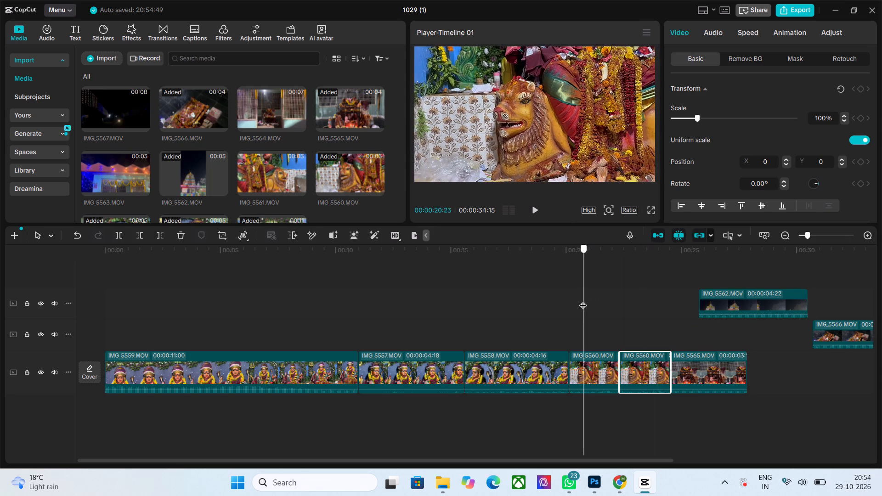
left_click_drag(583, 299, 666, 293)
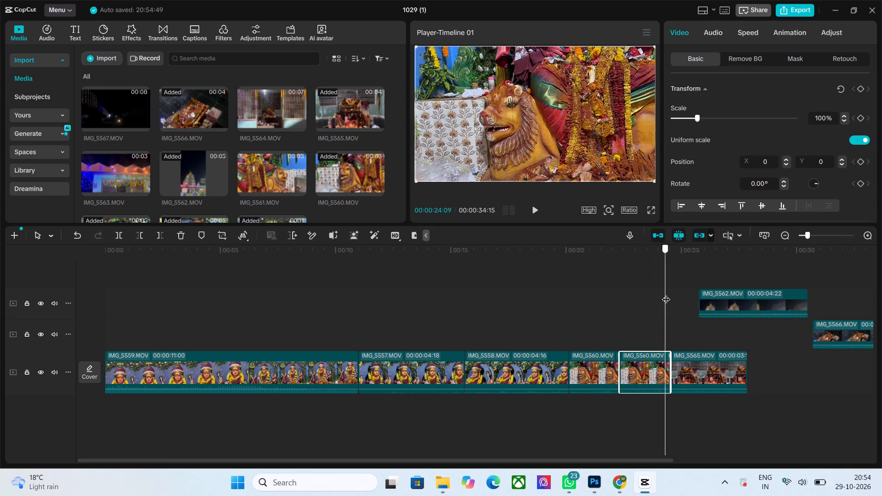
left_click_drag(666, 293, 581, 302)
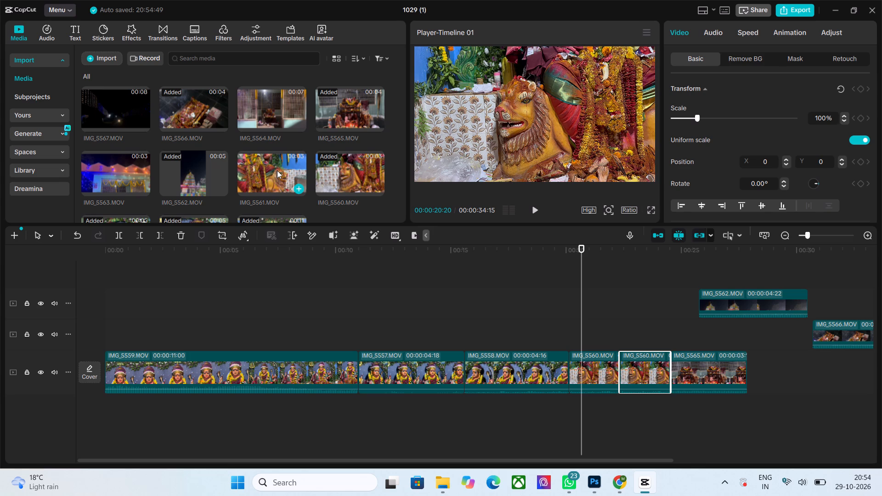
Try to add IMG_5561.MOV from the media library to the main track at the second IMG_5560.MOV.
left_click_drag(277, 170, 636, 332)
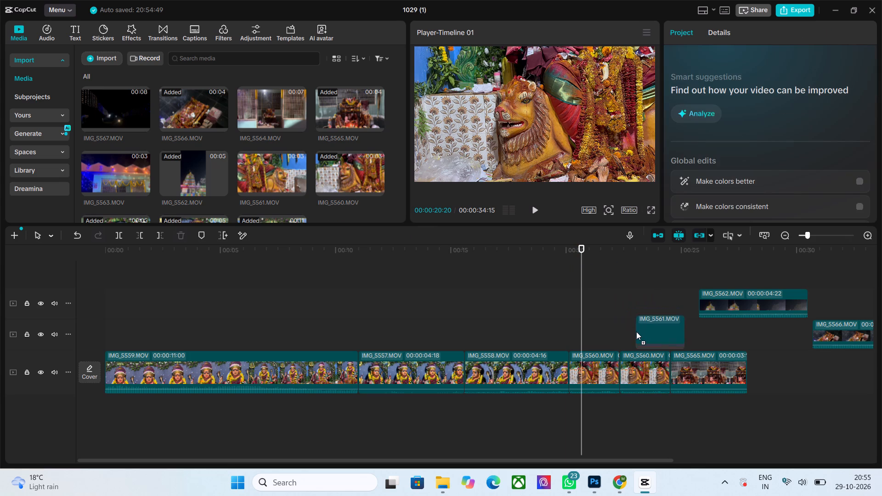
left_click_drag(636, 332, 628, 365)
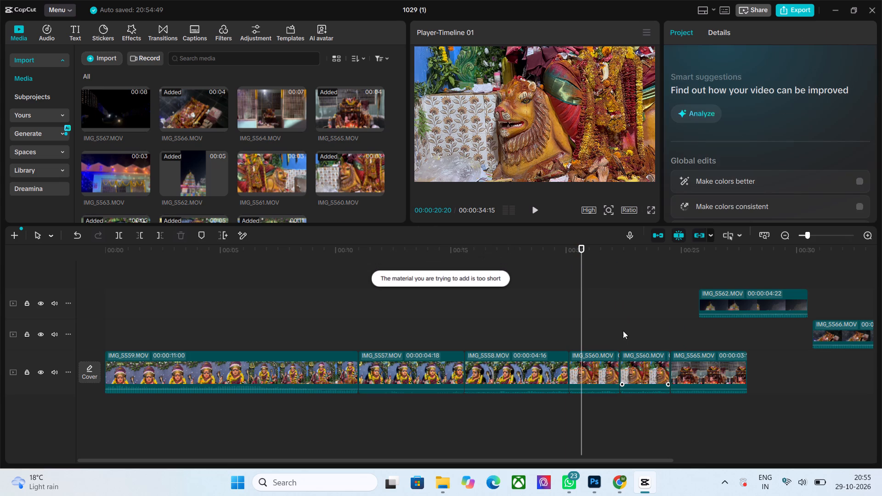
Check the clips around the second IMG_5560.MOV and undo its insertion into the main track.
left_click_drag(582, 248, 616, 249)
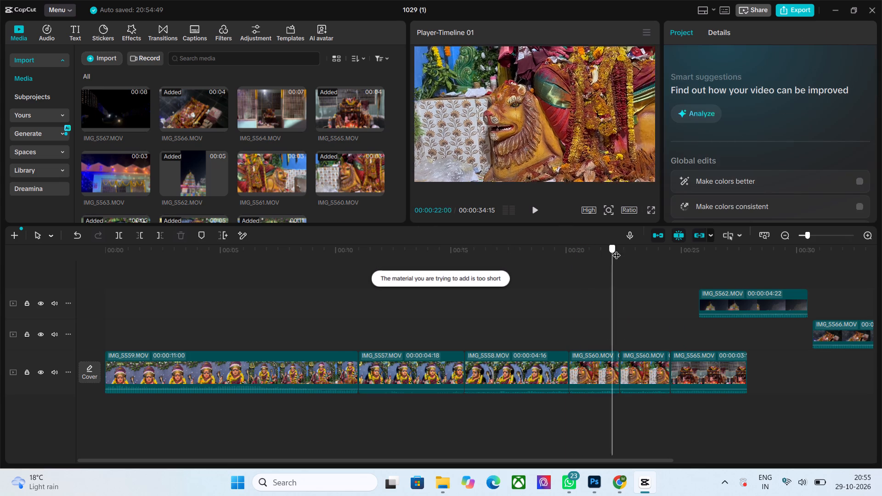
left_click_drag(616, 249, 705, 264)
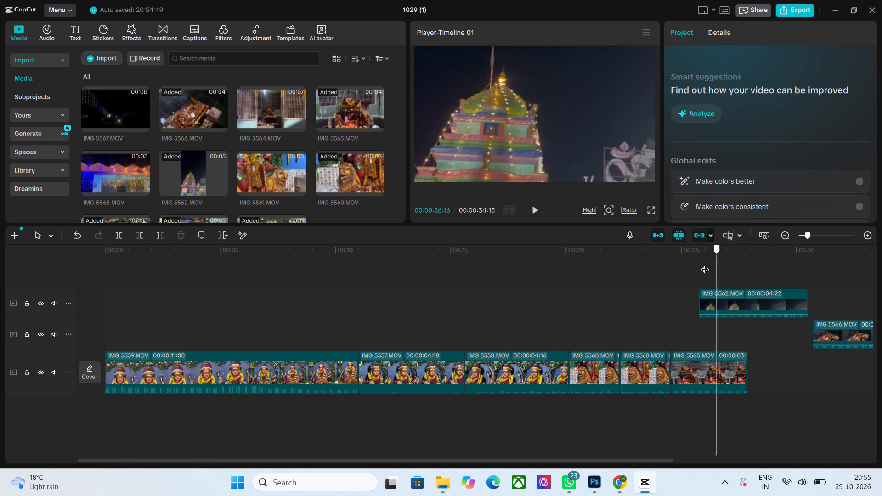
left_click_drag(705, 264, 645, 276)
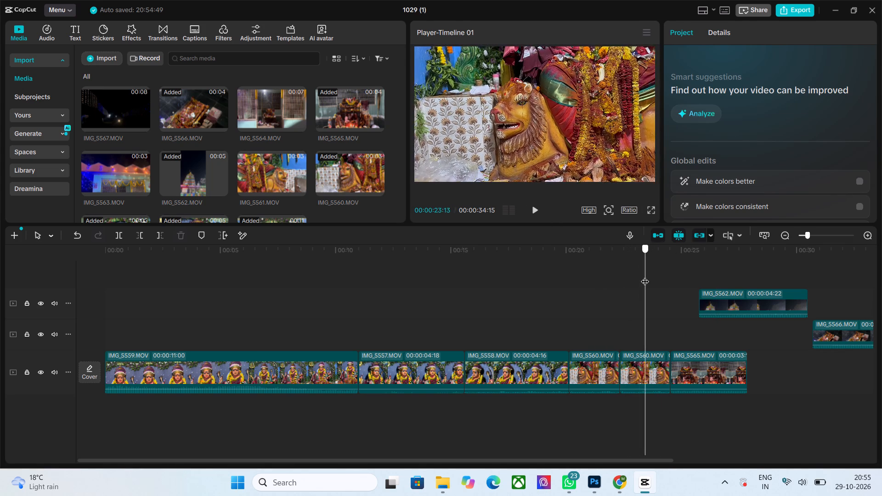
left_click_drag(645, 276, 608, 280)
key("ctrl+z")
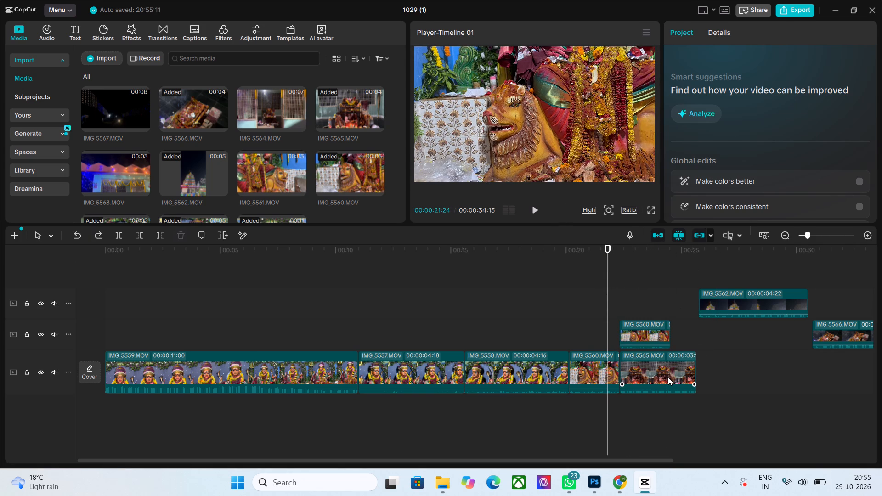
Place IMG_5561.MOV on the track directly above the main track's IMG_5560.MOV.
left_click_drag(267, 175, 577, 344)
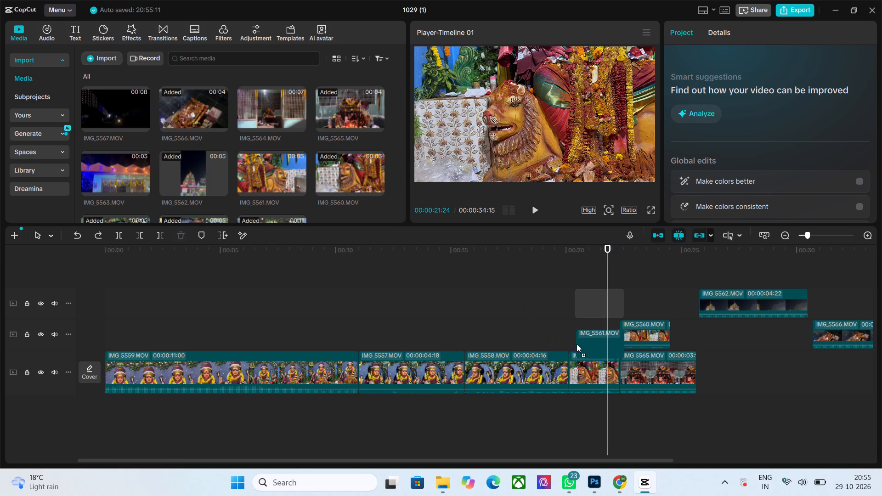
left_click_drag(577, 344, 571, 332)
Move IMG_5565.MOV from the main track to the track above, starting at about 25 seconds.
left_click_drag(660, 371, 766, 379)
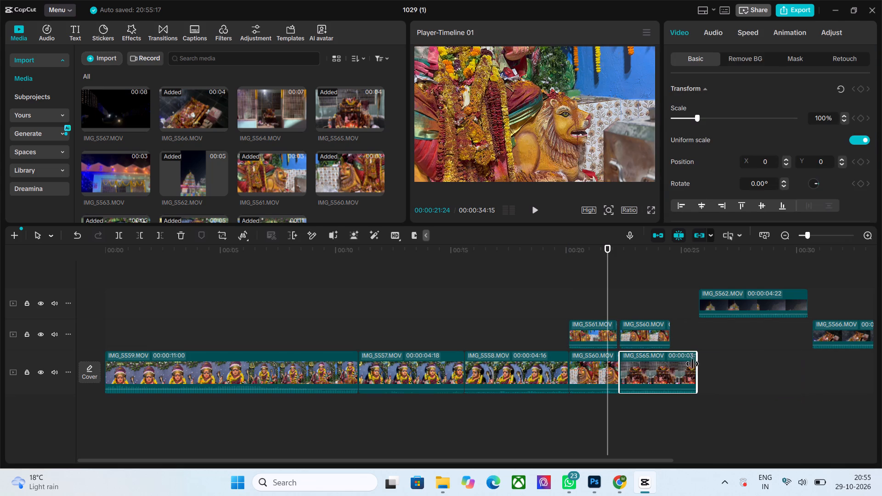
left_click_drag(670, 376, 729, 340)
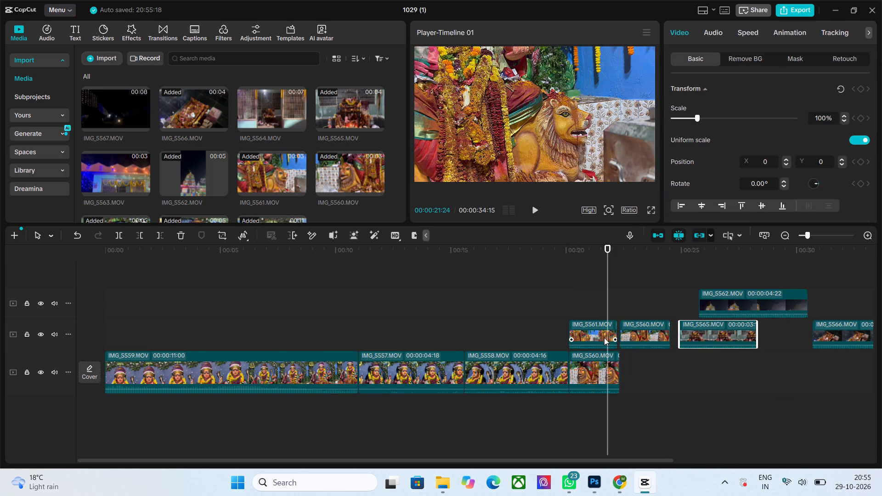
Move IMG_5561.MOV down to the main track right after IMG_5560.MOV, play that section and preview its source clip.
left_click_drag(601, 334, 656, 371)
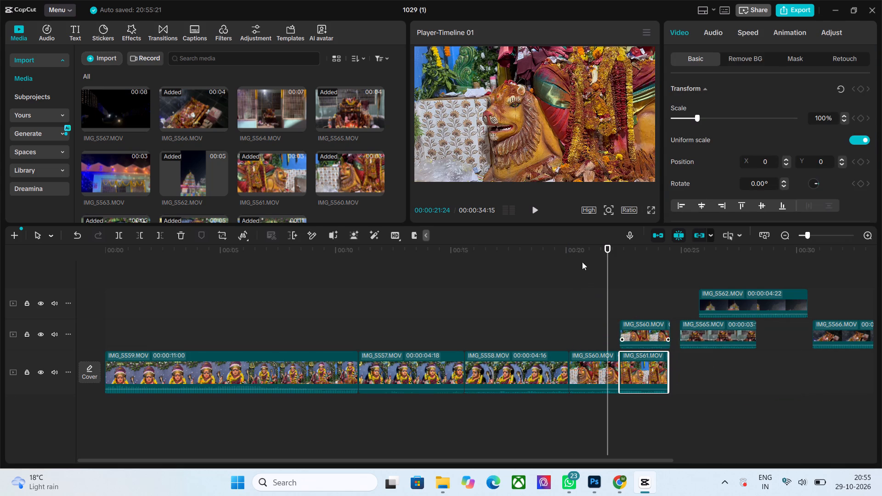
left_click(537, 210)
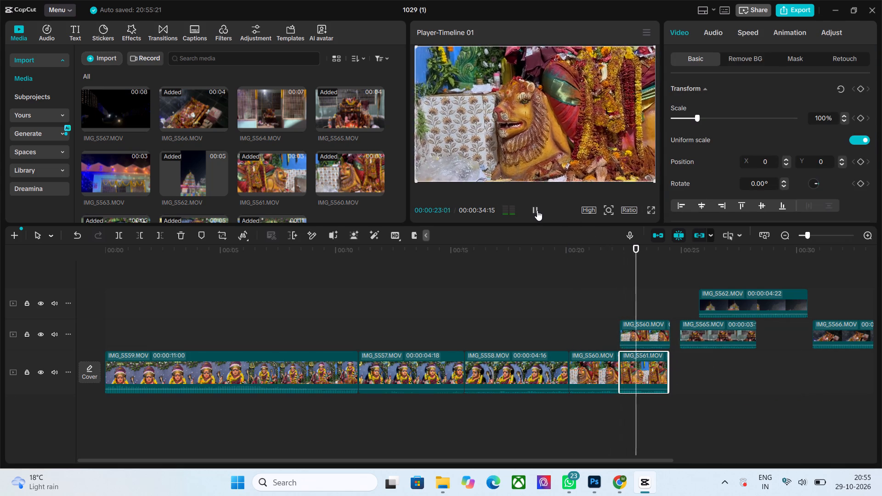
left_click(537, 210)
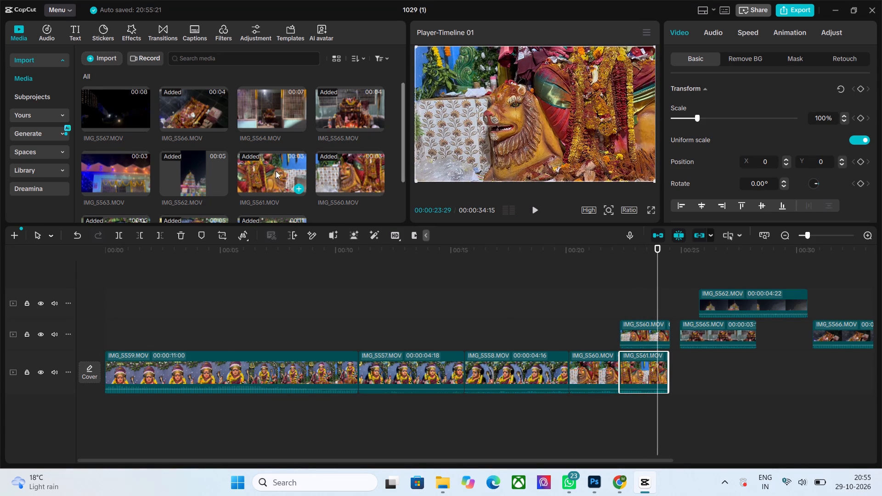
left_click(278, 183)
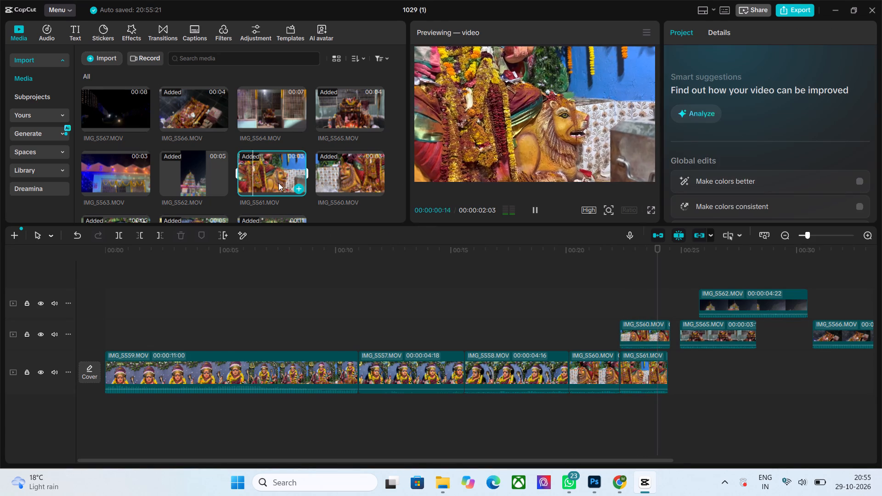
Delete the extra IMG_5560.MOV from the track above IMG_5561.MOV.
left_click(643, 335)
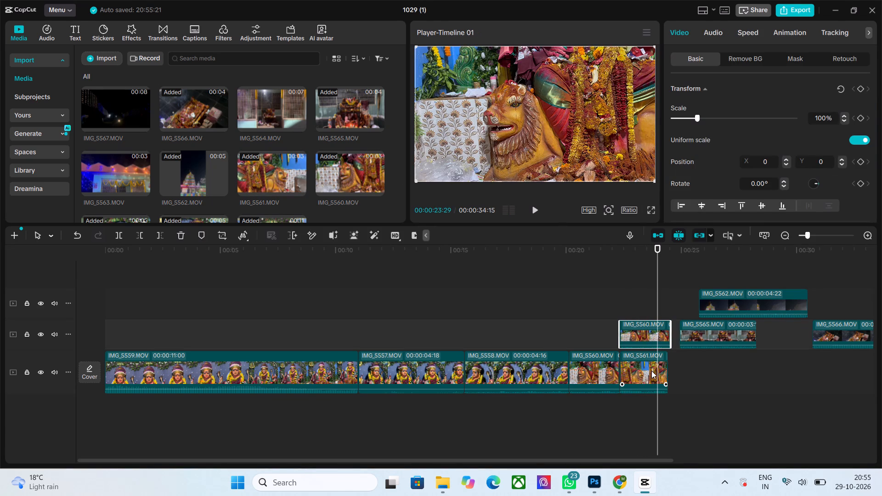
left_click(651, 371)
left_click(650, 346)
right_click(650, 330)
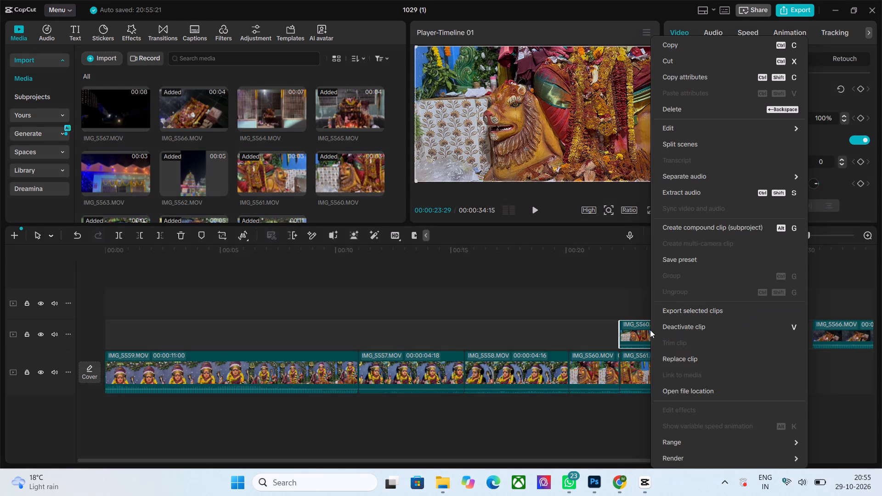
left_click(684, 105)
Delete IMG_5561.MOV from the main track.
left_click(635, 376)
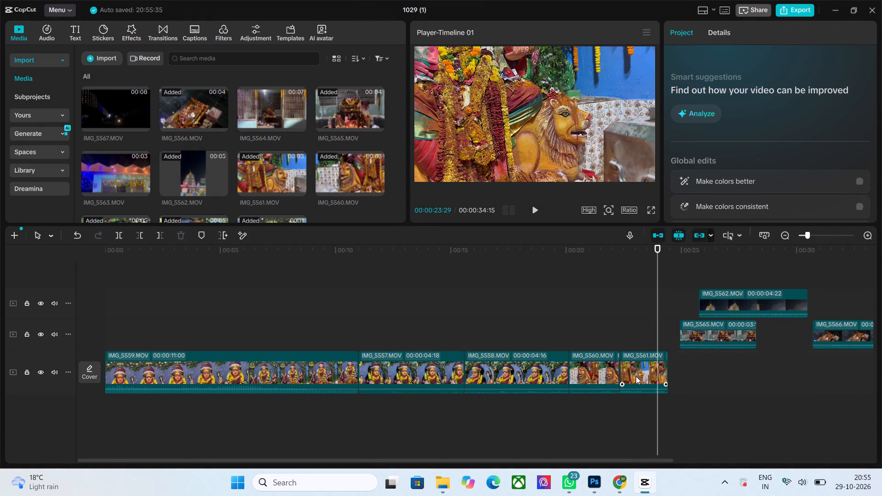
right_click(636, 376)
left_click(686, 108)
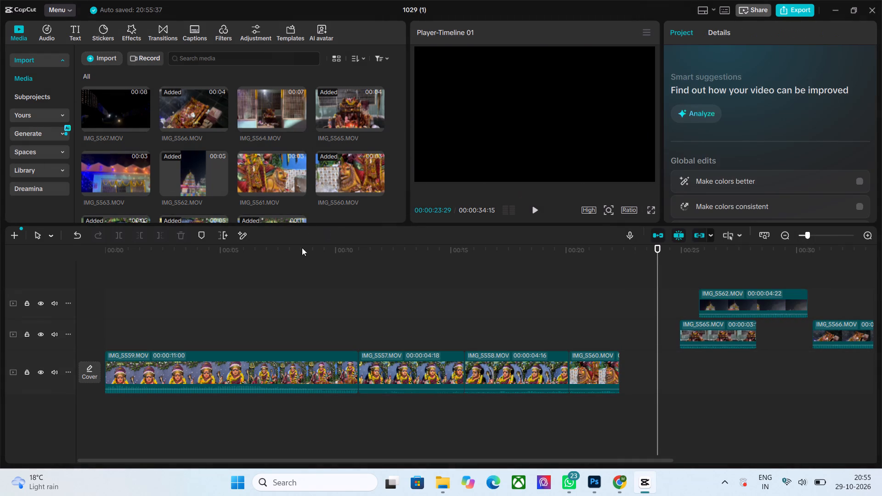
Add IMG_5561.MOV from the media library to the main track right after IMG_5560.MOV and scrub across the join.
left_click_drag(277, 176, 626, 360)
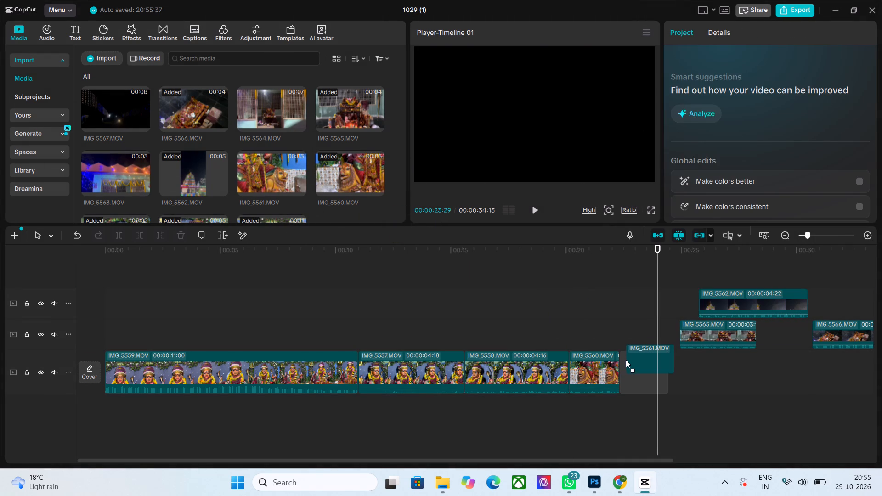
left_click_drag(626, 360, 622, 367)
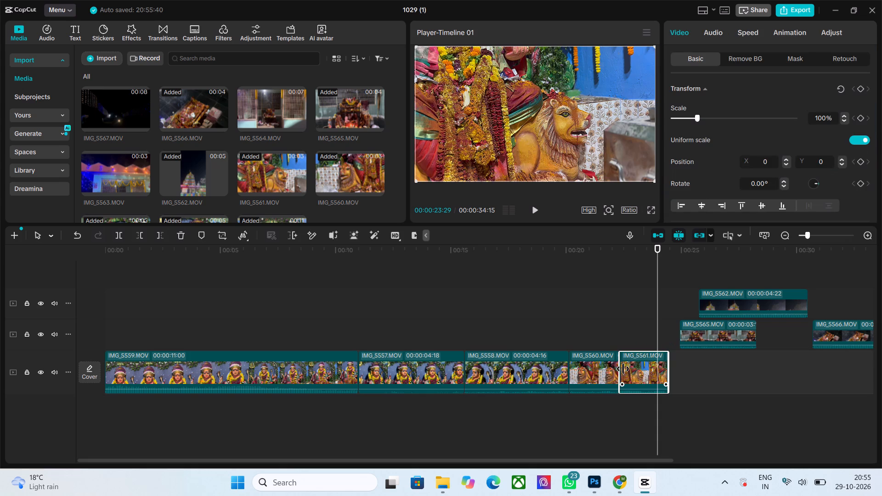
left_click_drag(657, 249, 604, 259)
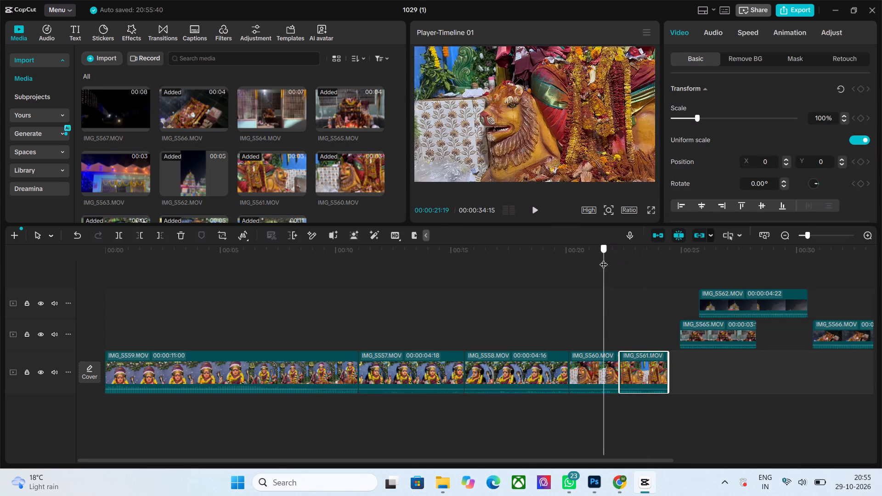
left_click_drag(604, 259, 648, 254)
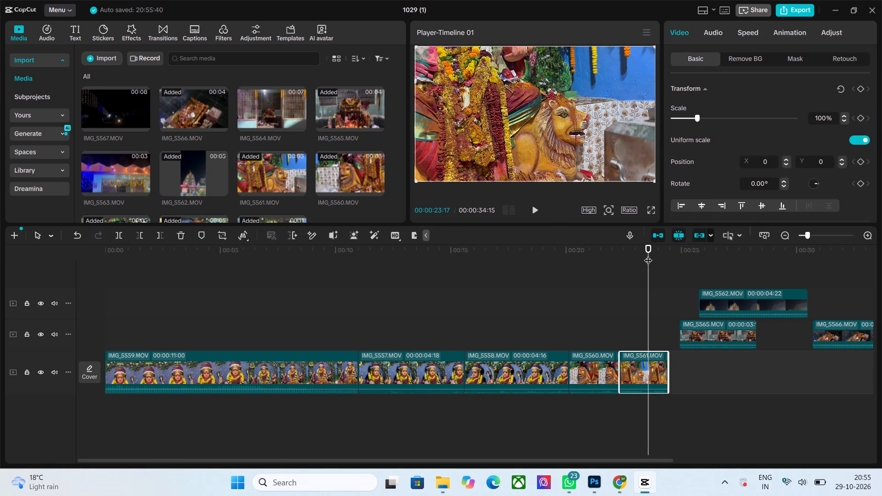
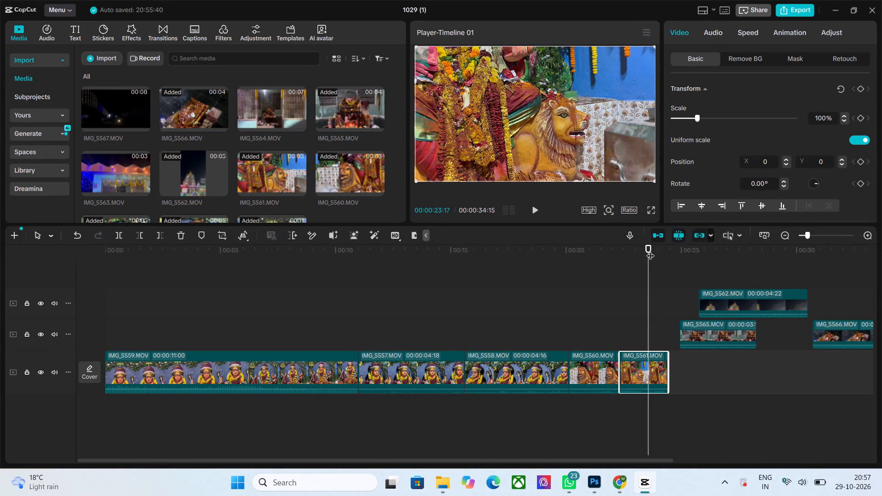
Split IMG_5559.MOV on the main track at 00:00:04:24.
left_click_drag(649, 246, 105, 330)
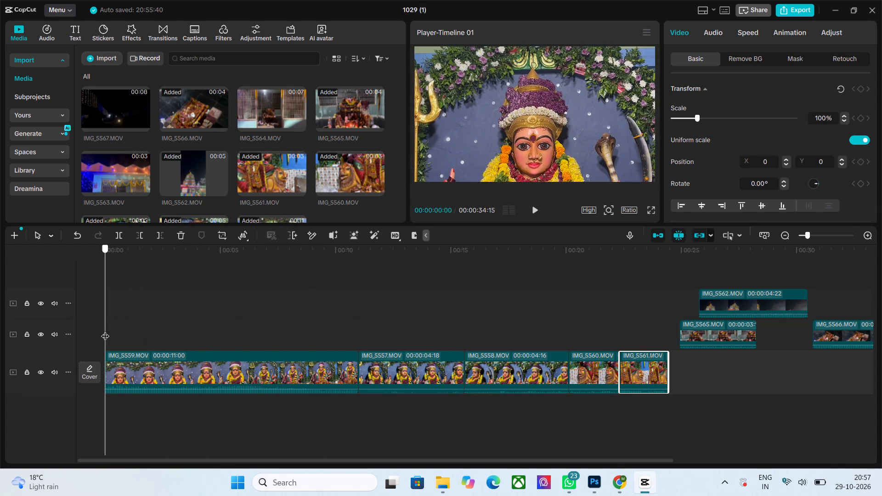
left_click_drag(105, 330, 186, 343)
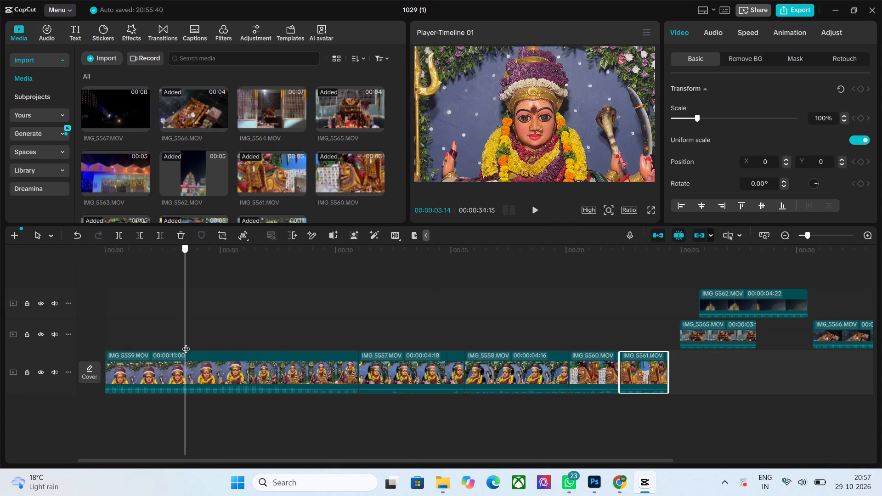
left_click_drag(186, 343, 216, 347)
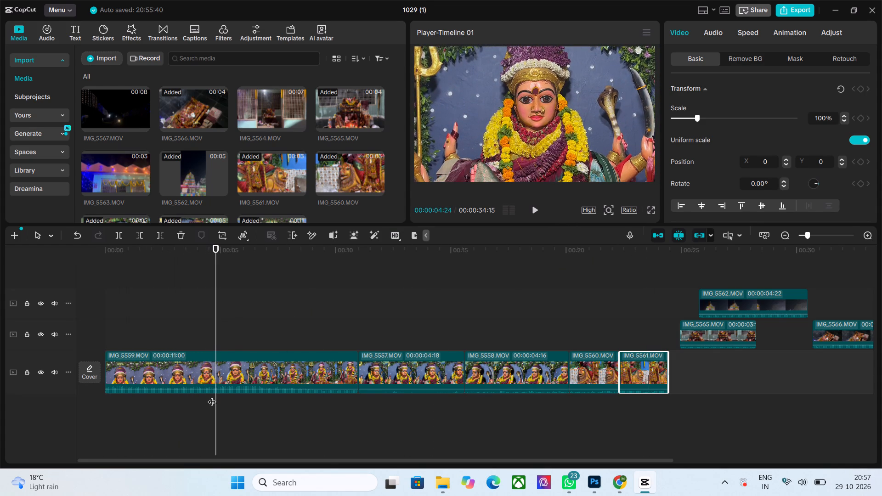
left_click(216, 373)
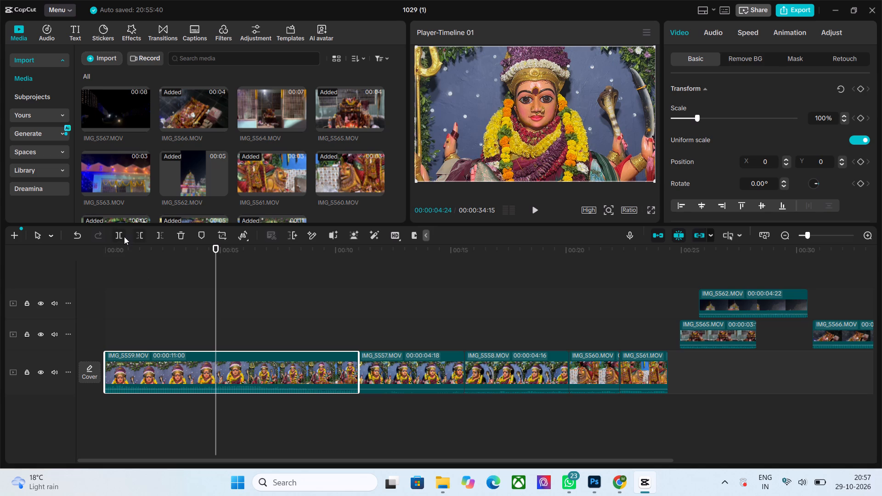
left_click(124, 237)
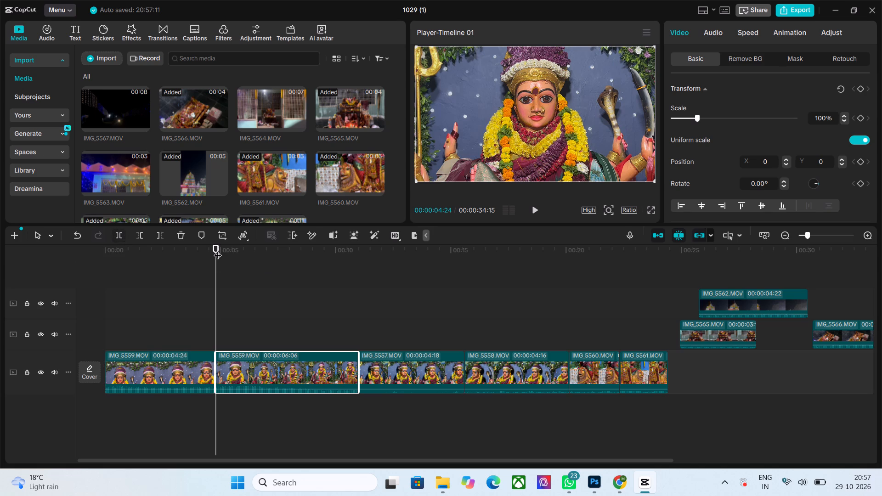
Trim away the start of the second IMG_5559.MOV piece up to 00:00:06:08.
left_click_drag(218, 249, 250, 258)
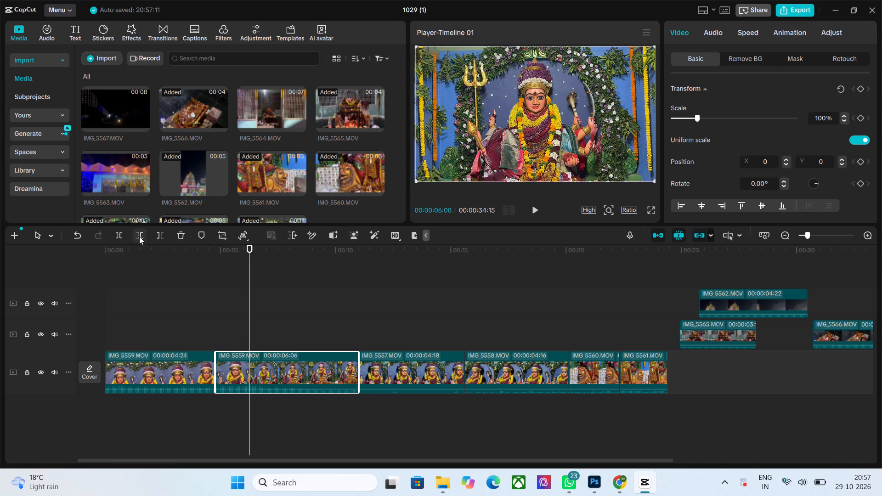
left_click(144, 237)
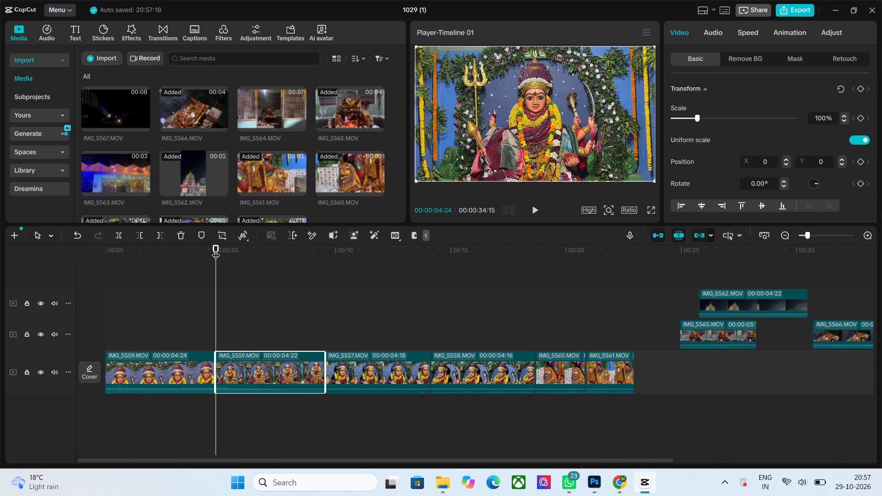
Scrub through the second IMG_5559.MOV piece and trim away everything in it after 00:00:06:16.
left_click_drag(217, 246, 252, 249)
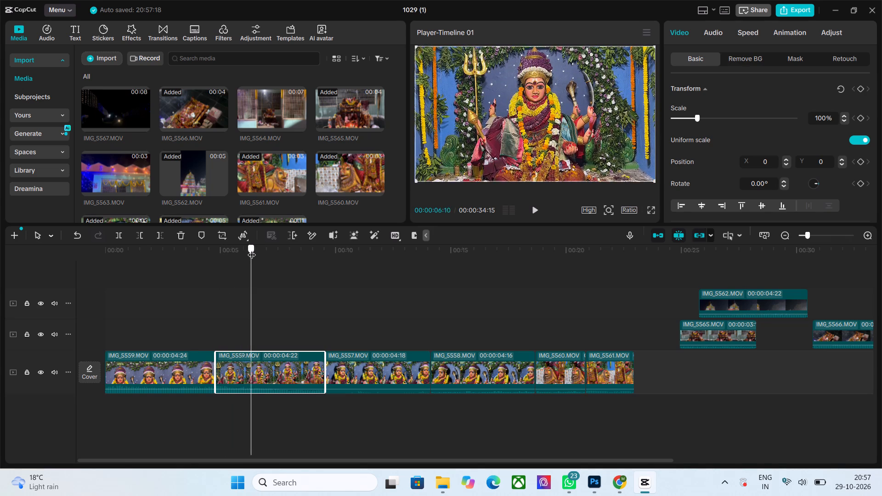
left_click_drag(252, 249, 261, 249)
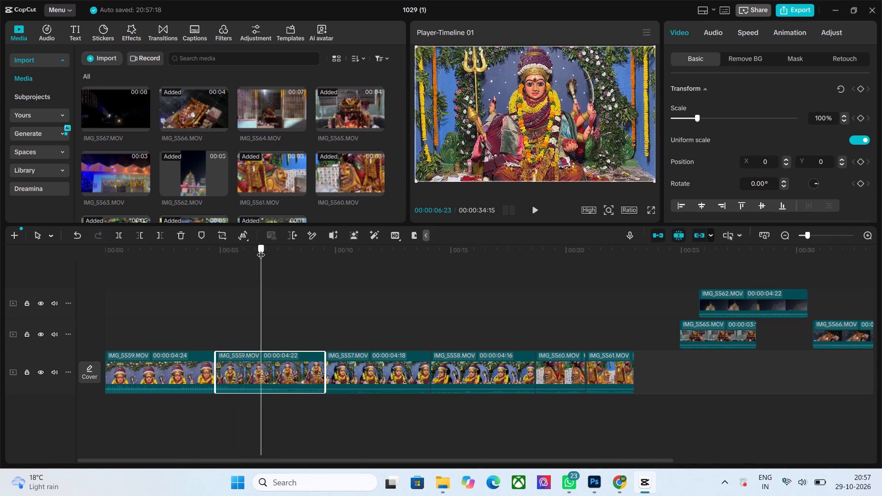
left_click_drag(261, 249, 273, 249)
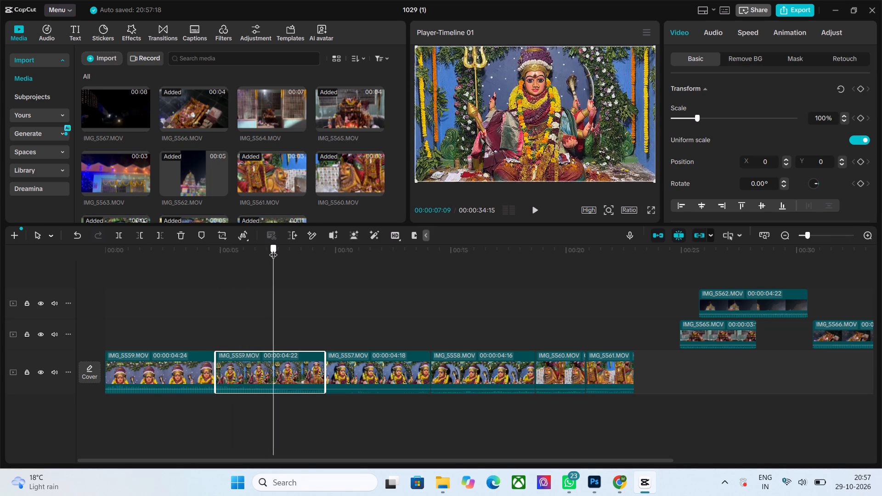
left_click_drag(273, 249, 314, 249)
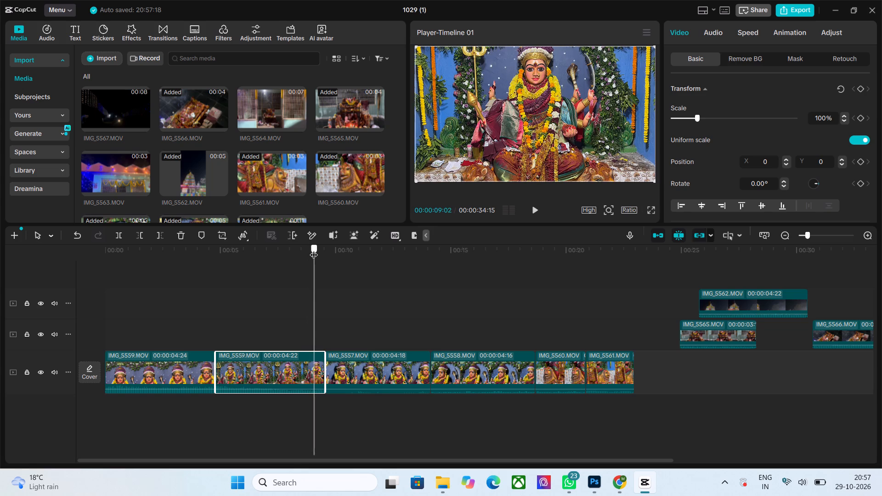
left_click_drag(314, 249, 260, 257)
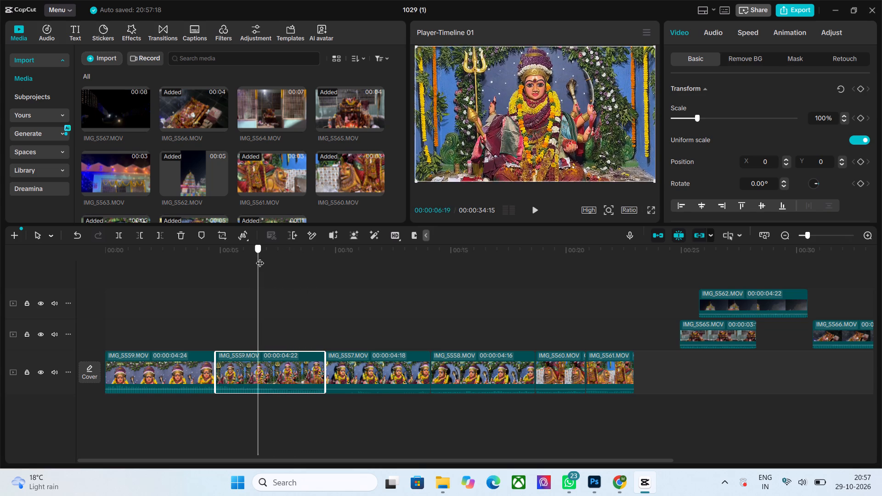
left_click_drag(260, 257, 256, 259)
left_click(280, 367)
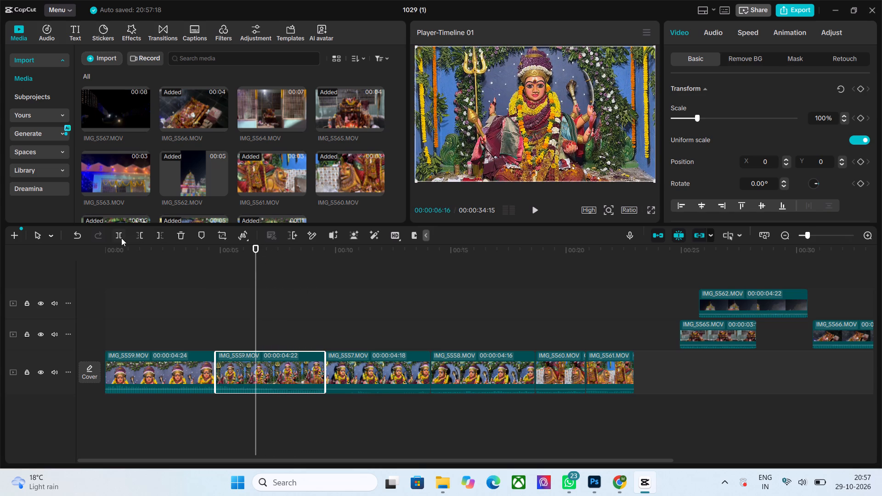
left_click(160, 235)
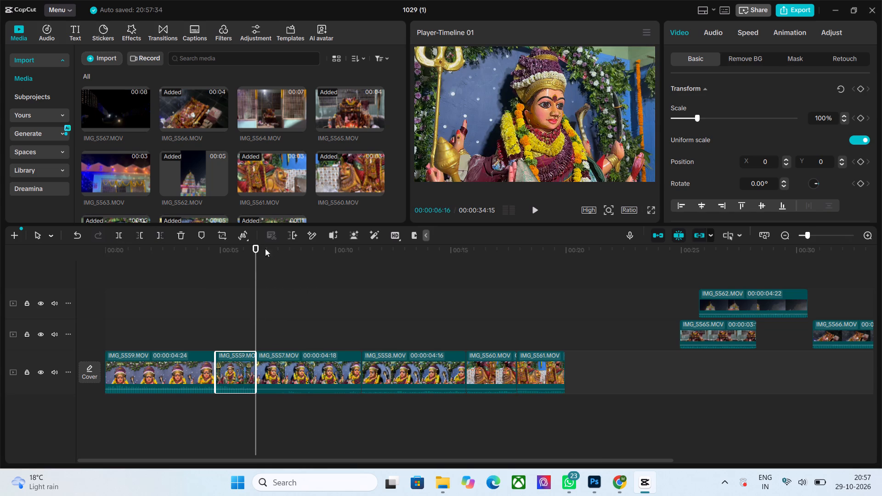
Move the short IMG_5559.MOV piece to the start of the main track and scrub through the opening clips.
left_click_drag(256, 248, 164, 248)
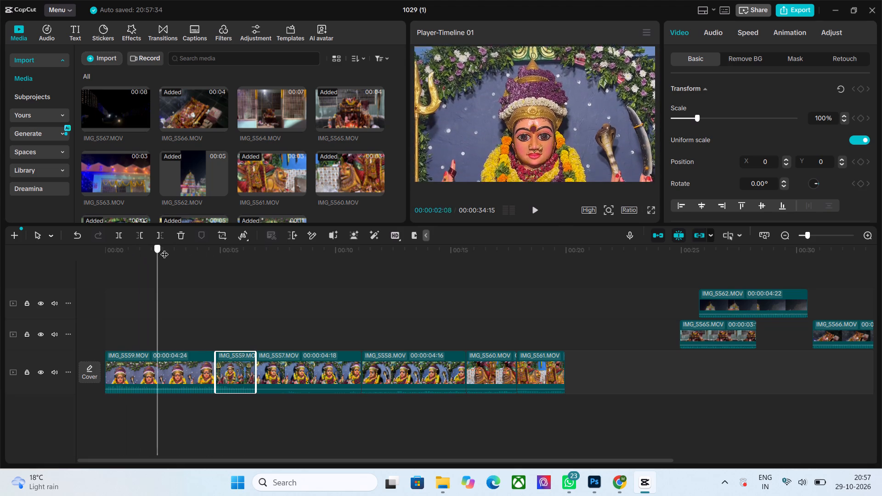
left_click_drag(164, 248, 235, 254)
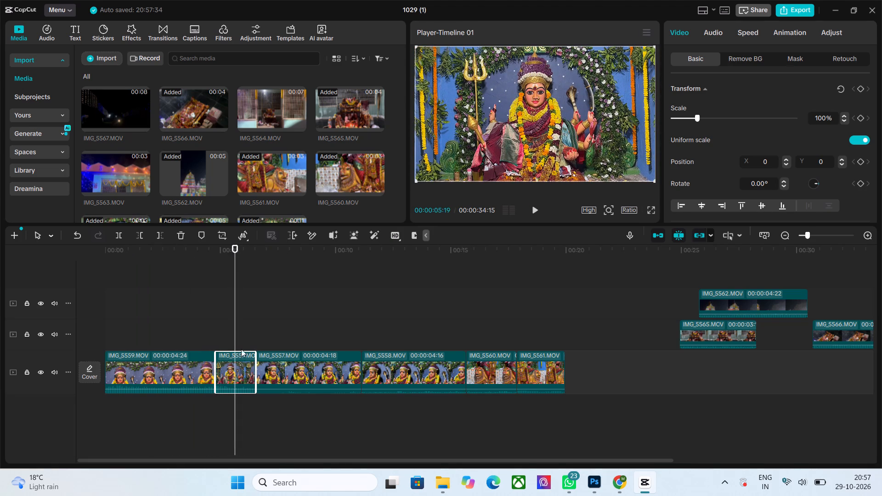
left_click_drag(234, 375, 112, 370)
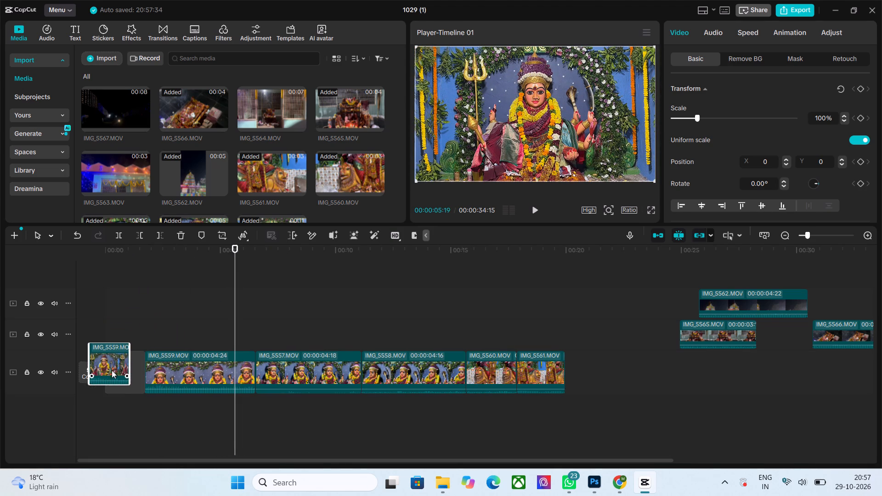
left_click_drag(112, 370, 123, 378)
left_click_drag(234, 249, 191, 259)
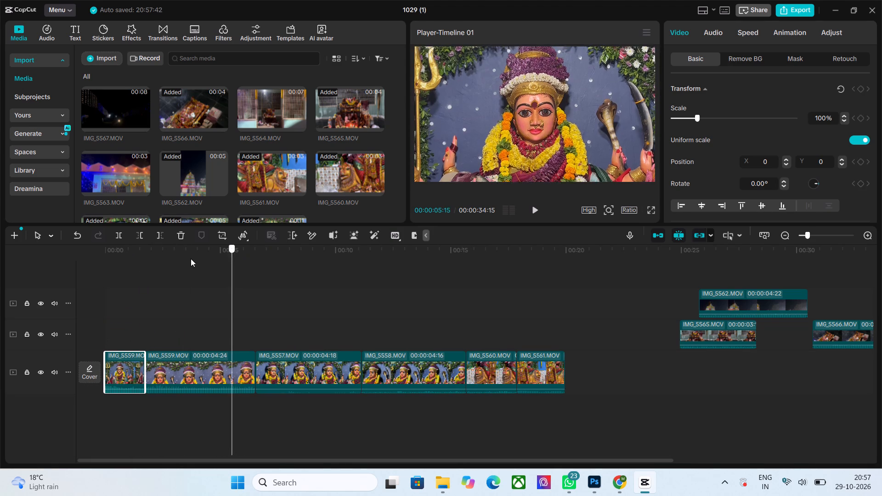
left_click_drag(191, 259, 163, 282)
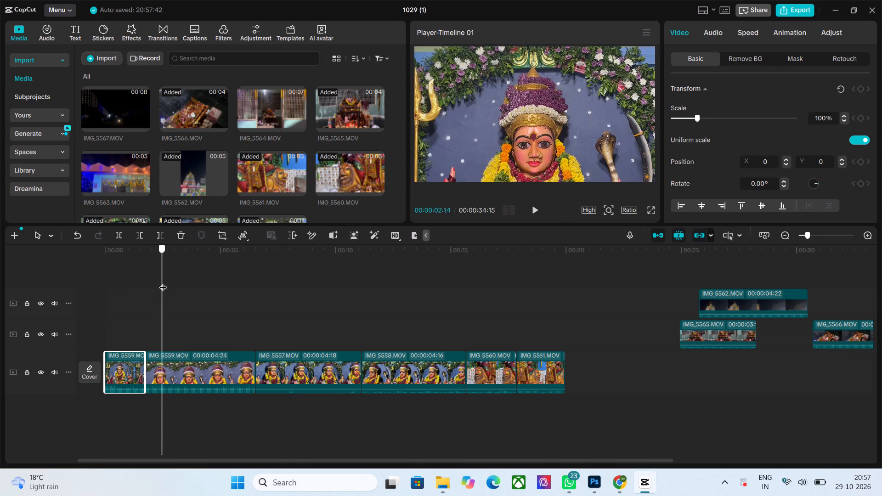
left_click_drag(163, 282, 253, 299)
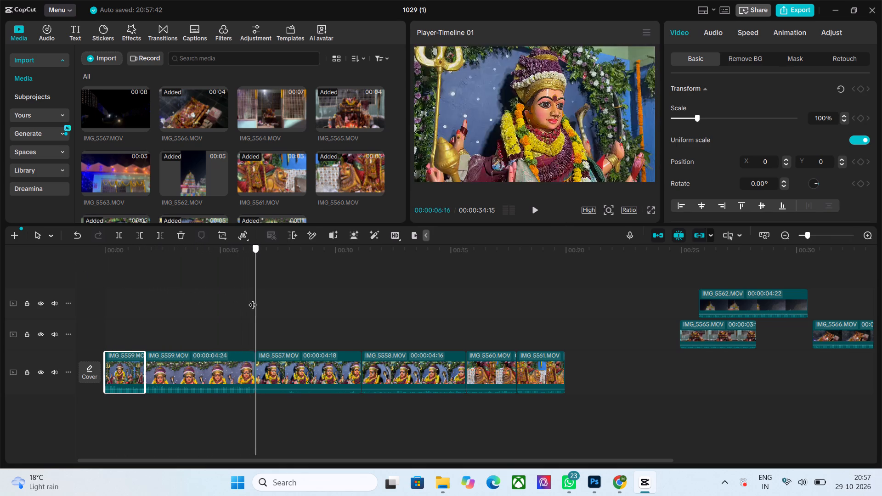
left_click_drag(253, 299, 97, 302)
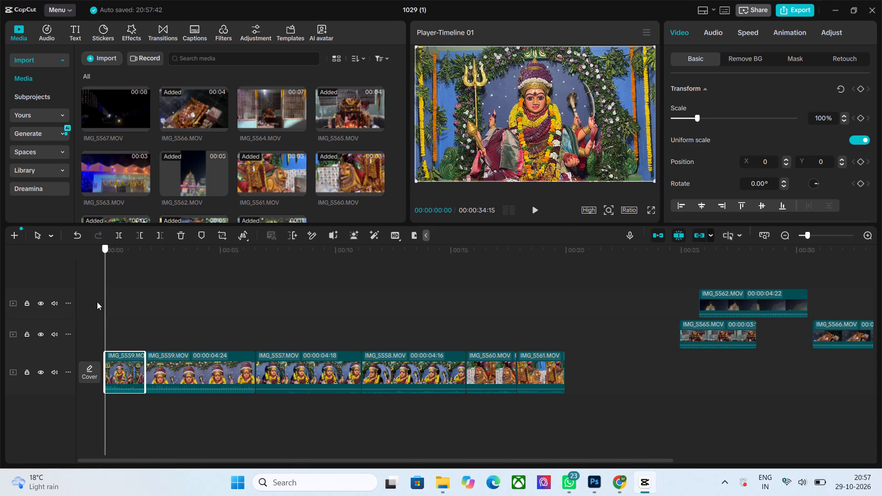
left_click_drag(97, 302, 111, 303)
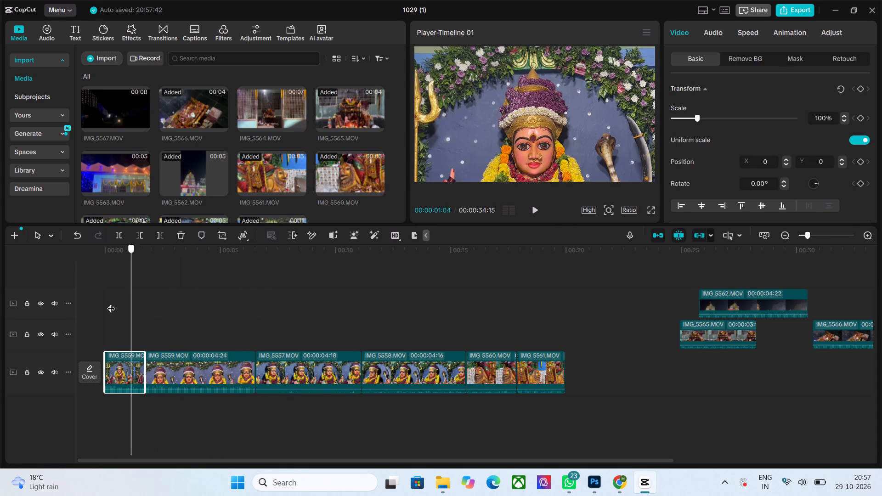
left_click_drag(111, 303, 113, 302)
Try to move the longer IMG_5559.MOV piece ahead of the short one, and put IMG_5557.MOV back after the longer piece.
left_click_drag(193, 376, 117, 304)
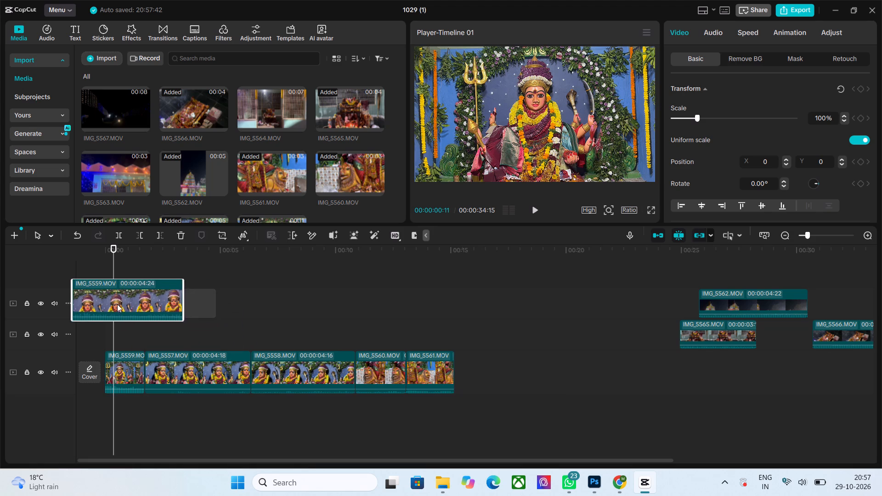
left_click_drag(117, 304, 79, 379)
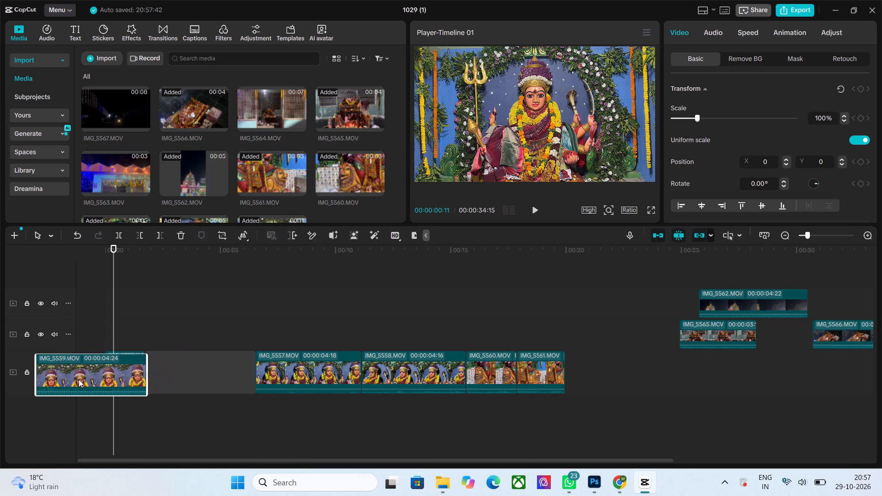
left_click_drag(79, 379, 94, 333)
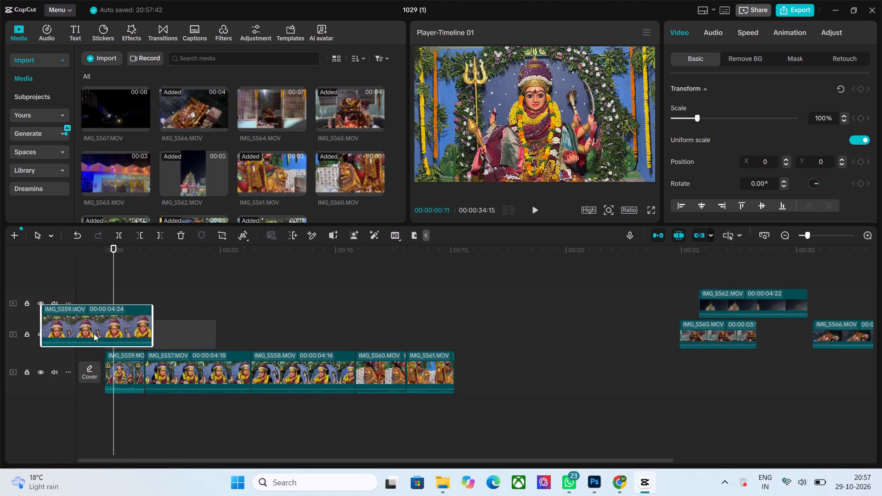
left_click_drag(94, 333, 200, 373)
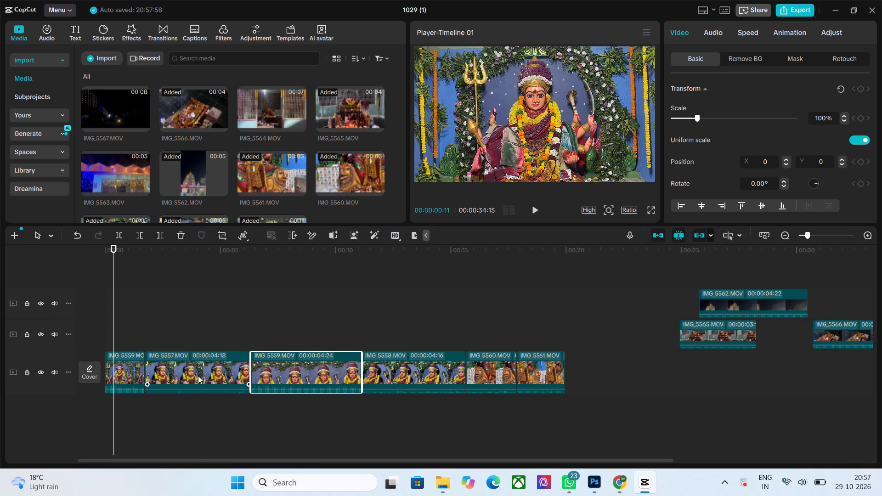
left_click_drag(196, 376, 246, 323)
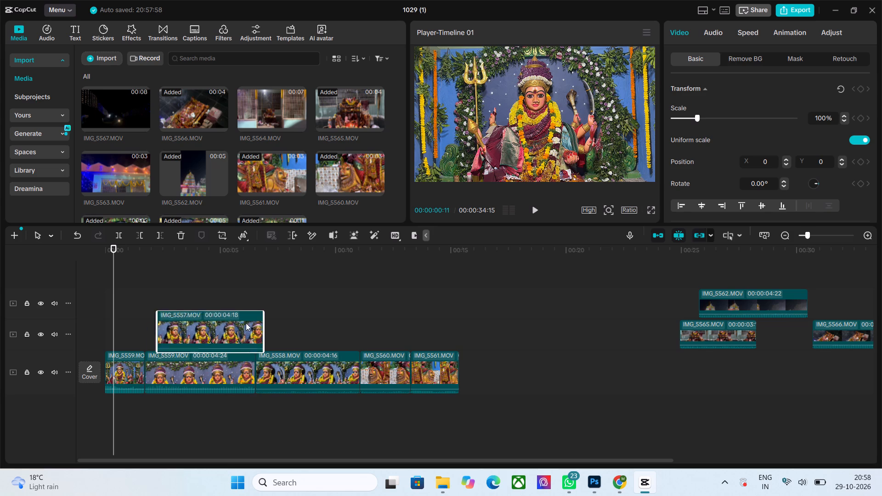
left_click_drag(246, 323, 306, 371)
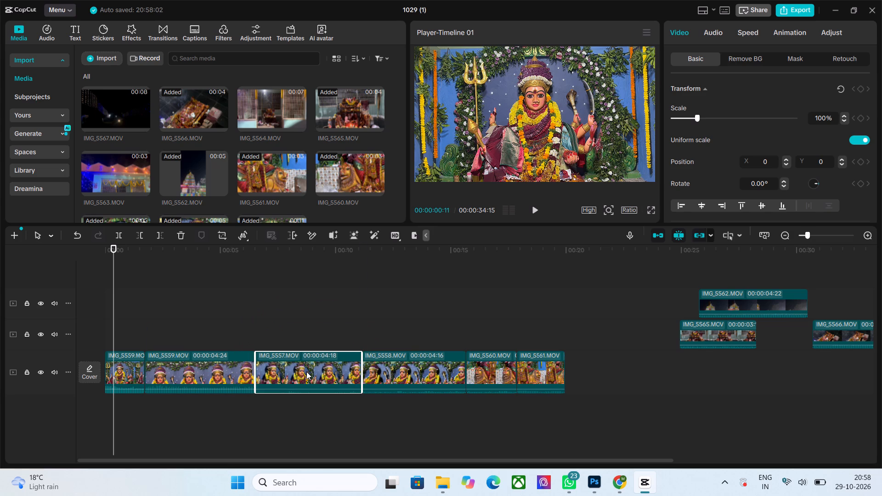
Move the longer IMG_5559.MOV piece up to the track above, at the very start of the timeline.
left_click_drag(198, 384, 139, 414)
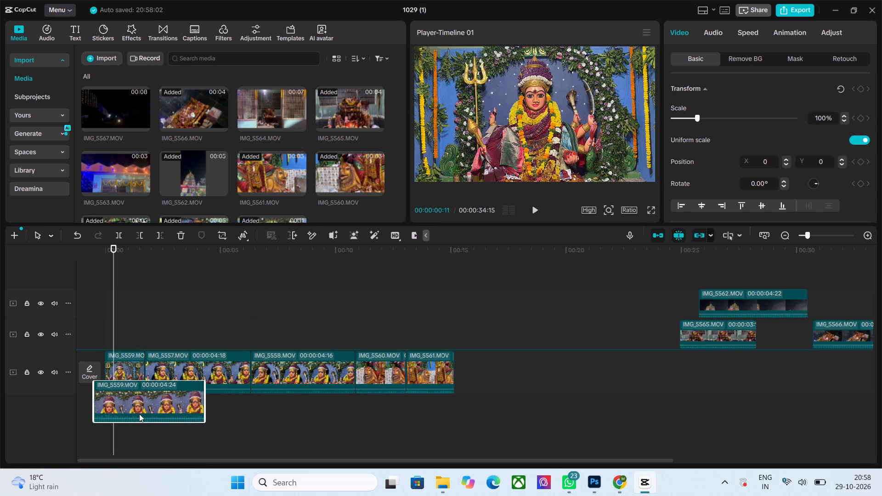
left_click_drag(139, 414, 128, 374)
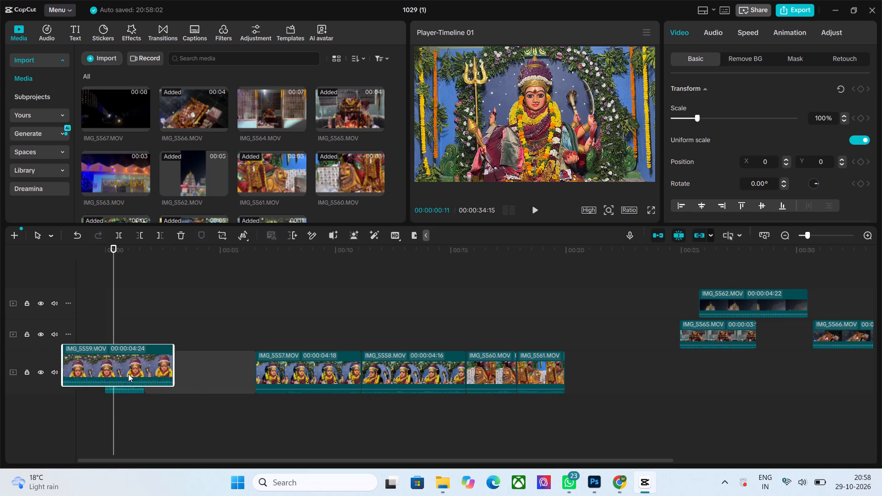
left_click_drag(128, 374, 157, 341)
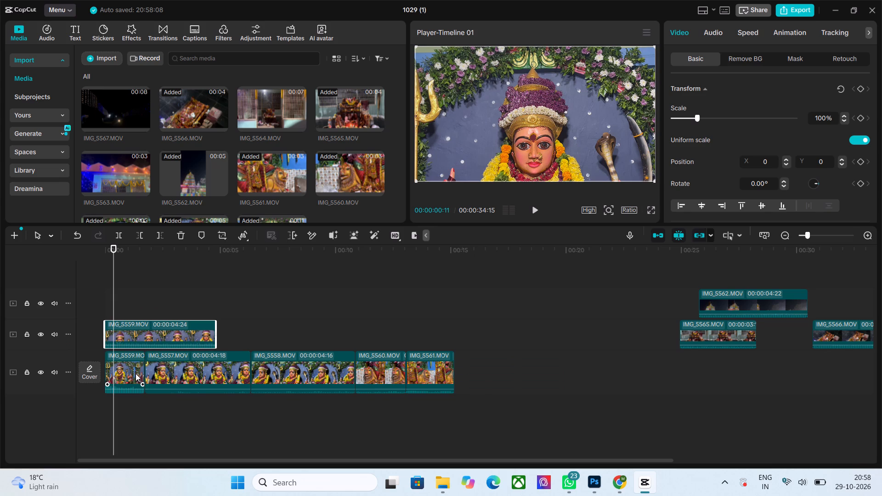
Move all the main-track clips together up to the track above, directly after the longer IMG_5559.MOV piece.
left_click_drag(486, 373, 128, 383)
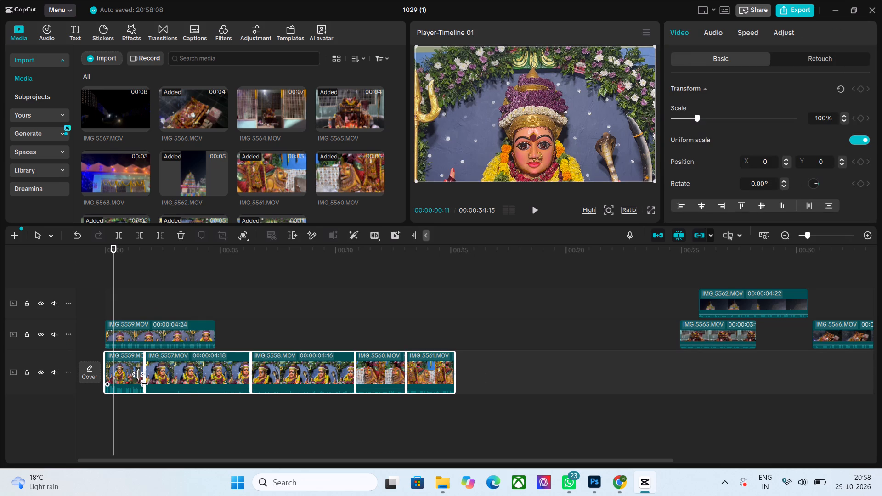
left_click_drag(186, 376, 302, 347)
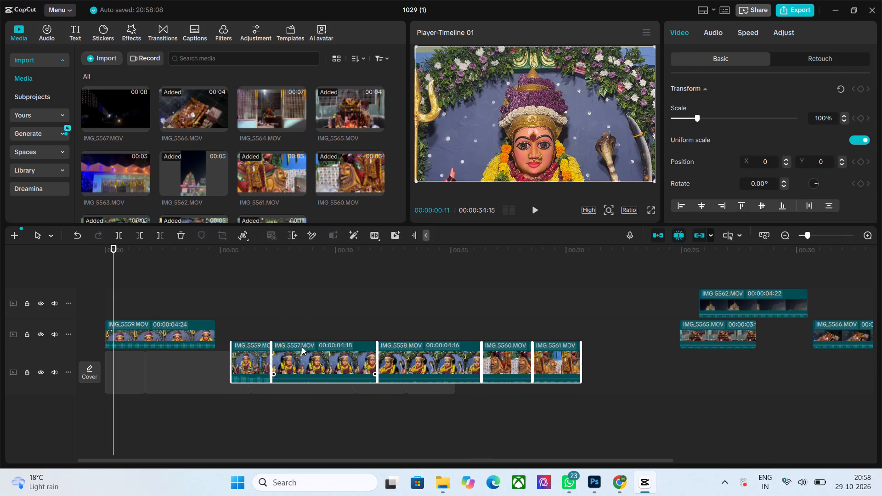
left_click_drag(302, 347, 296, 339)
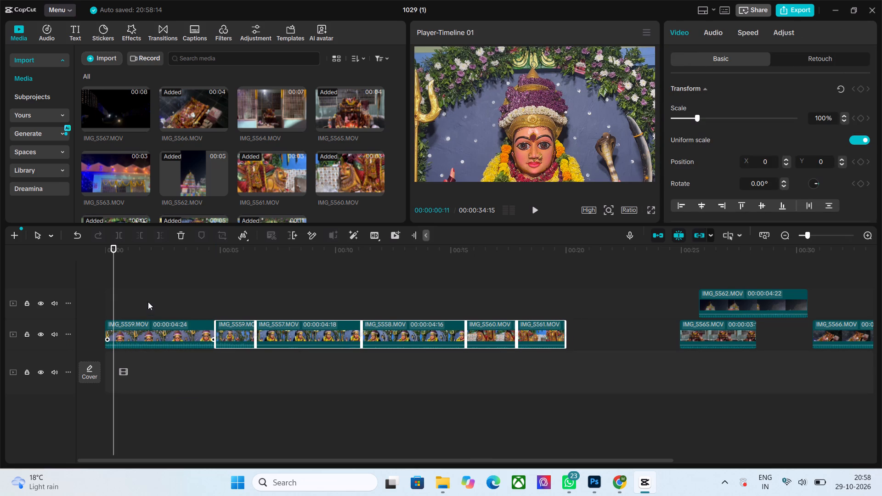
Move the six opening clips, from the longer IMG_5559.MOV piece through IMG_5561.MOV, together back down to the start of the main track.
left_click_drag(148, 289, 560, 343)
left_click_drag(424, 338, 431, 382)
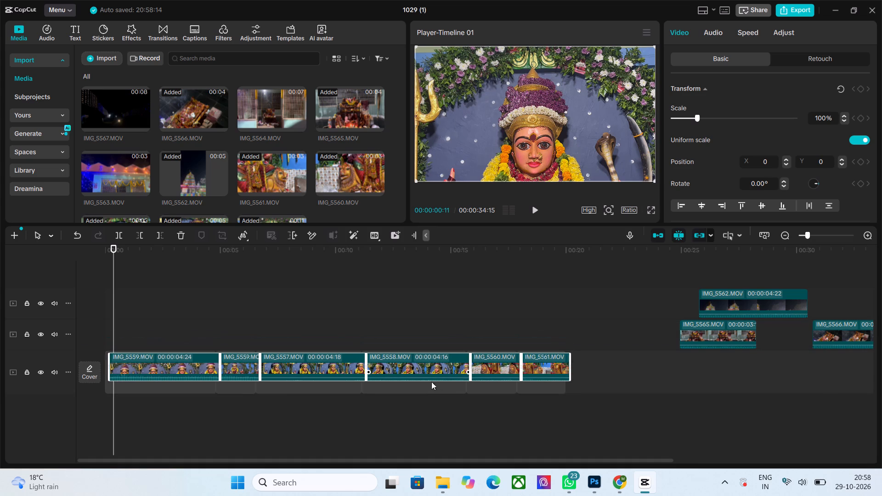
left_click_drag(431, 382, 431, 385)
Scrub through the main-track clips from the start to the end of IMG_5561.MOV to check their order.
left_click(410, 310)
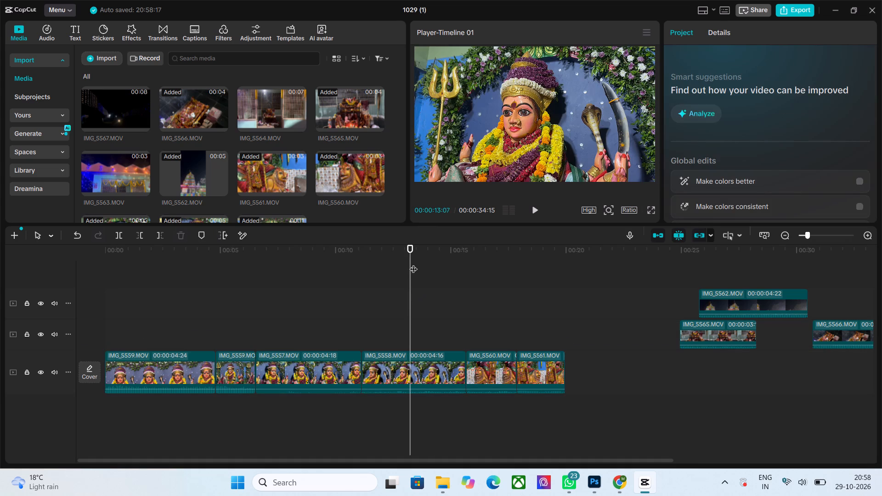
left_click_drag(411, 248, 102, 280)
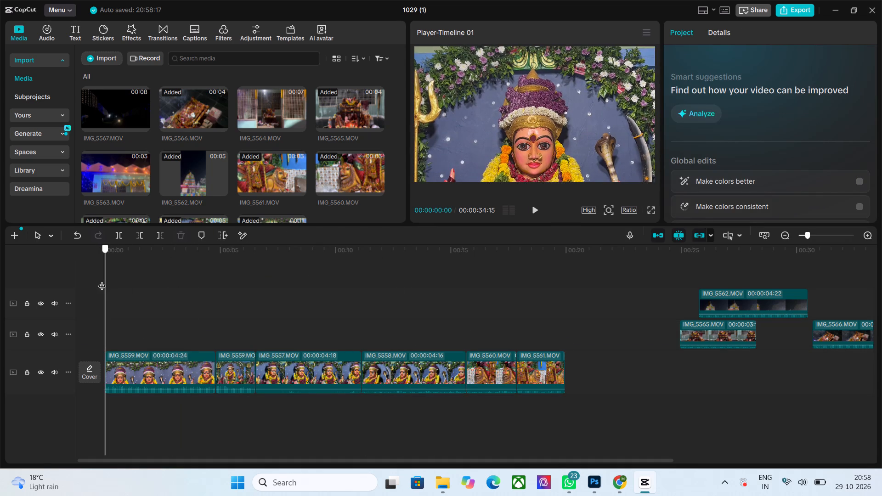
left_click_drag(102, 280, 221, 317)
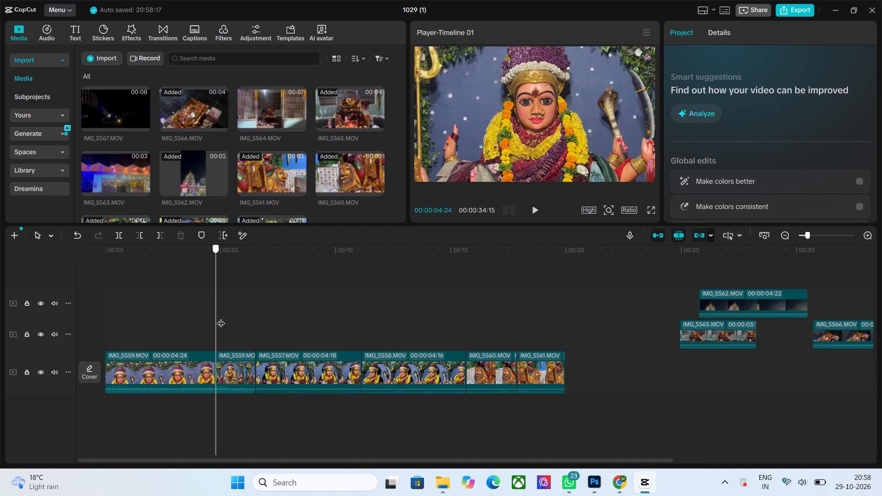
left_click_drag(221, 317, 416, 341)
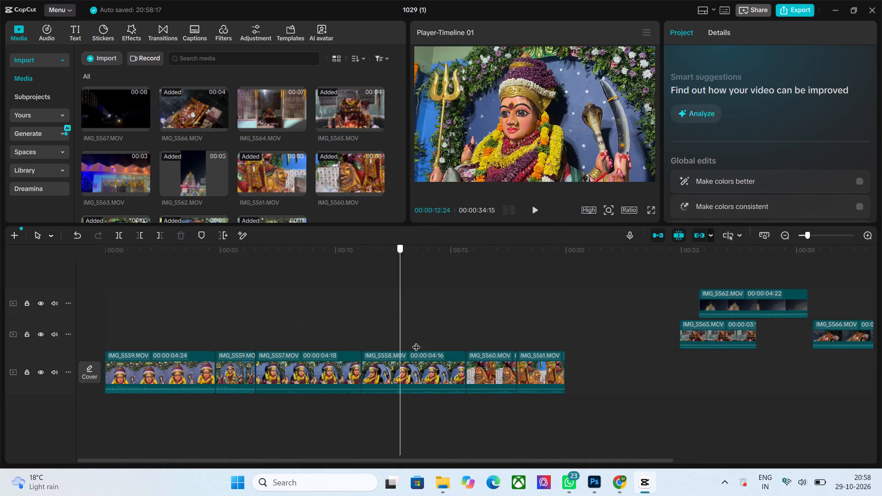
left_click_drag(416, 341, 564, 371)
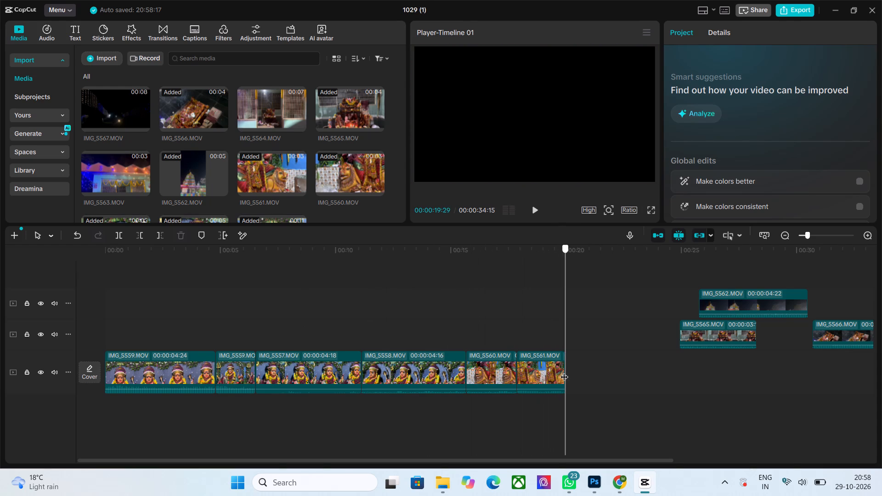
left_click_drag(564, 371, 527, 378)
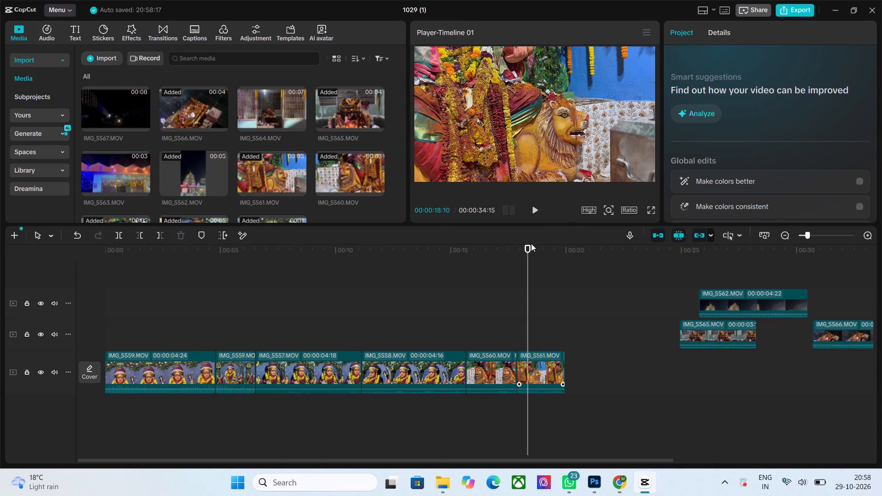
left_click_drag(528, 248, 122, 316)
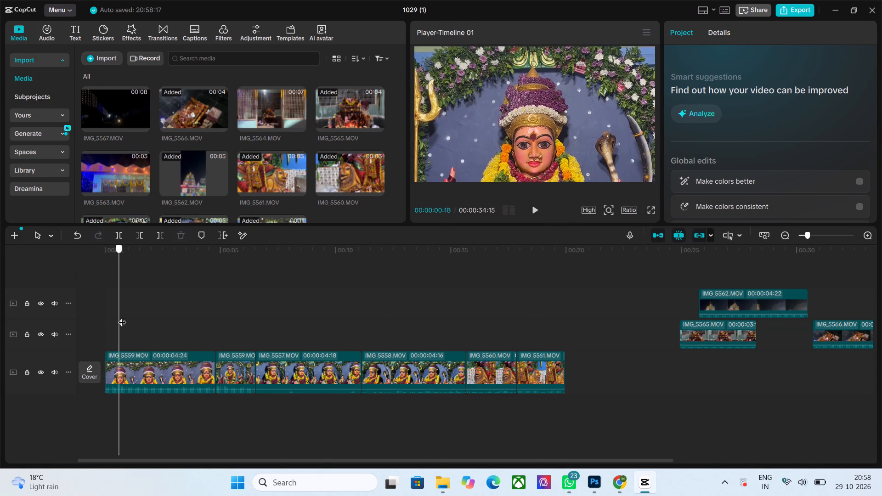
left_click_drag(122, 316, 234, 338)
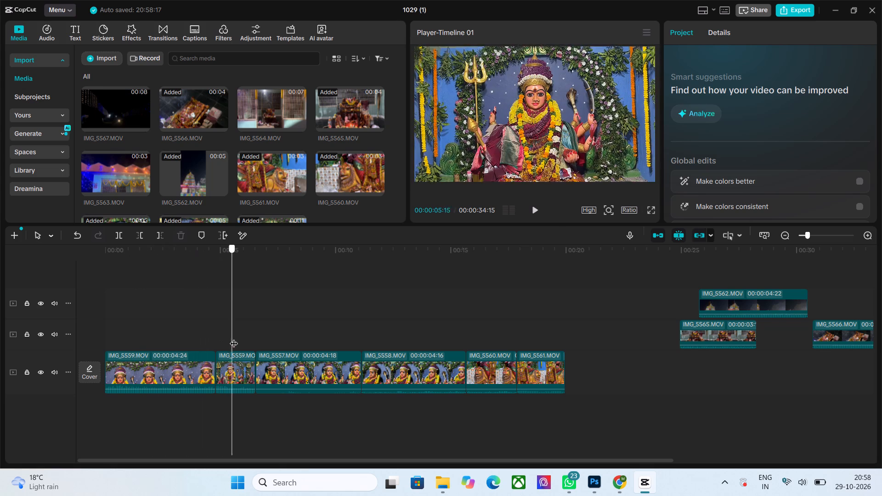
left_click_drag(234, 338, 270, 346)
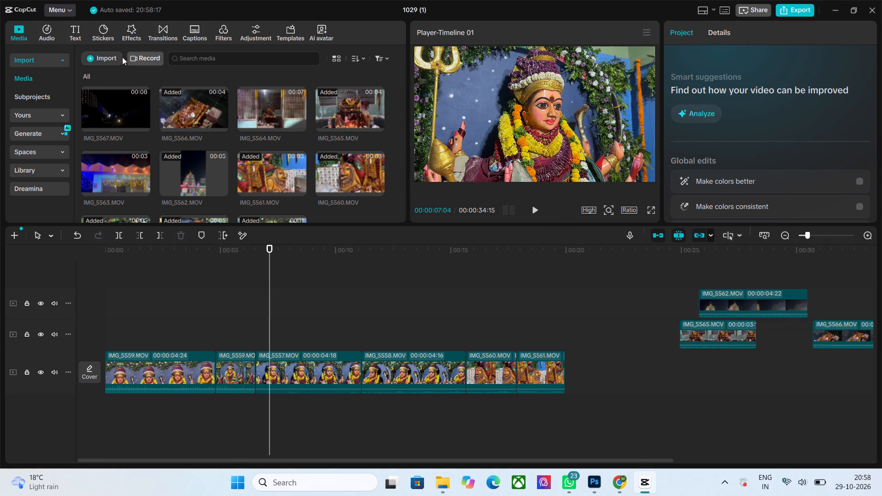
Browse the Trending and NEW transitions, trying out Celestial Glow, Pixel Dissolve and Fade Away.
left_click(154, 30)
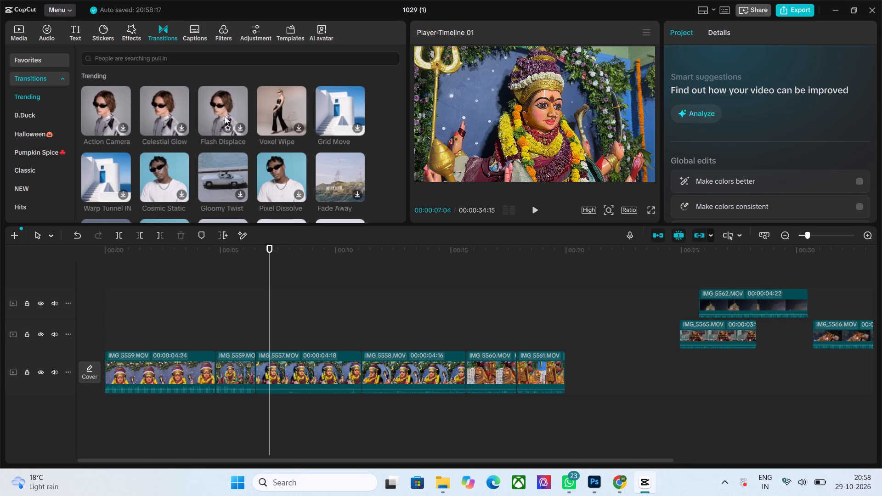
left_click(138, 121)
left_click(170, 116)
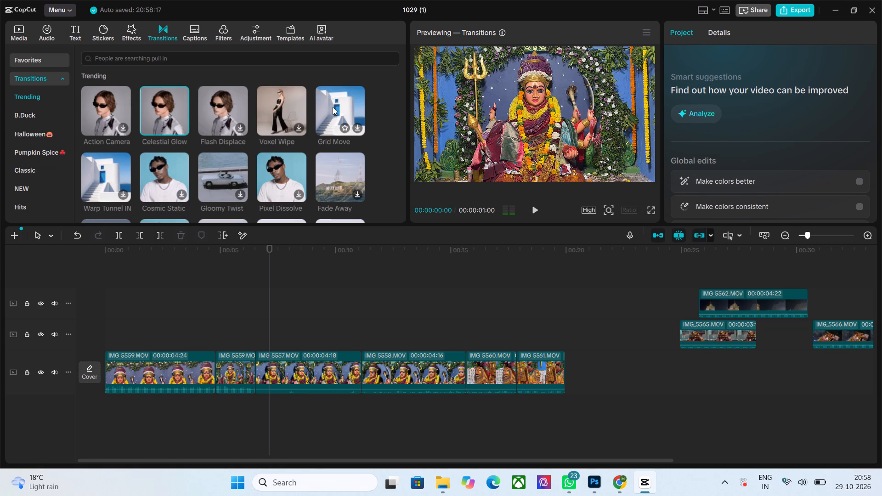
left_click(271, 175)
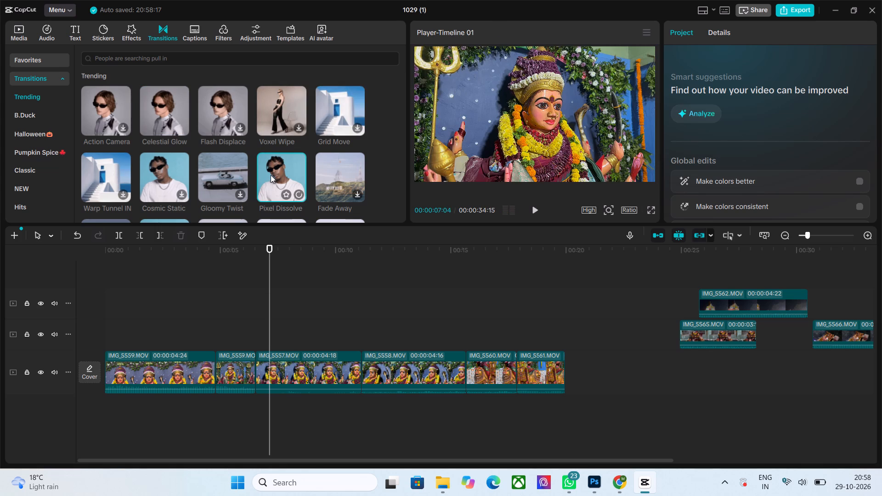
left_click(327, 176)
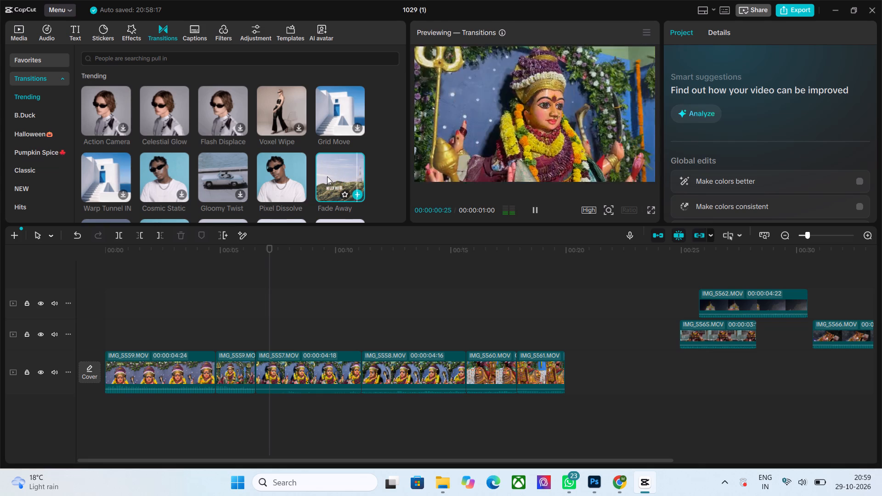
left_click(40, 101)
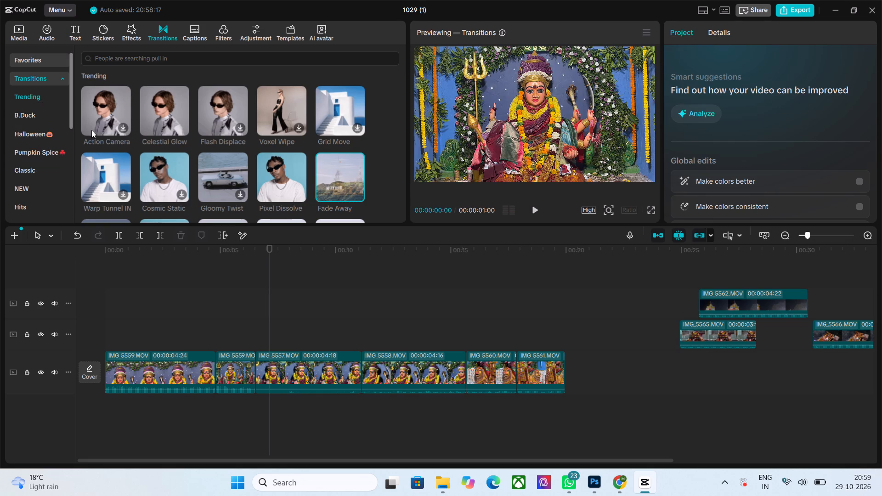
scroll(130, 138, "down", 4)
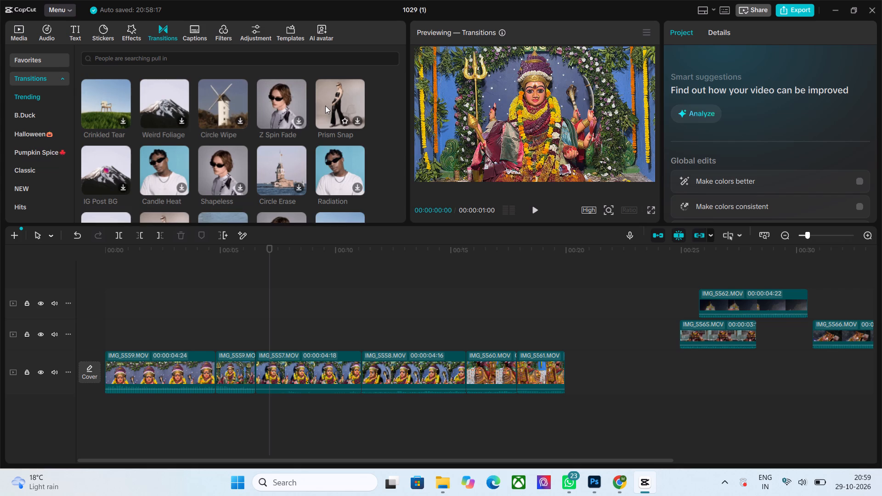
right_click(232, 110)
left_click(226, 119)
scroll(199, 162, "down", 2)
scroll(199, 162, "up", 1)
scroll(199, 162, "down", 2)
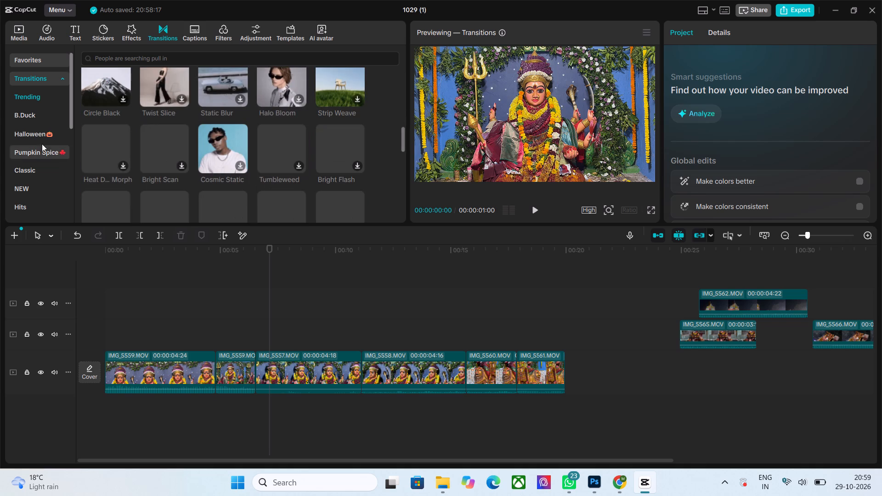
scroll(40, 145, "down", 1)
left_click(42, 135)
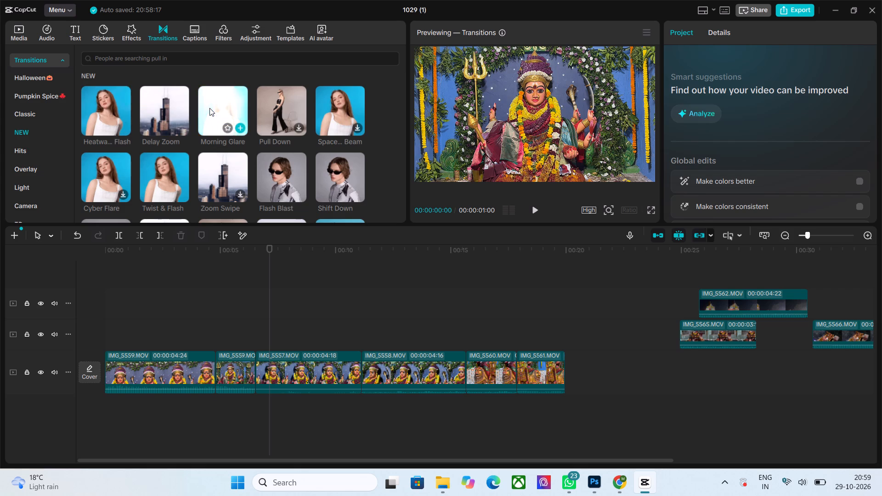
left_click(328, 108)
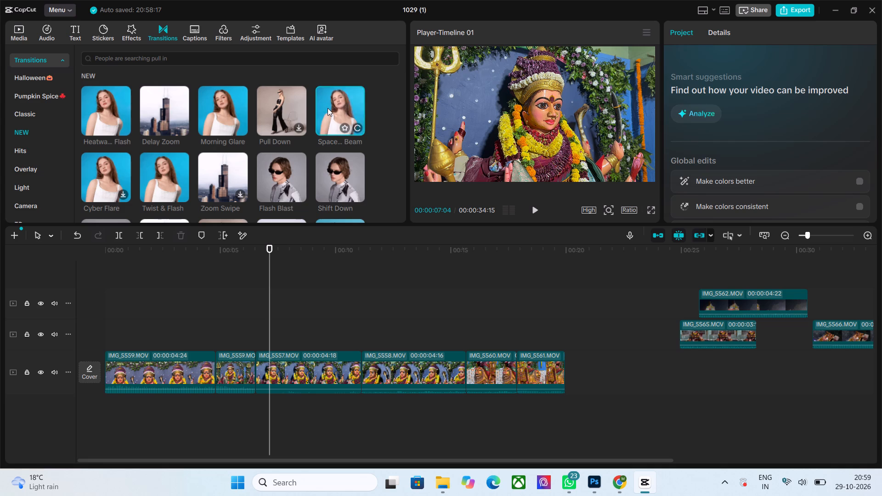
Add the Morning Glare transition between the short IMG_5559.MOV piece and IMG_5557.MOV, accepting duplicate frames.
left_click(224, 110)
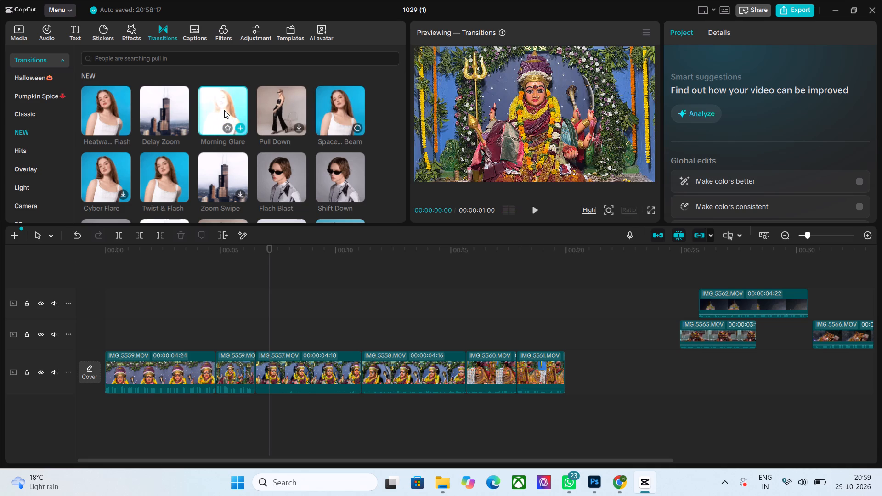
left_click_drag(224, 107, 240, 372)
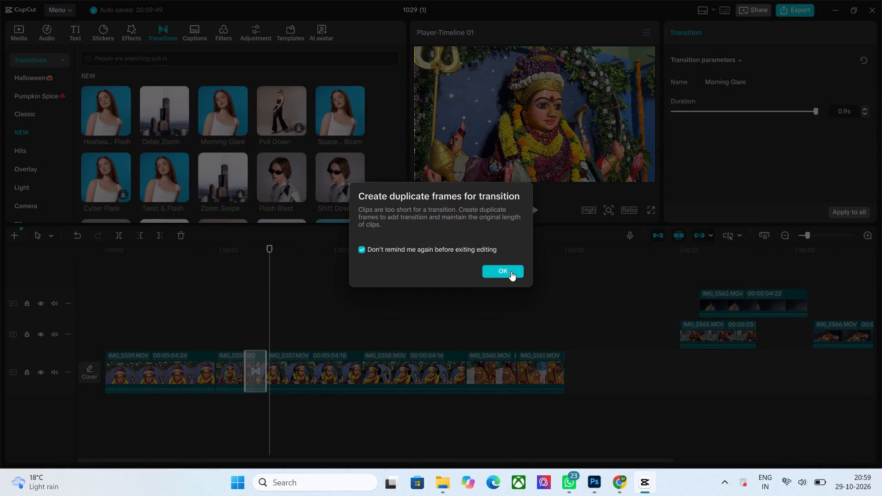
left_click(502, 264)
left_click(501, 273)
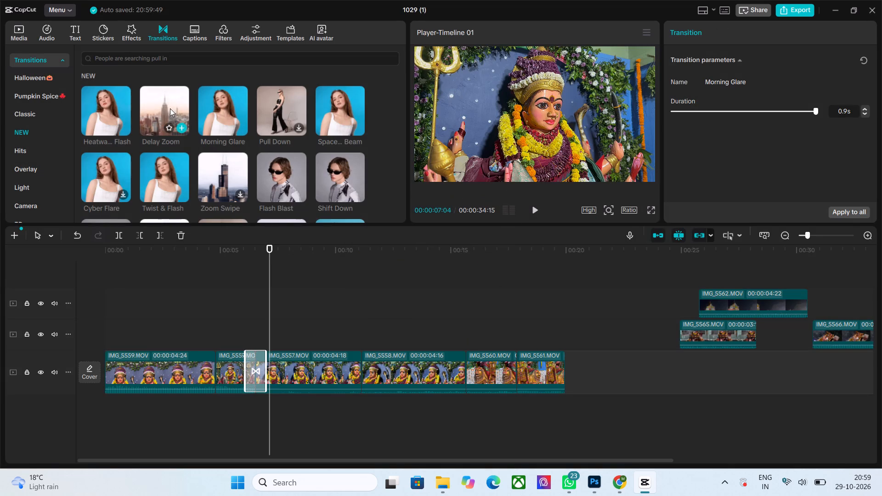
Add the Delay Zoom transition between the two IMG_5559.MOV pieces.
left_click_drag(168, 108, 192, 372)
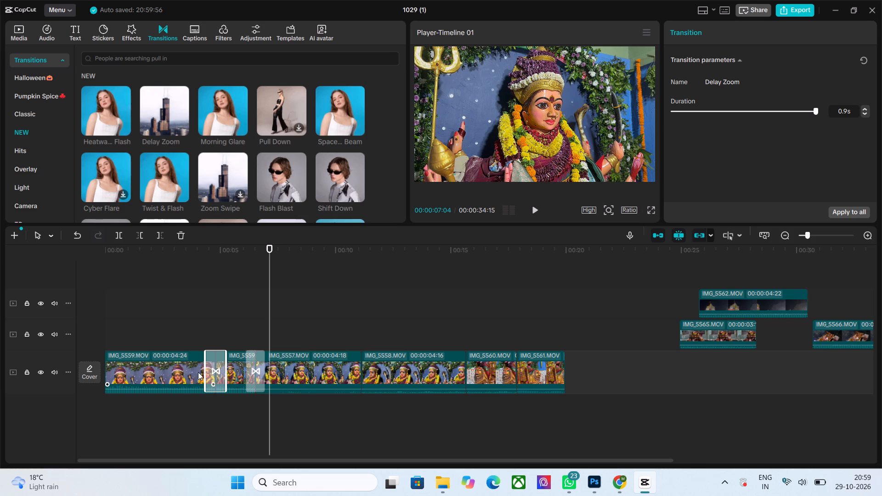
Play the opening from the start and trim off the first IMG_5559.MOV piece after 00:00:03:02.
left_click_drag(266, 251, 91, 284)
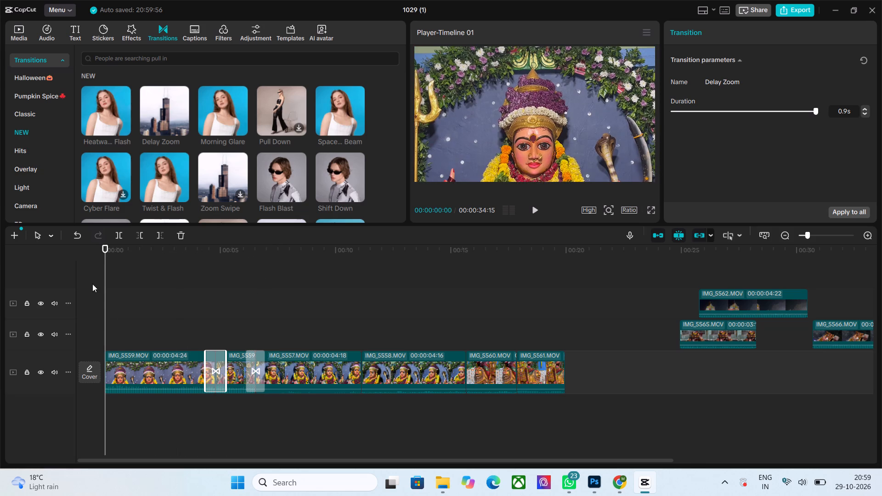
left_click(535, 210)
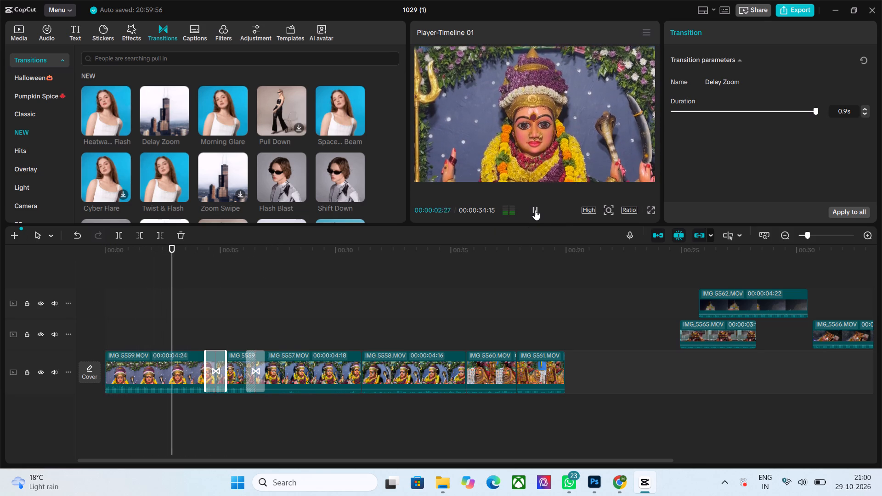
left_click(535, 210)
left_click(183, 372)
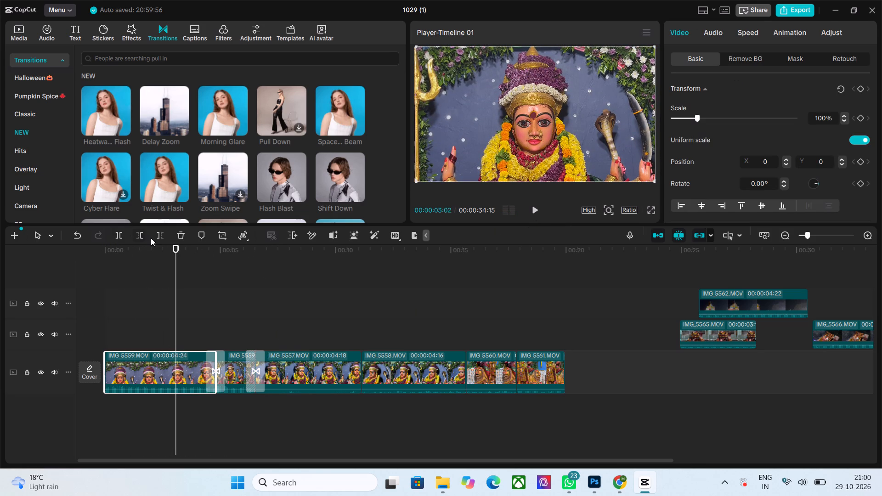
left_click(163, 235)
Scrub through the shortened opening and its two transitions, continuing into IMG_5558.MOV.
left_click_drag(175, 247, 150, 253)
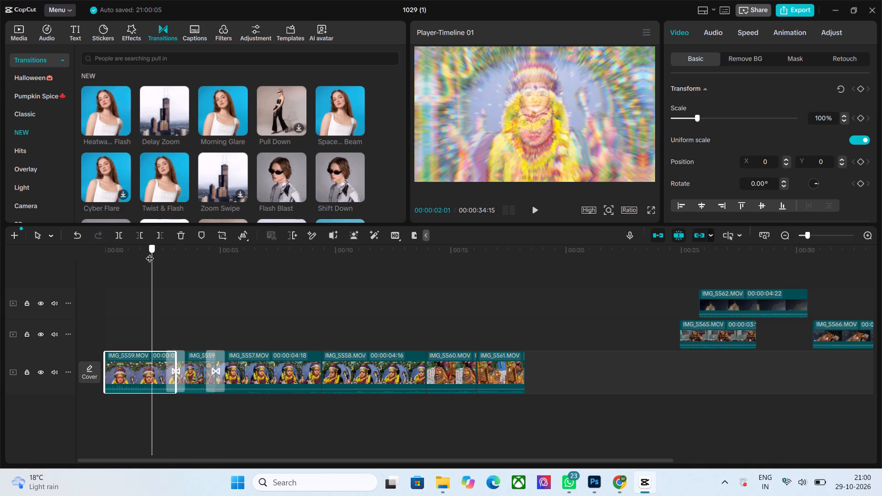
left_click_drag(150, 253, 199, 253)
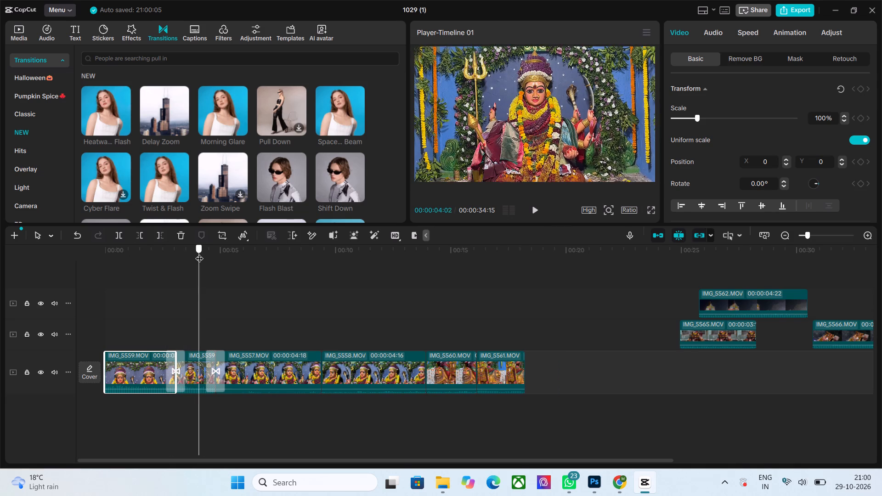
left_click_drag(199, 253, 317, 259)
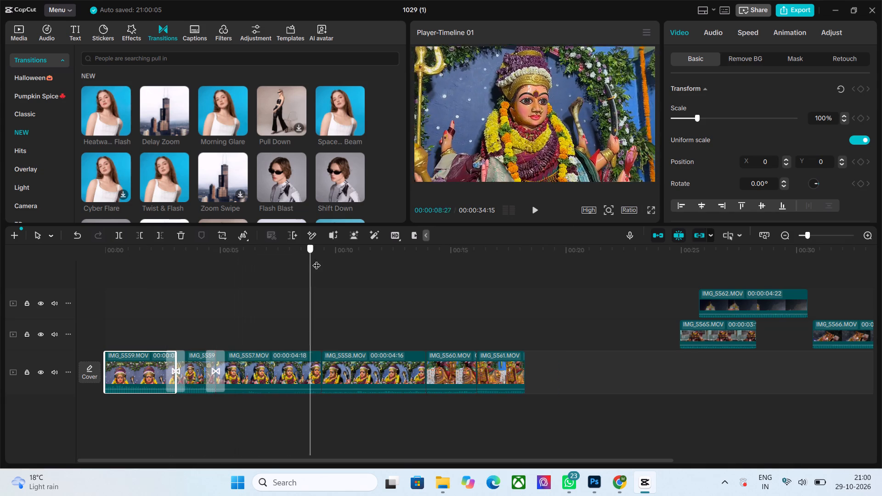
left_click_drag(317, 259, 362, 265)
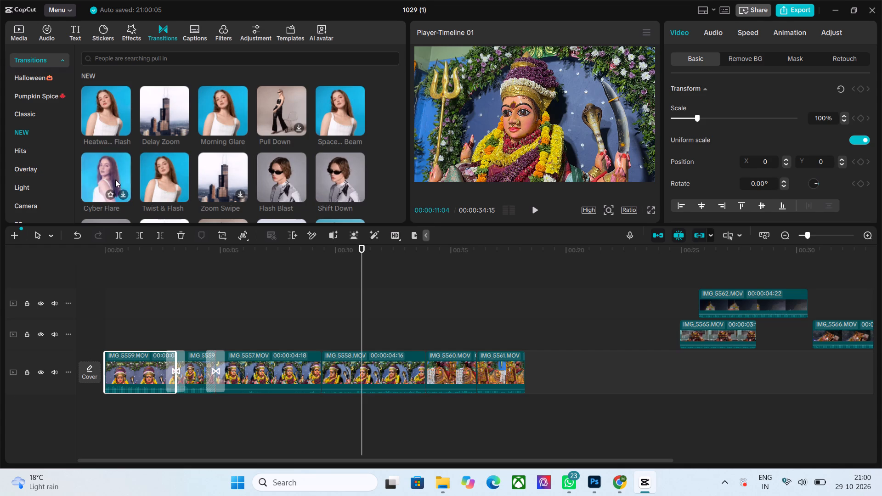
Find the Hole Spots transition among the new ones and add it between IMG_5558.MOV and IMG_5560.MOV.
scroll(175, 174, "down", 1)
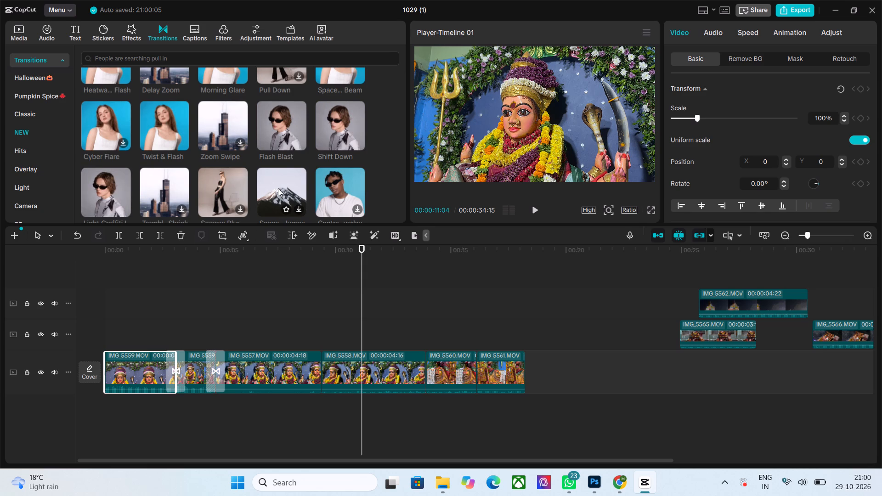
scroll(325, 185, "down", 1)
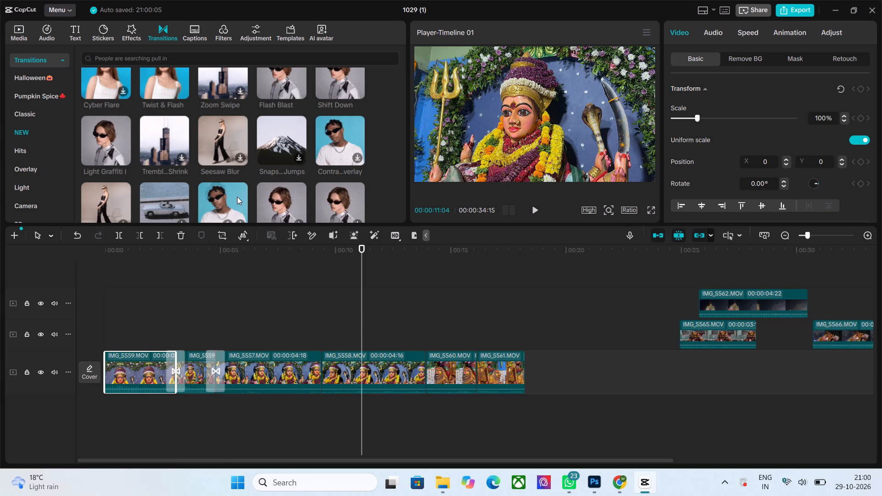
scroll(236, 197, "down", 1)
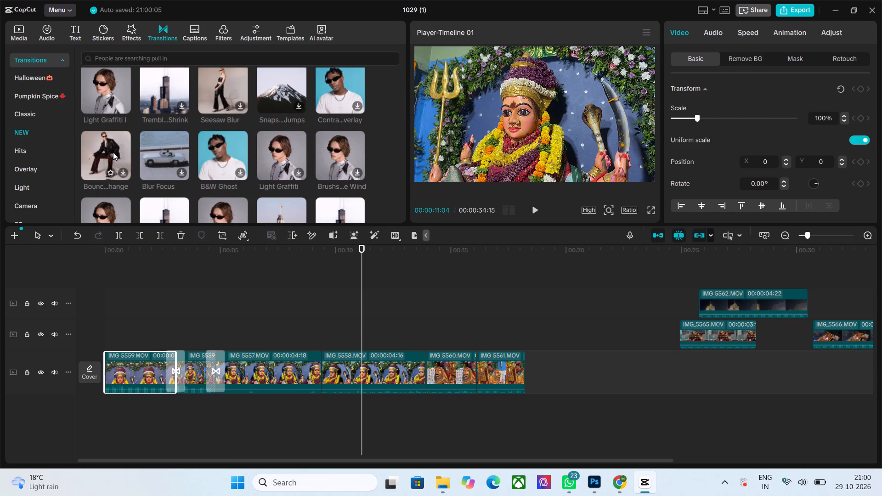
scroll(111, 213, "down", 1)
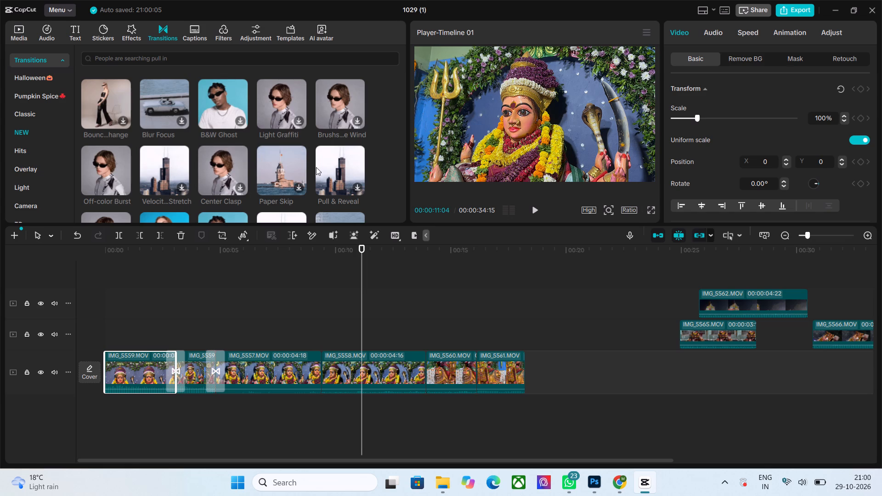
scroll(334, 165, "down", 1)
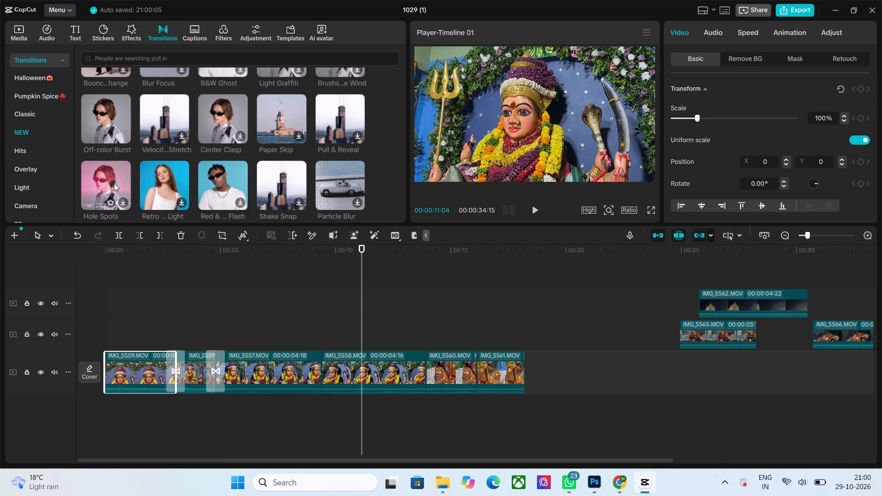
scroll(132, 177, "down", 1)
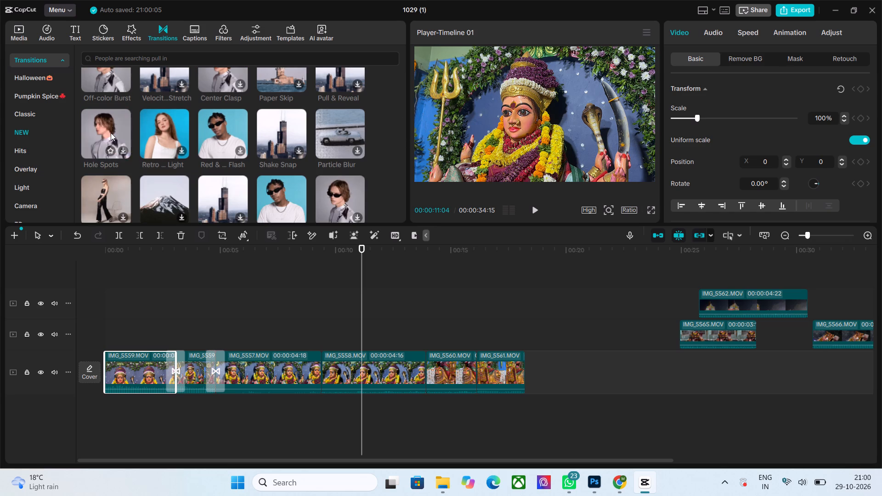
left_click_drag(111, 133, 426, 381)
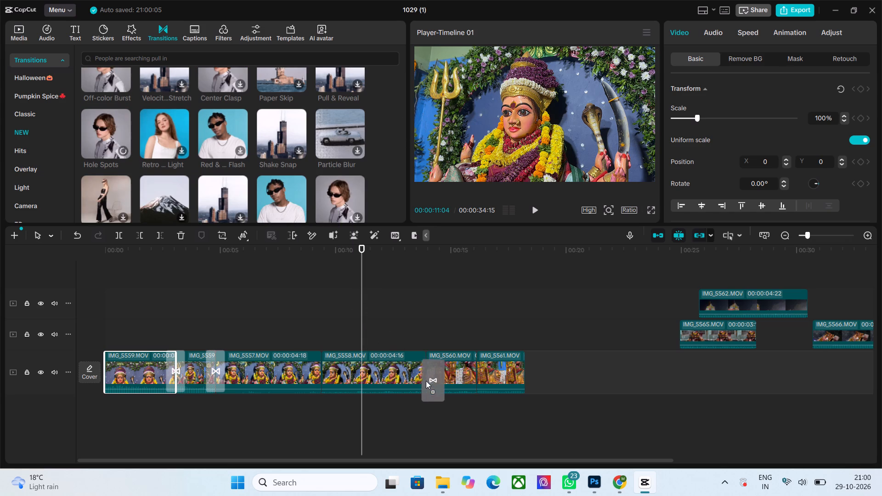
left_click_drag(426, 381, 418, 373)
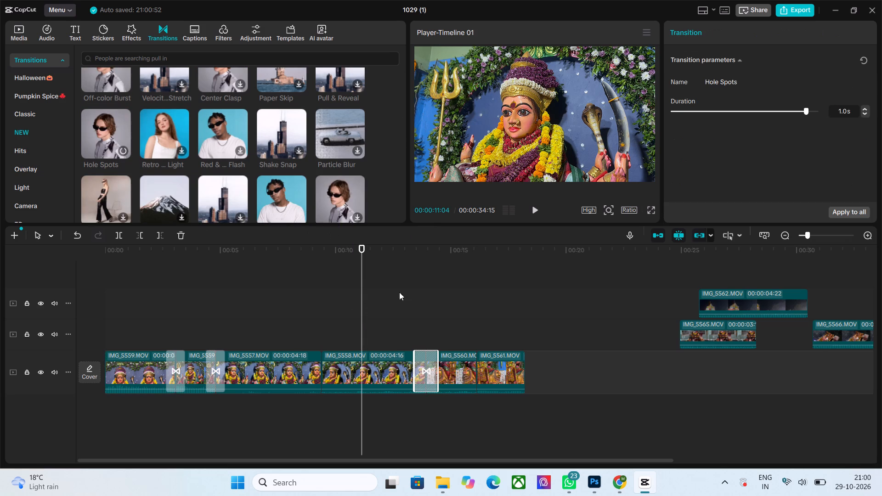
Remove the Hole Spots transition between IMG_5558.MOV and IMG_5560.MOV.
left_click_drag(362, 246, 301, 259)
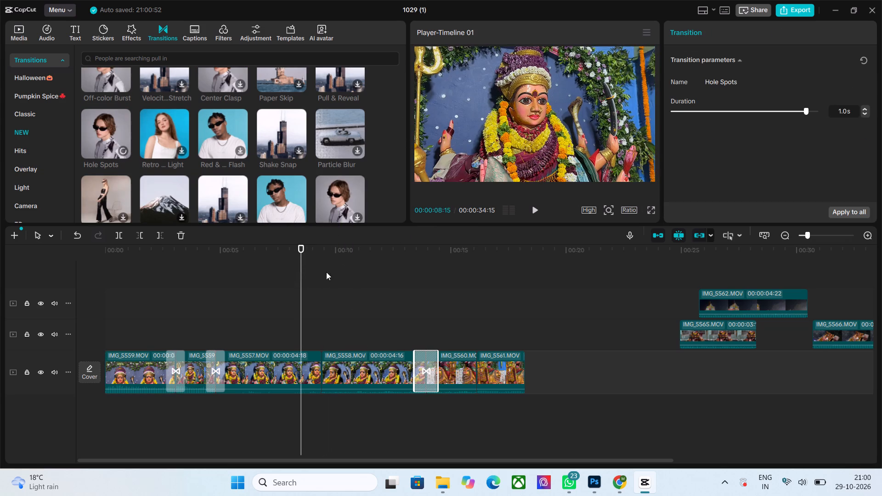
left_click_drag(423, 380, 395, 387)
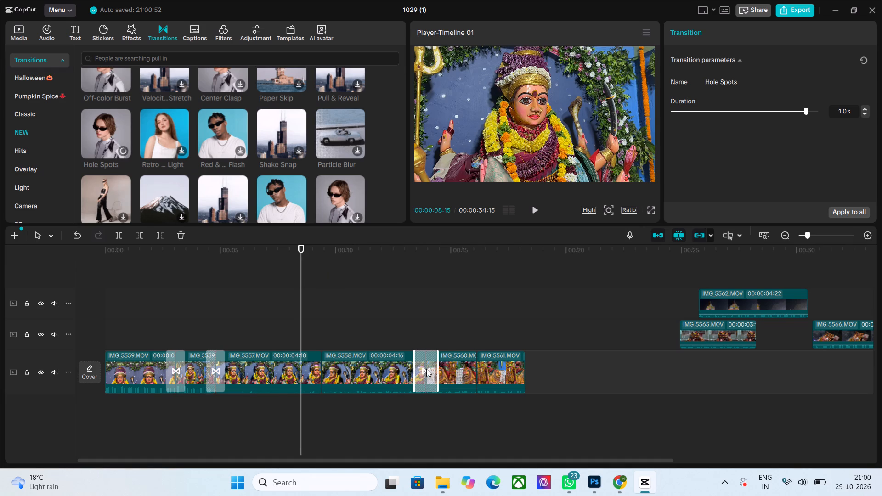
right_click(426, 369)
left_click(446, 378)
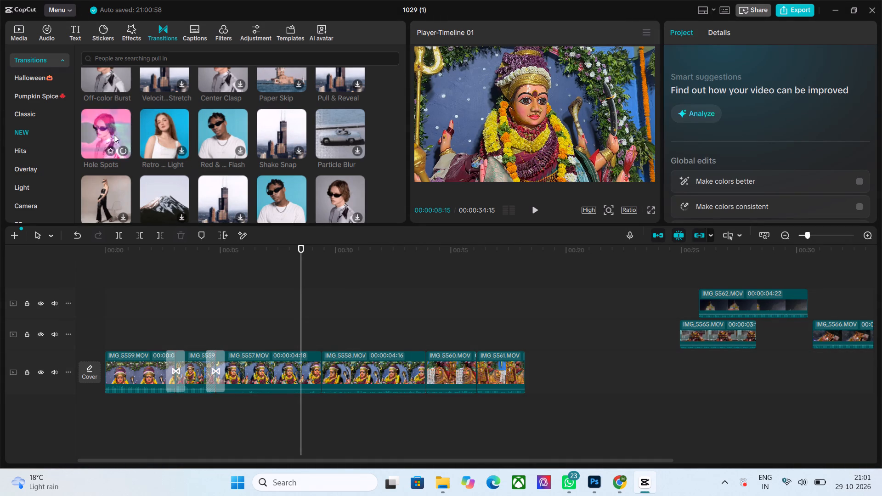
Add the Hole Spots transition between IMG_5557.MOV and IMG_5558.MOV.
left_click_drag(112, 132, 311, 371)
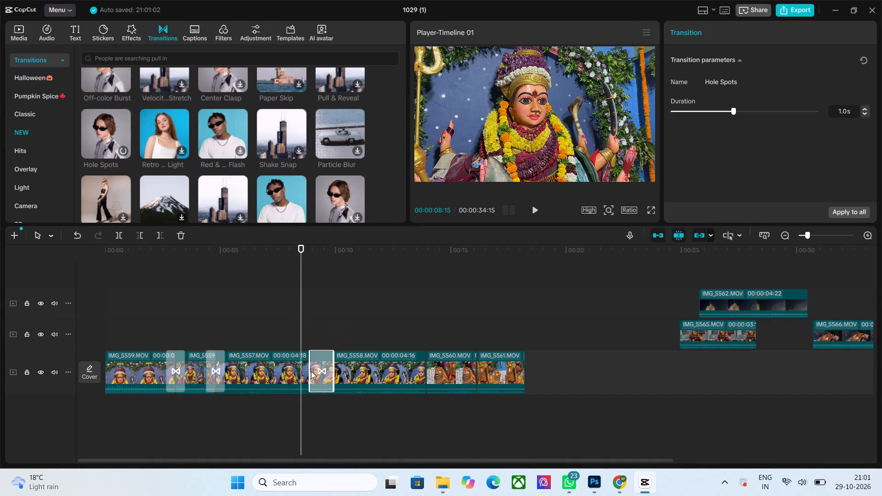
Play the last part of IMG_5557.MOV and trim off everything in that clip after 00:00:08:14.
left_click_drag(306, 246, 287, 248)
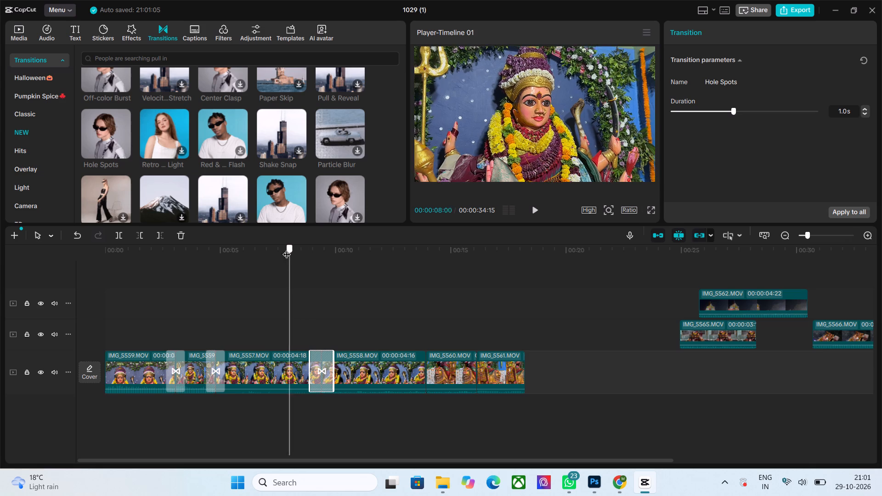
left_click_drag(287, 248, 106, 263)
left_click(532, 211)
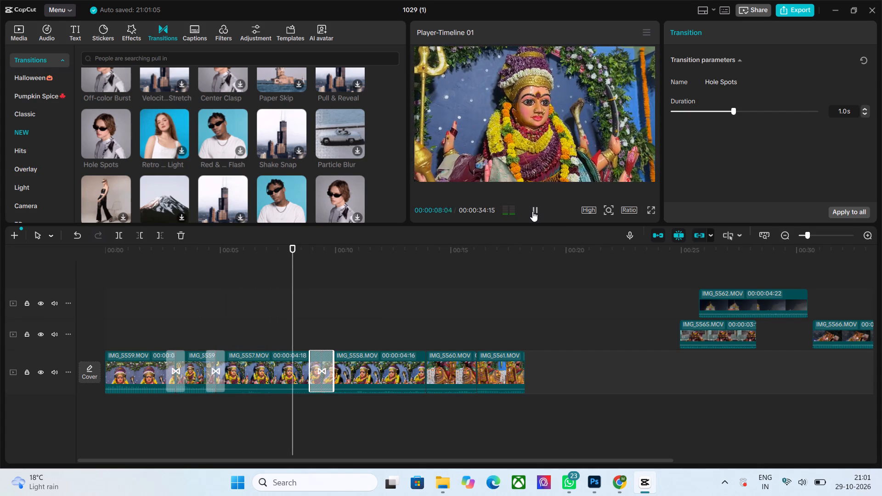
left_click(532, 211)
left_click(284, 376)
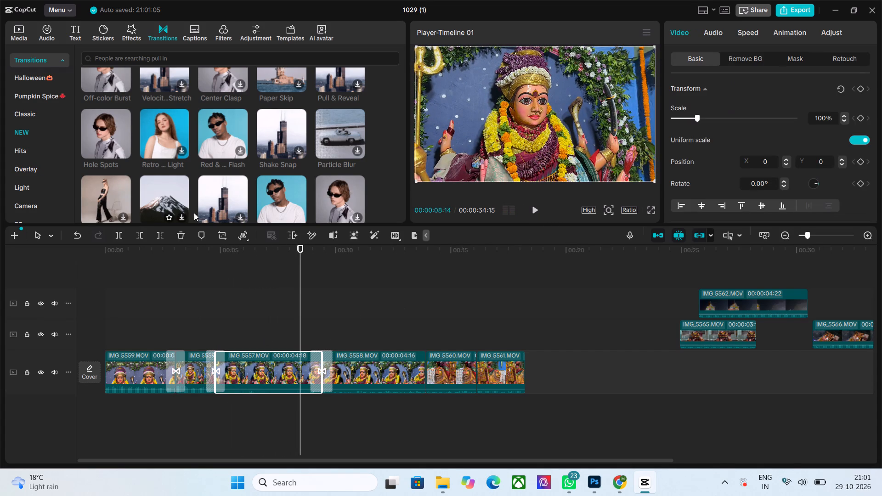
left_click(155, 238)
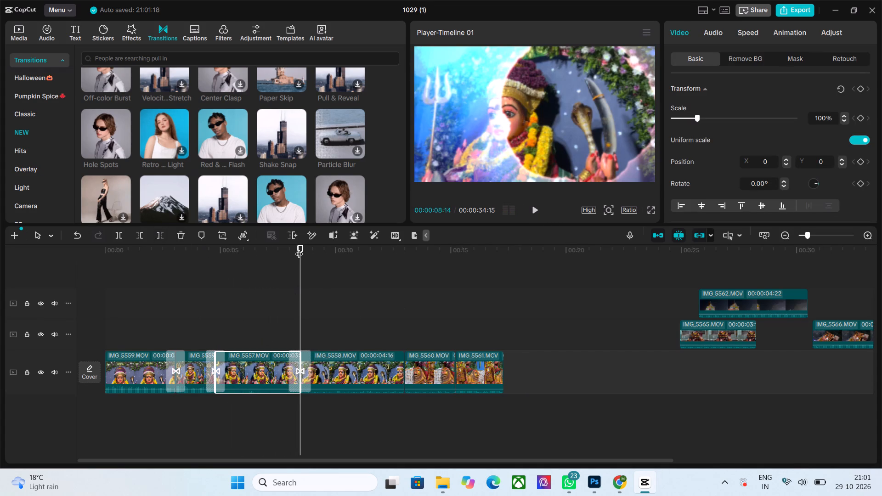
Play back the shortened end of IMG_5557.MOV through the Hole Spots transition and on into IMG_5558.MOV.
left_click_drag(299, 248, 264, 258)
left_click(538, 212)
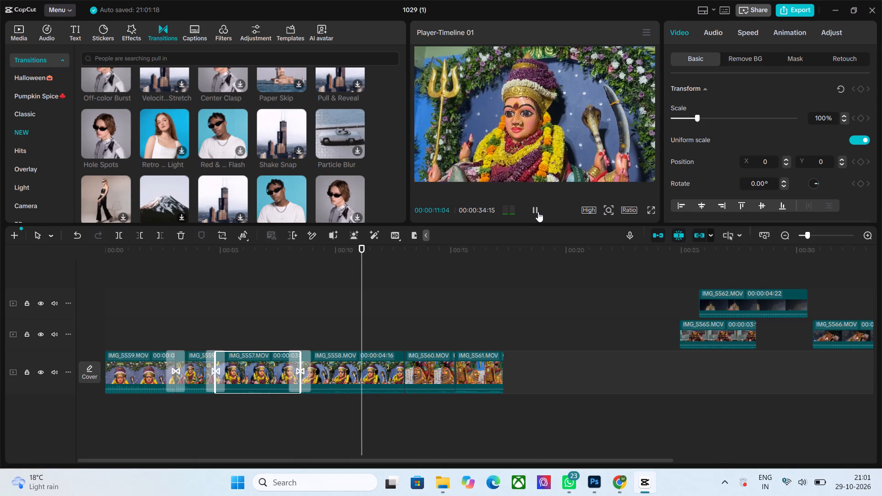
left_click(538, 212)
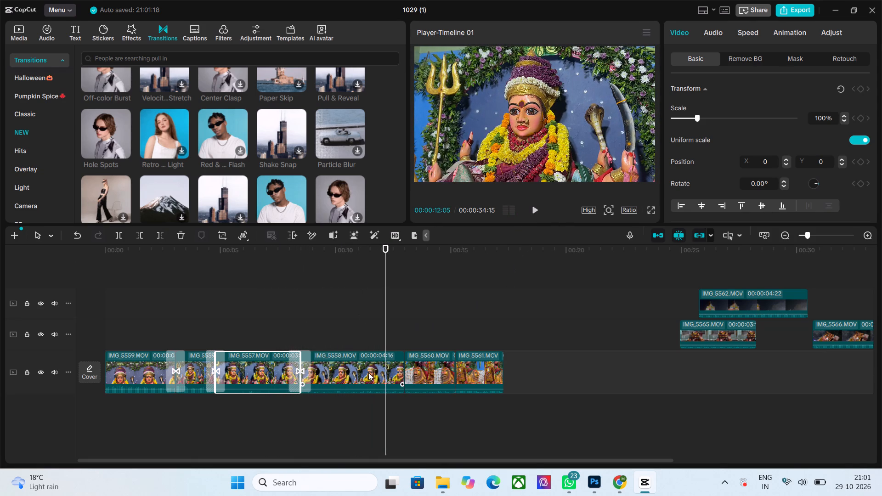
Trim off everything in IMG_5558.MOV after 00:00:12:05.
left_click(368, 372)
left_click(162, 240)
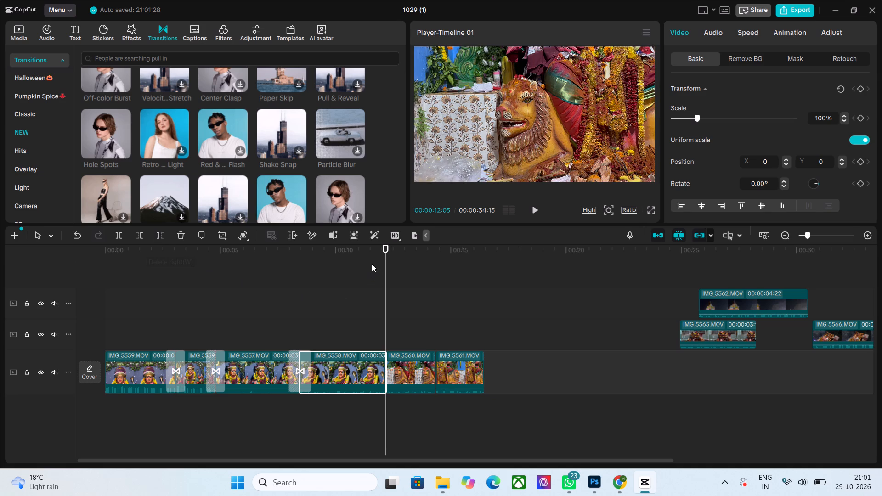
Play the sequence from the beginning to review the trimmed clips and their transitions.
left_click_drag(382, 247, 95, 278)
left_click(532, 214)
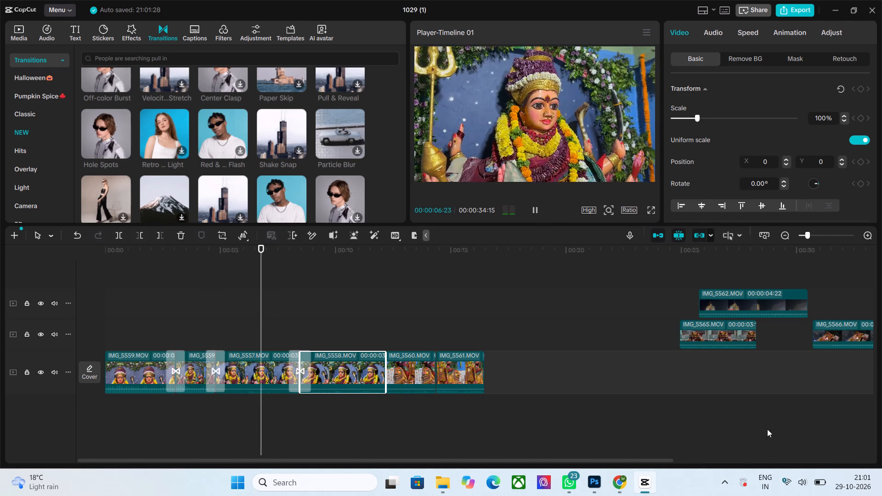
Raise the computer's sound volume to maximum and close the system quick settings.
left_click(803, 483)
left_click_drag(799, 411, 816, 412)
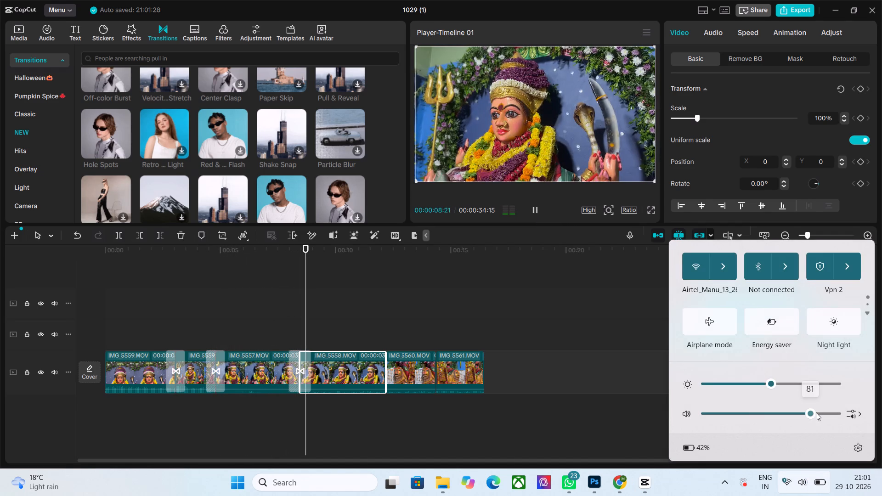
left_click_drag(816, 412, 843, 411)
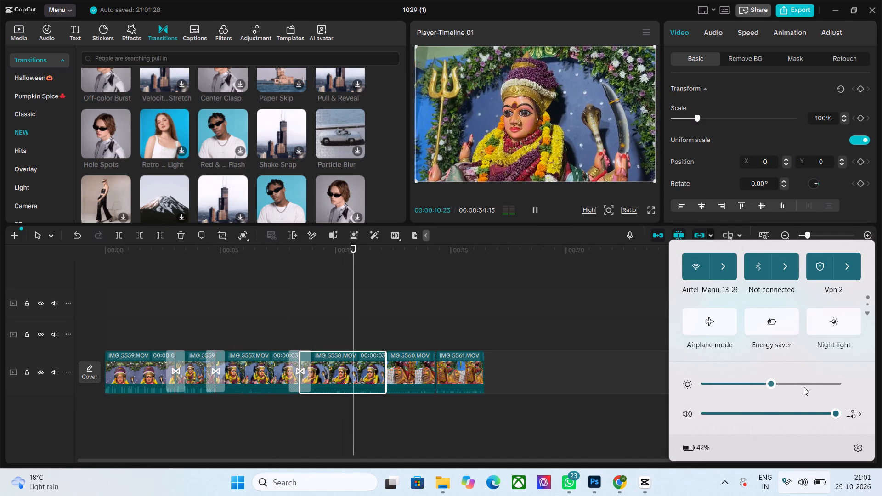
left_click(483, 320)
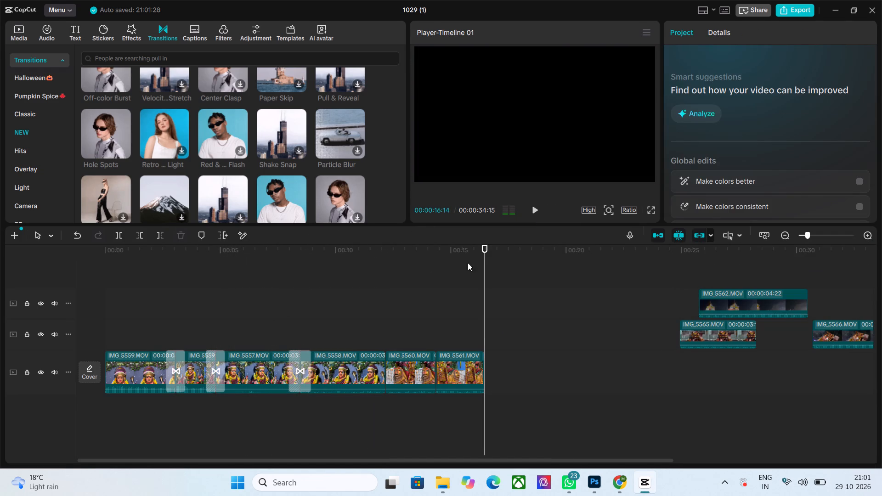
Return the playhead to the start of the timeline and browse the Vlog category of the music library.
left_click_drag(486, 248, 106, 294)
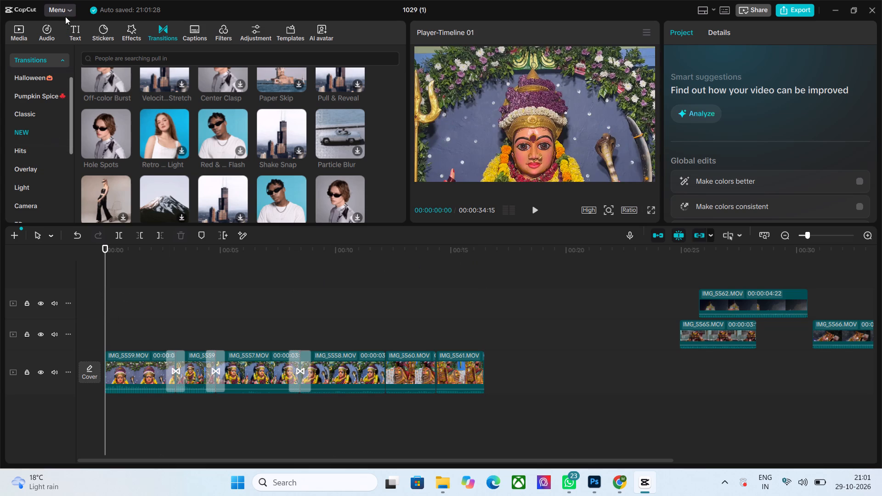
left_click(56, 34)
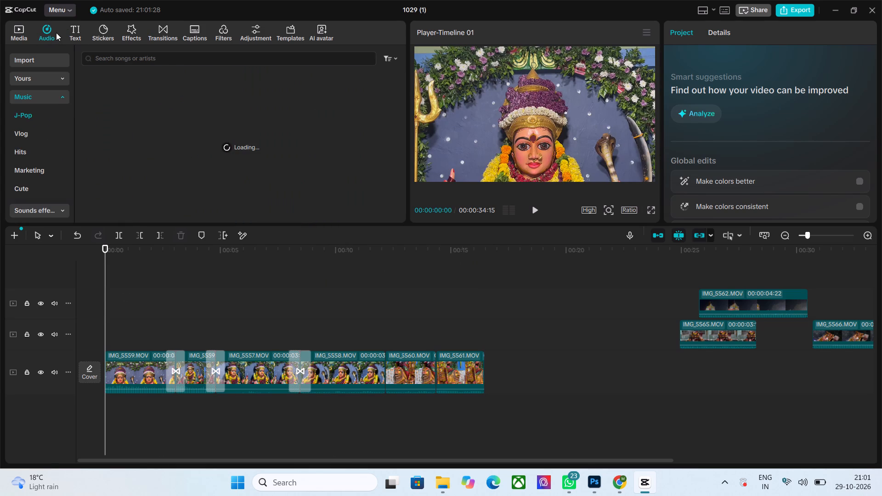
left_click(43, 135)
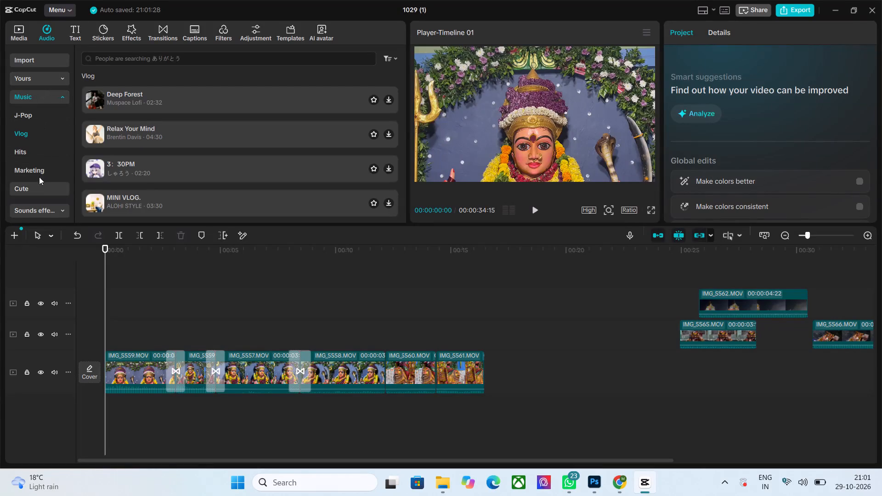
Browse the music library and audition the Sorrow tracks Flower Moon, Solemn Regret, Payphone and EMOTIONAL FLT DS FliX.
scroll(44, 153, "down", 5)
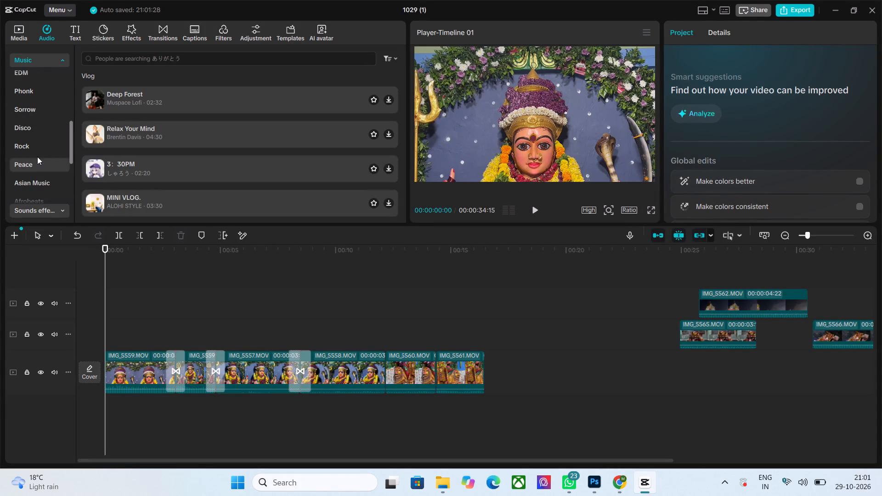
left_click(40, 122)
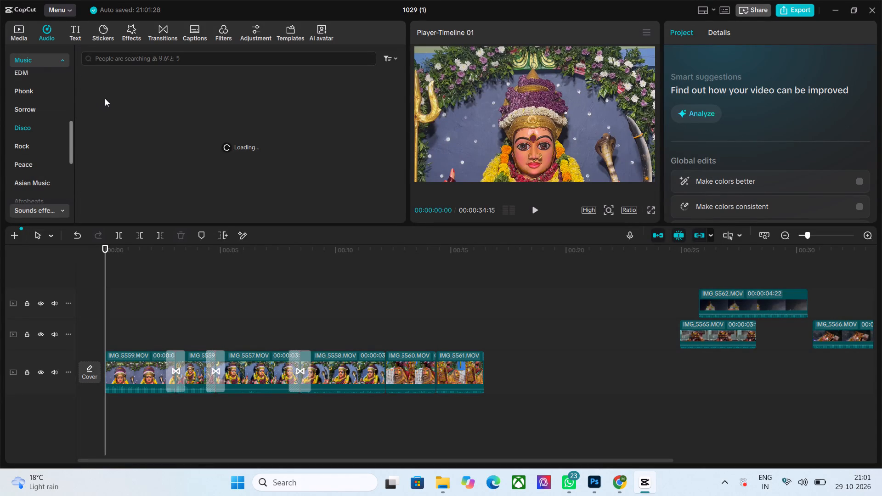
left_click(127, 59)
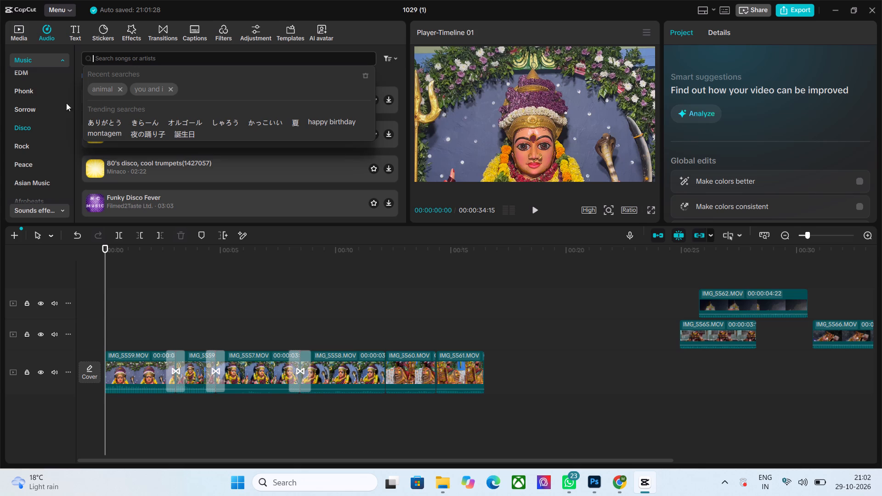
left_click(39, 105)
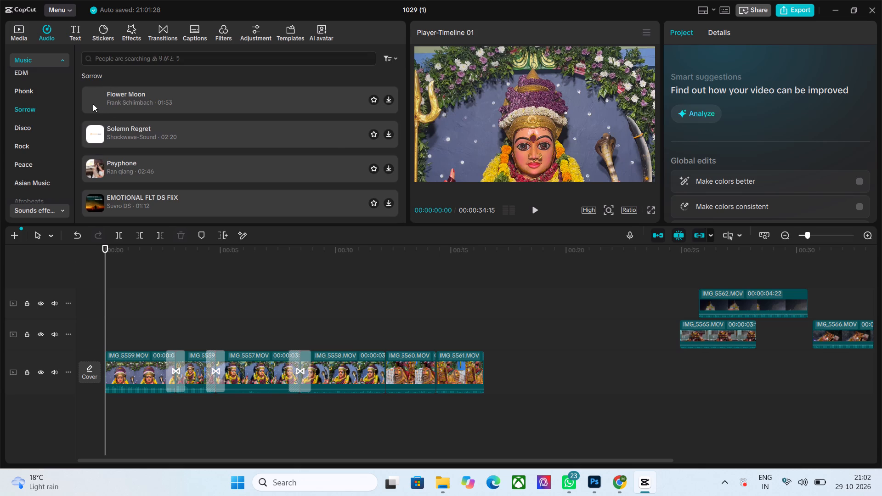
left_click(90, 105)
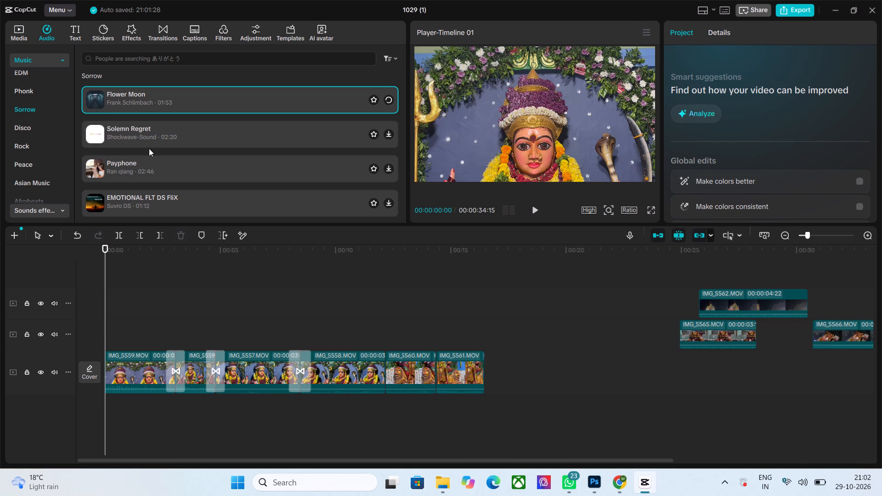
left_click(98, 134)
left_click(95, 170)
left_click(95, 201)
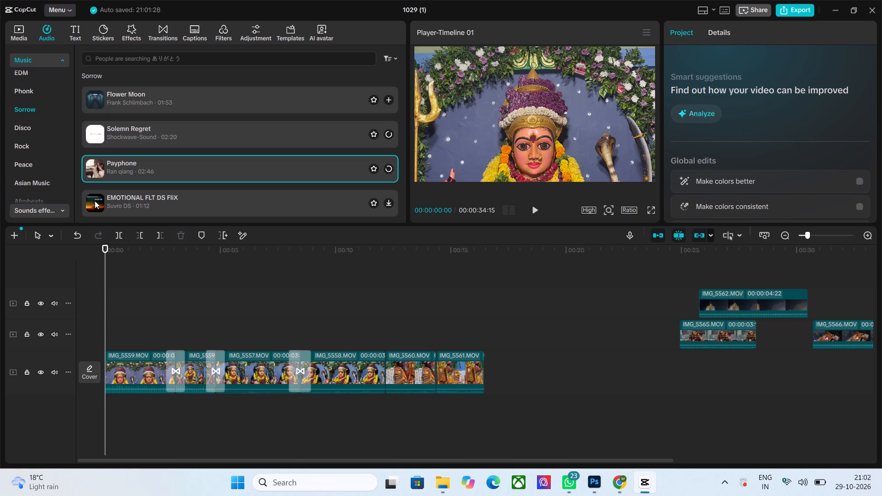
left_click(93, 98)
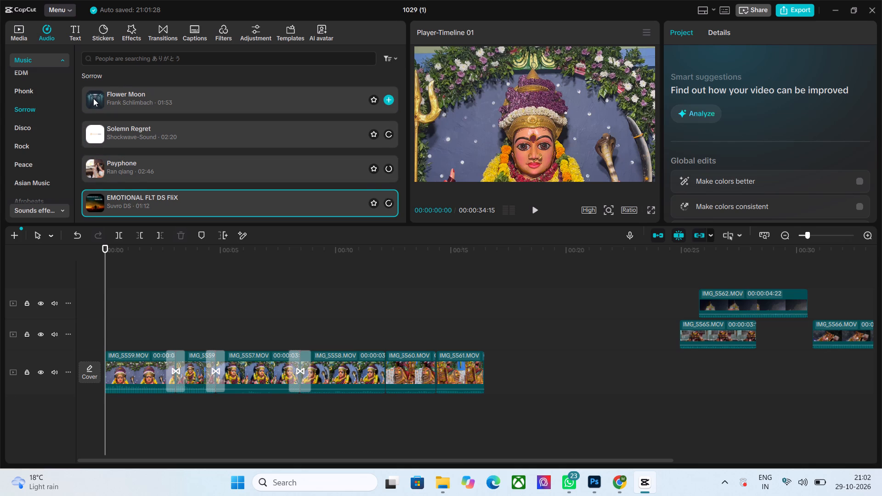
left_click(93, 135)
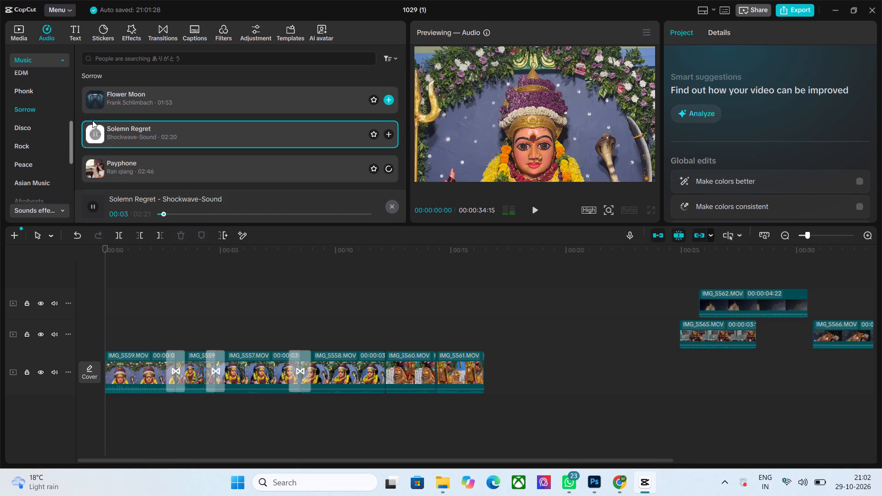
left_click(94, 138)
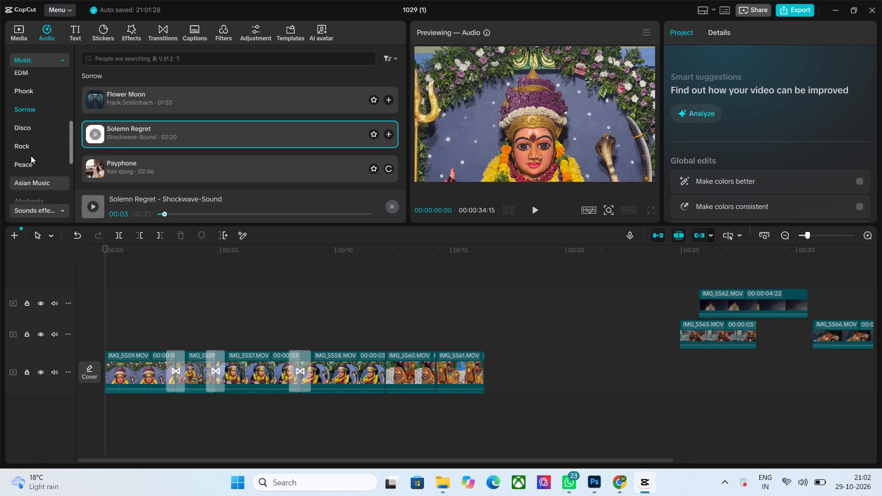
Audition the first four tracks in the Disco music category, from Funky Disco to Funky Disco Fever.
left_click(30, 130)
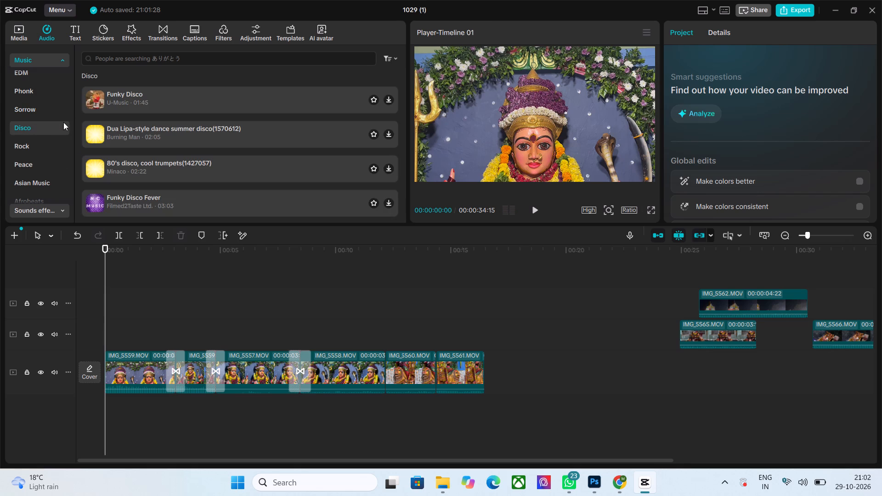
left_click(102, 103)
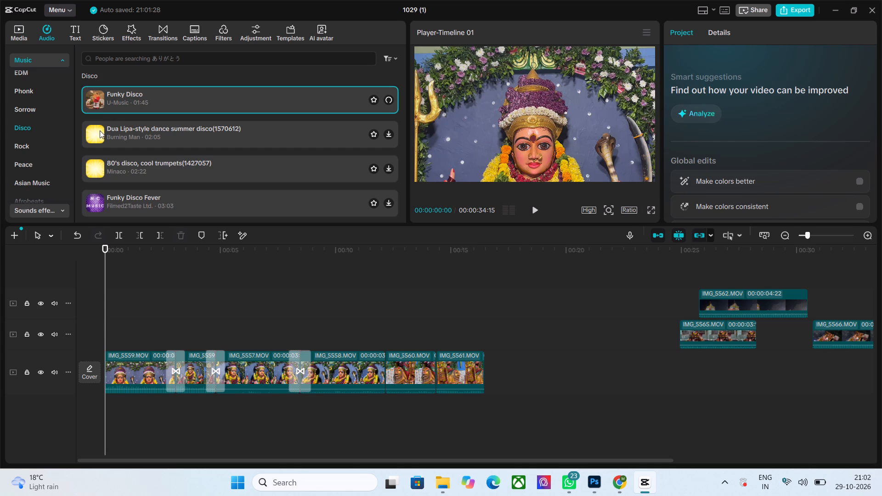
left_click(100, 131)
left_click(93, 174)
left_click(96, 199)
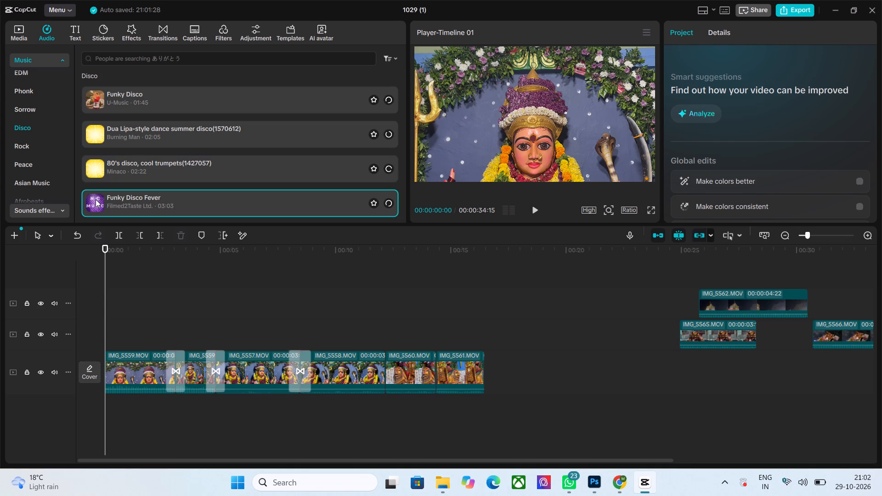
Look through the remaining music categories below Disco and the list of sound effects categories.
scroll(44, 173, "down", 1)
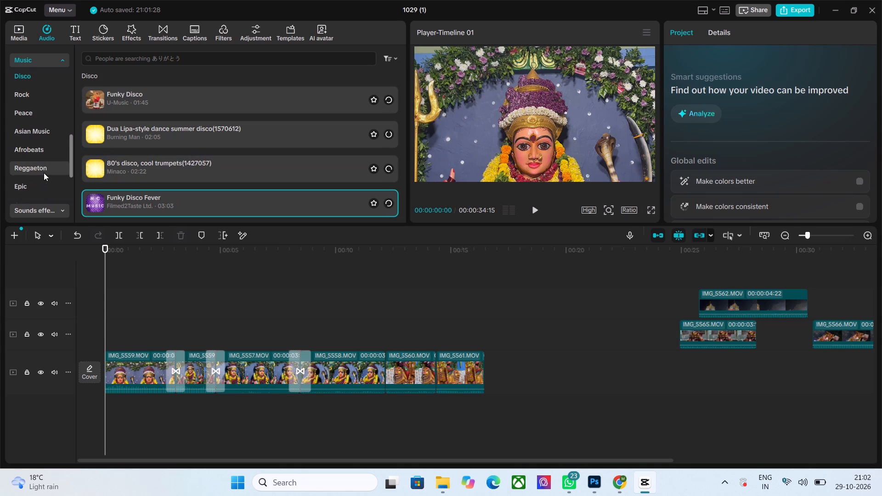
scroll(43, 182, "down", 2)
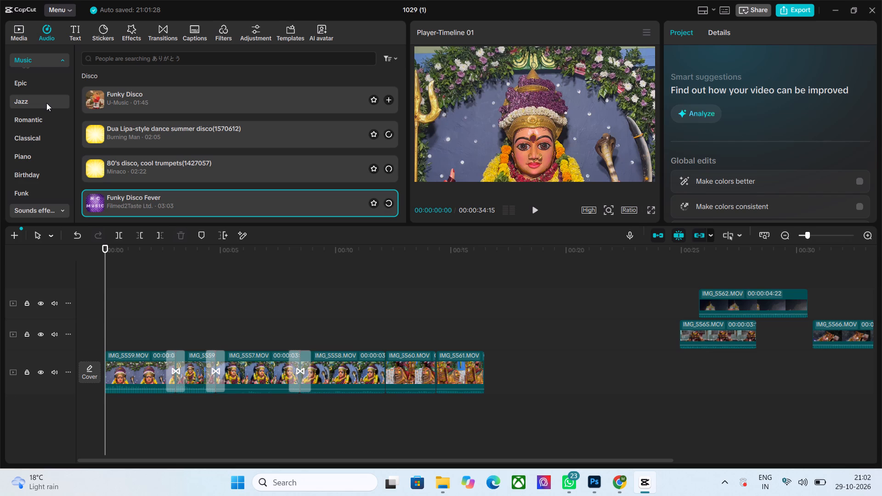
scroll(42, 192, "down", 3)
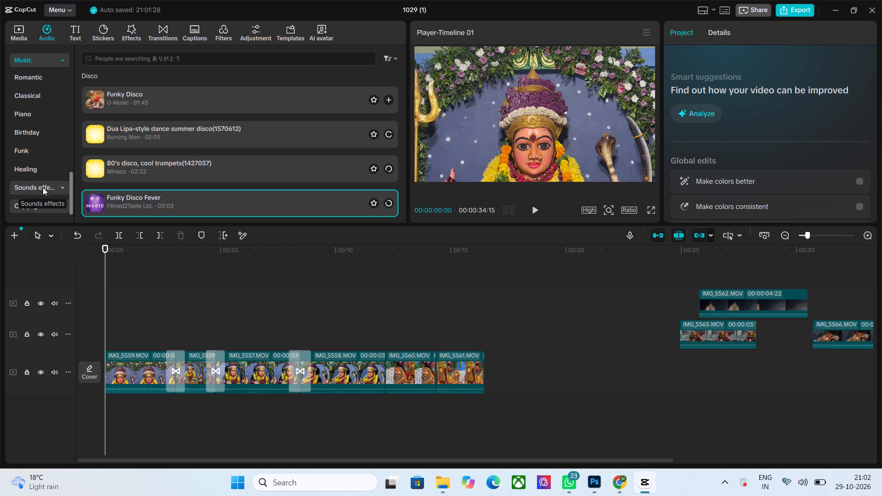
left_click(48, 184)
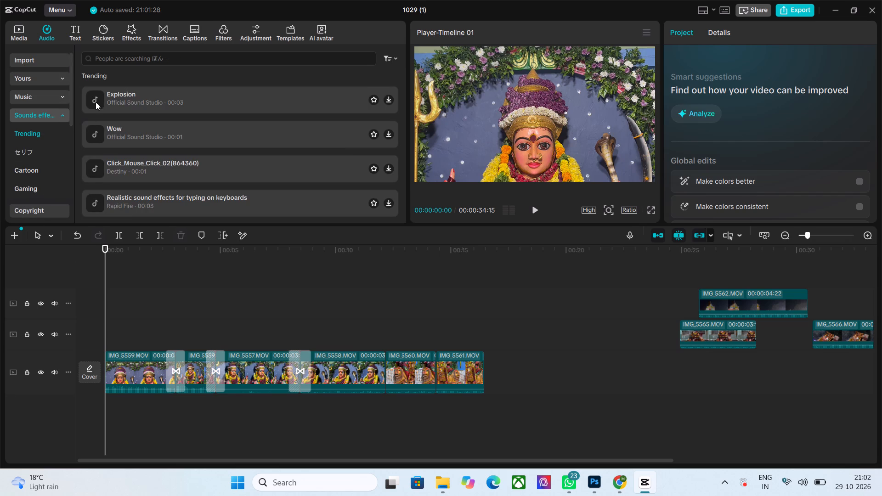
scroll(31, 159, "down", 1)
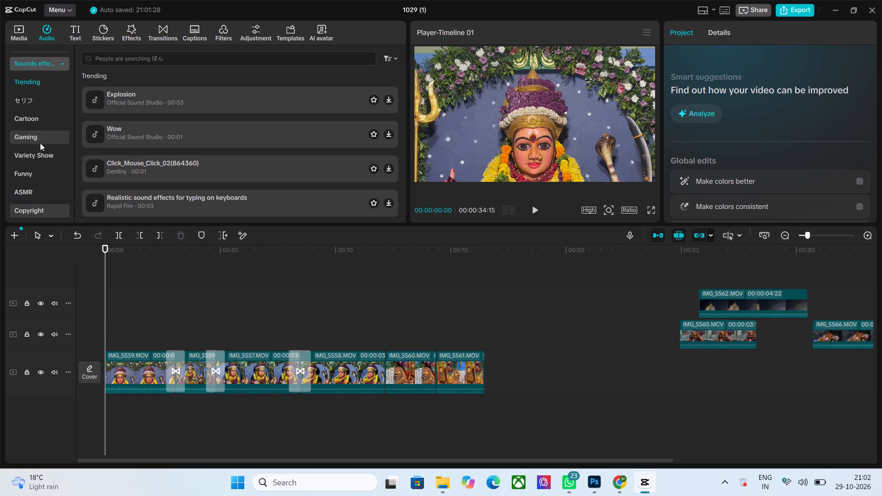
scroll(39, 166, "down", 3)
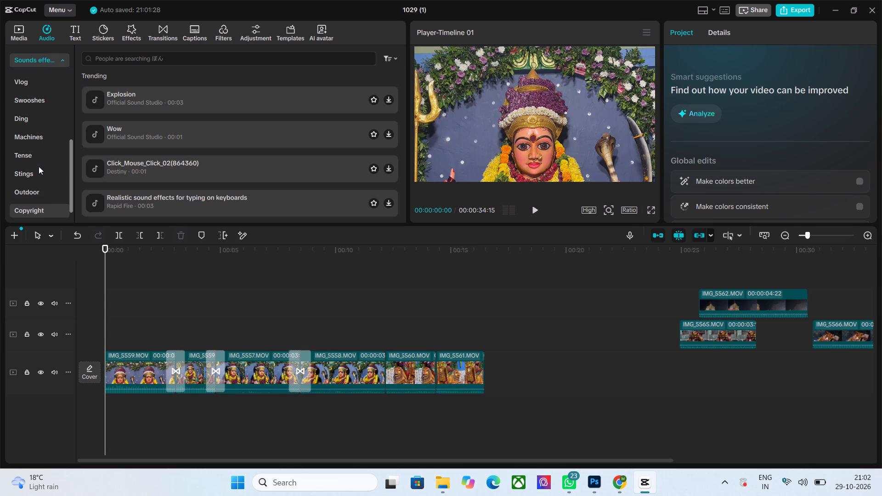
scroll(39, 166, "down", 1)
scroll(37, 182, "up", 1)
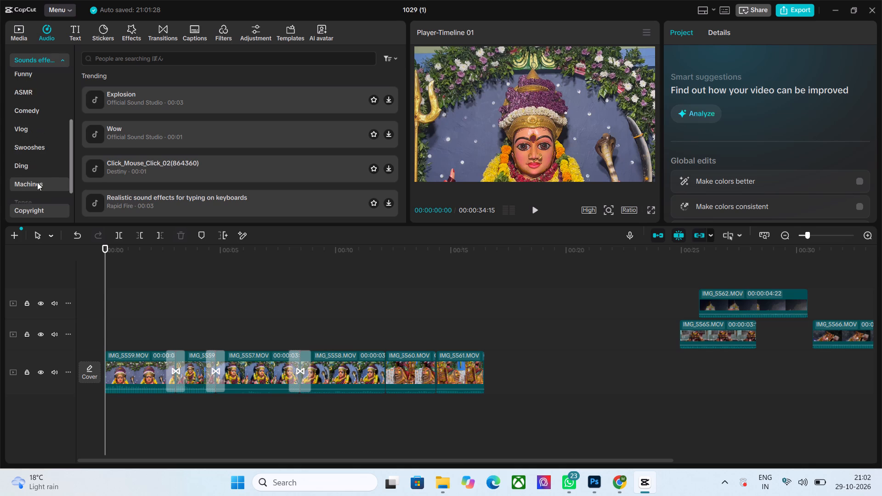
scroll(37, 182, "down", 1)
Run the copyright check on the sounds used in the video.
left_click(39, 210)
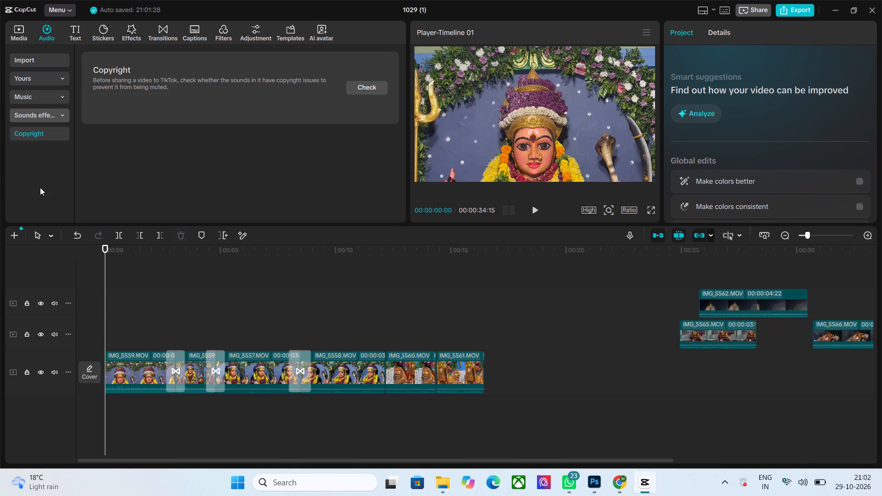
left_click(381, 85)
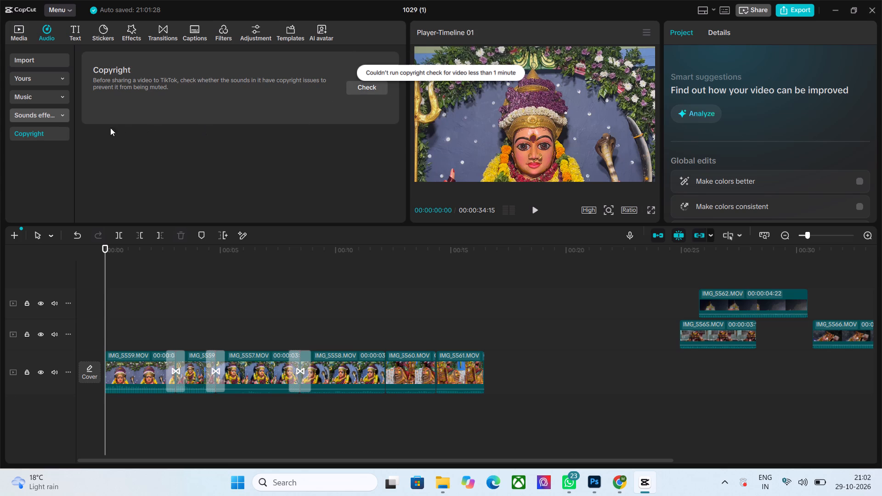
Audition the Trending sound effects Explosion, Wow, Click_Mouse_Click_02, Realistic sound effects for typing on keyboards, and UI Prompt.
left_click(32, 118)
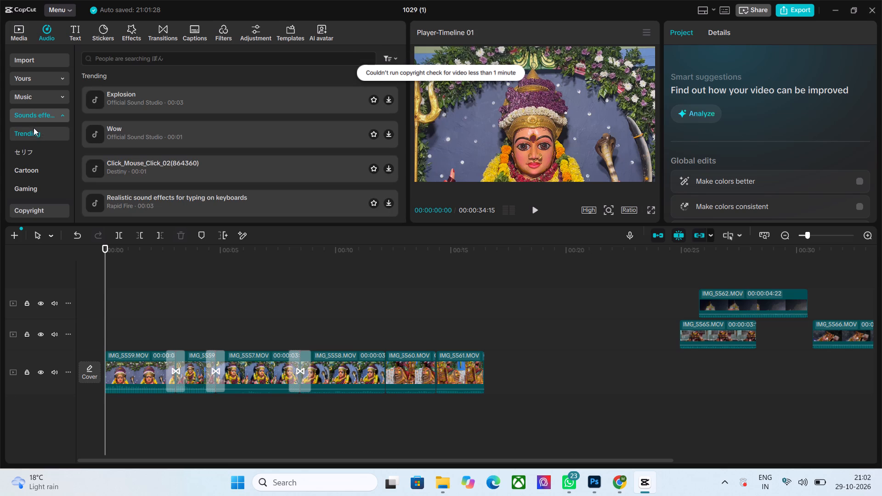
left_click(34, 128)
left_click(96, 97)
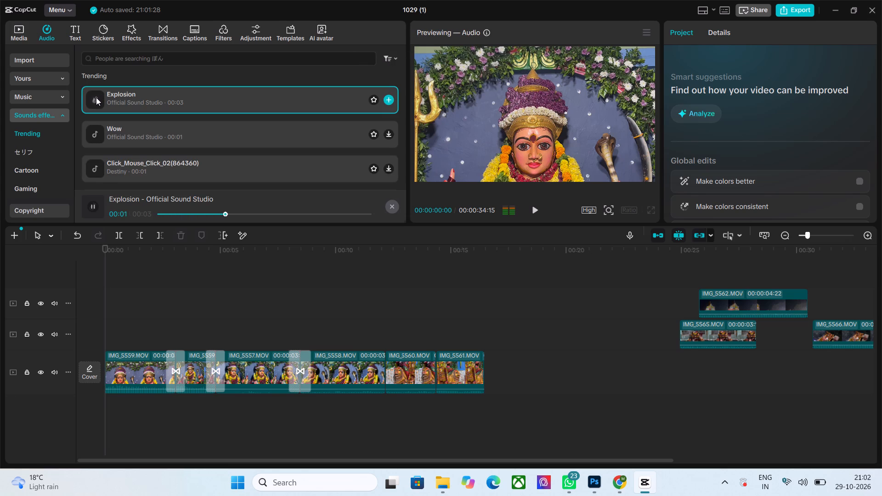
left_click(97, 134)
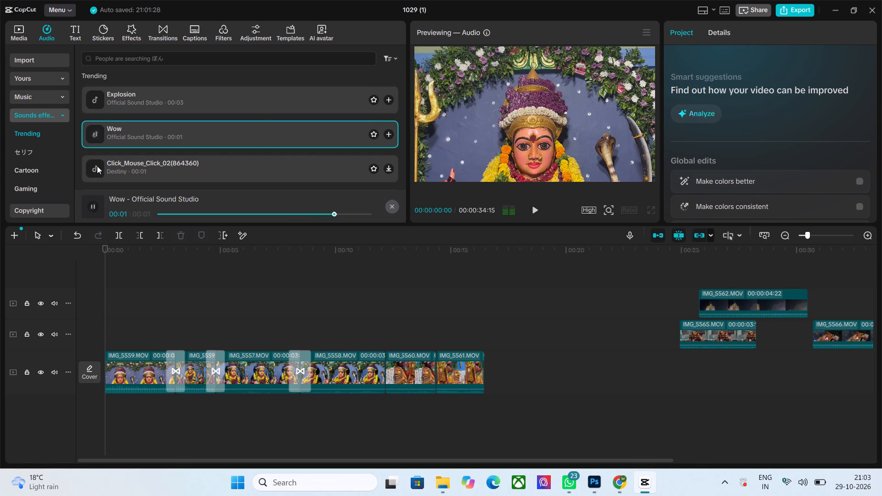
left_click(97, 166)
left_click(96, 201)
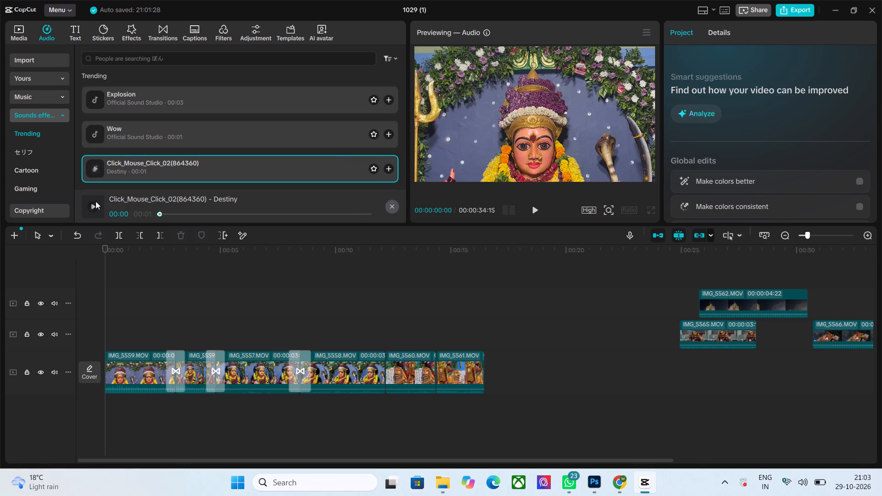
scroll(116, 158, "down", 2)
left_click(97, 99)
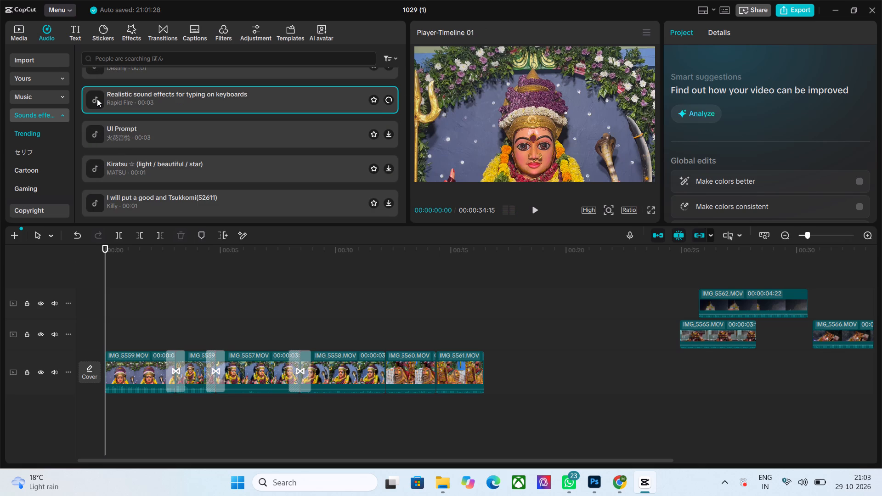
left_click(95, 99)
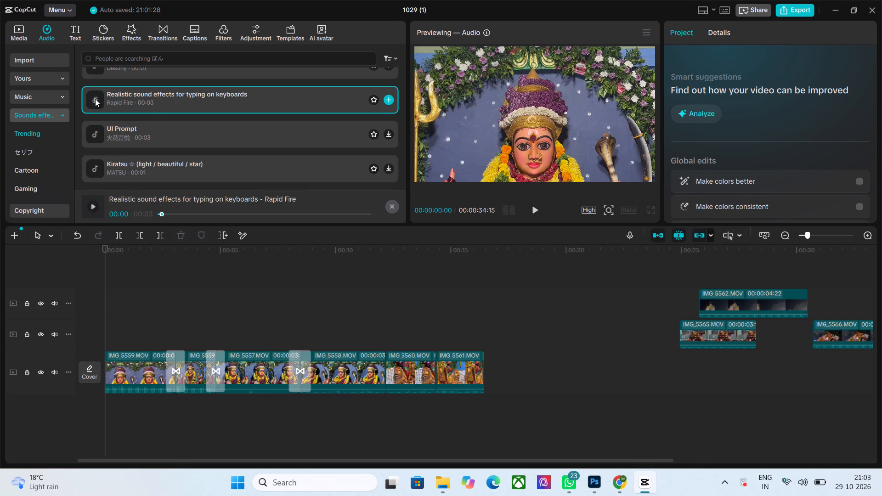
left_click(95, 99)
left_click(95, 132)
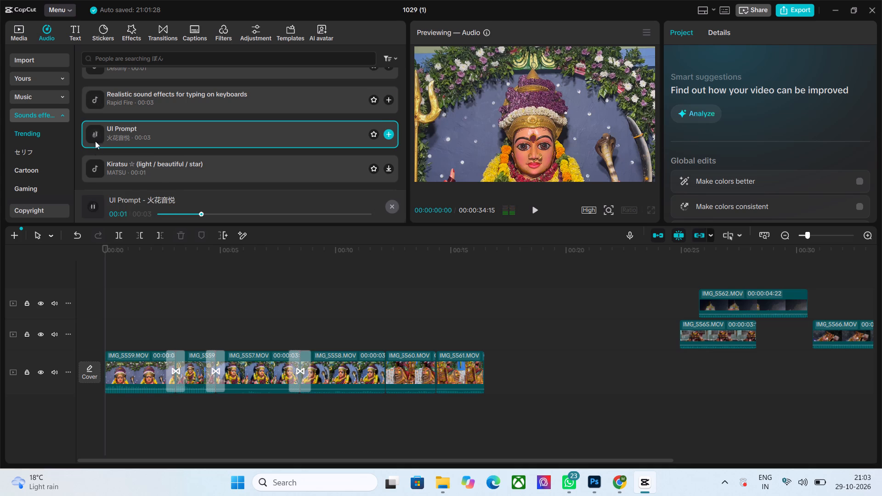
Audition the Trending sound effects Kiratsu, I will put a good and Tsukkomi, Magic reveal, and Popping sound Popapepo.
left_click(95, 171)
scroll(110, 155, "down", 1)
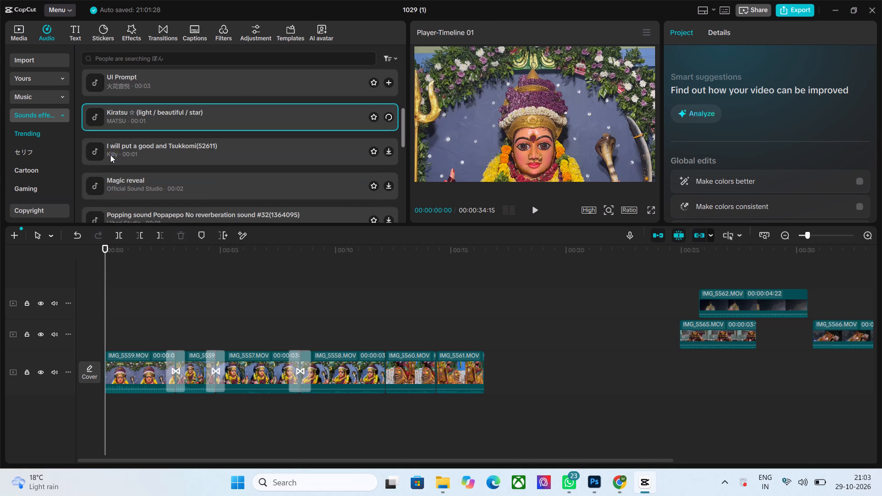
left_click(96, 114)
left_click(96, 114)
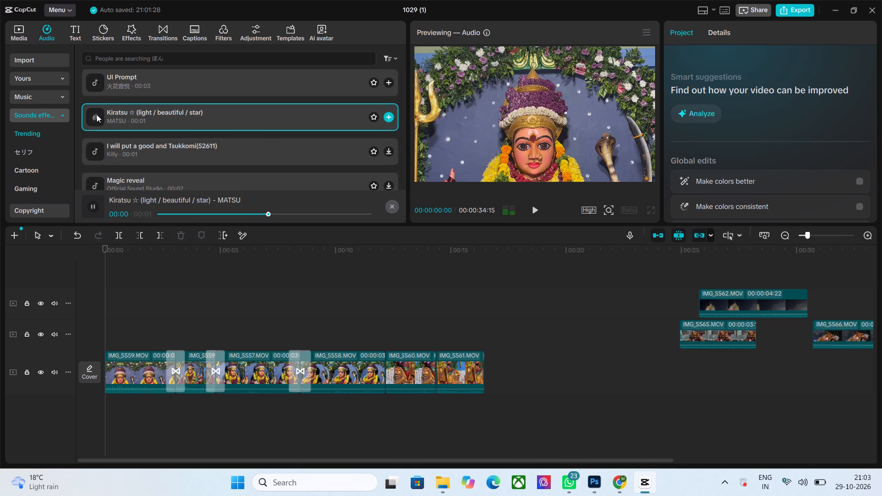
left_click(96, 145)
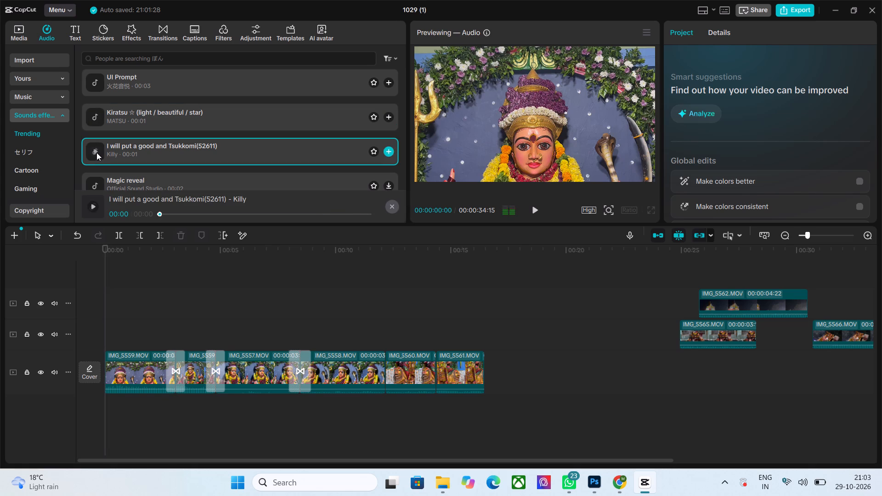
scroll(108, 153, "down", 1)
left_click(98, 137)
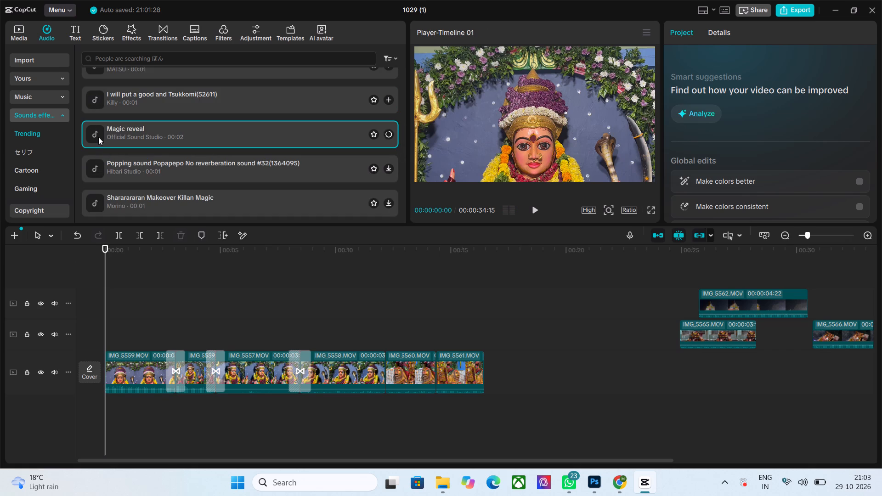
left_click(97, 168)
Audition the Trending sound effects from Shararararan Makeover Killan Magic through Lovely, Taking photos and Pom to Glitter glitter.
scroll(122, 139, "down", 1)
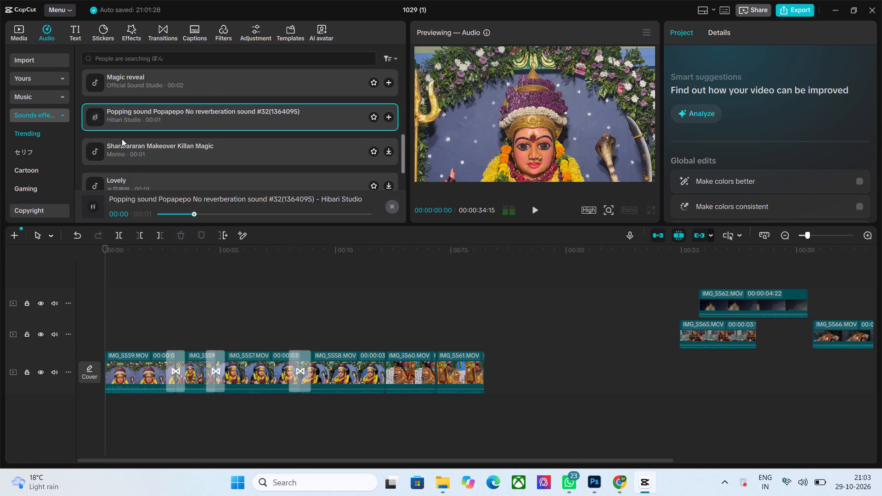
scroll(122, 139, "down", 1)
left_click(97, 106)
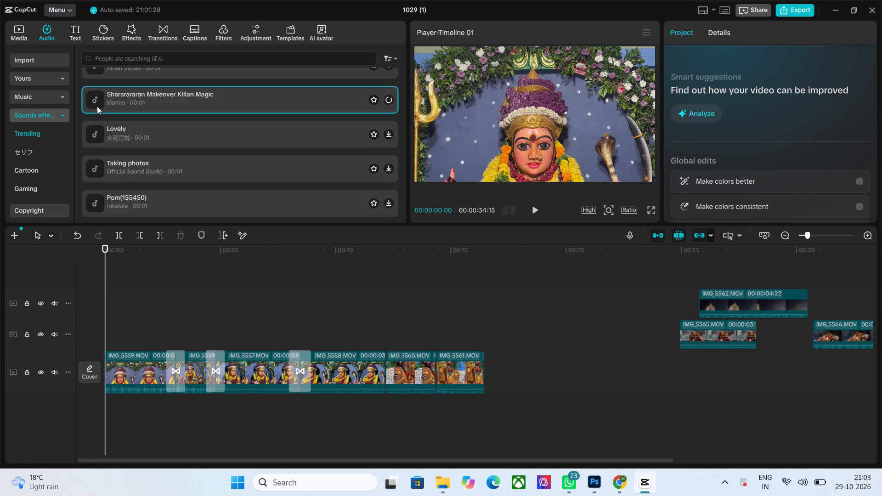
left_click(97, 140)
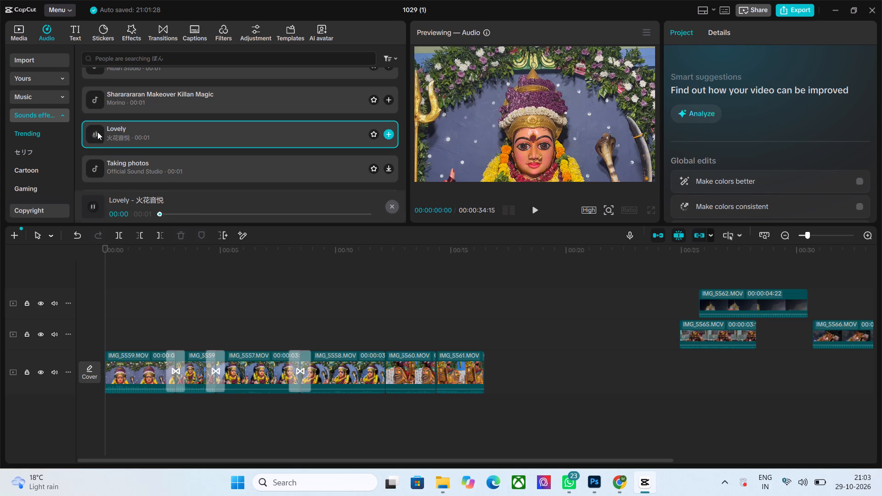
left_click(94, 171)
scroll(124, 143, "down", 1)
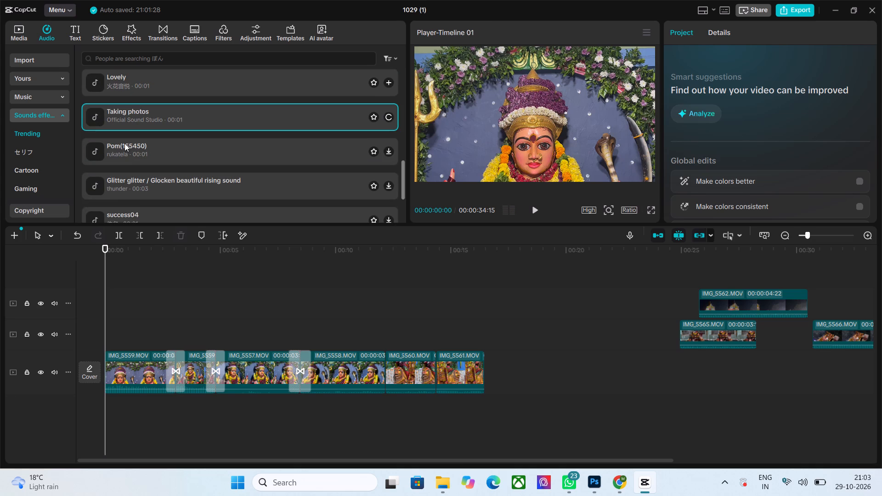
left_click(97, 148)
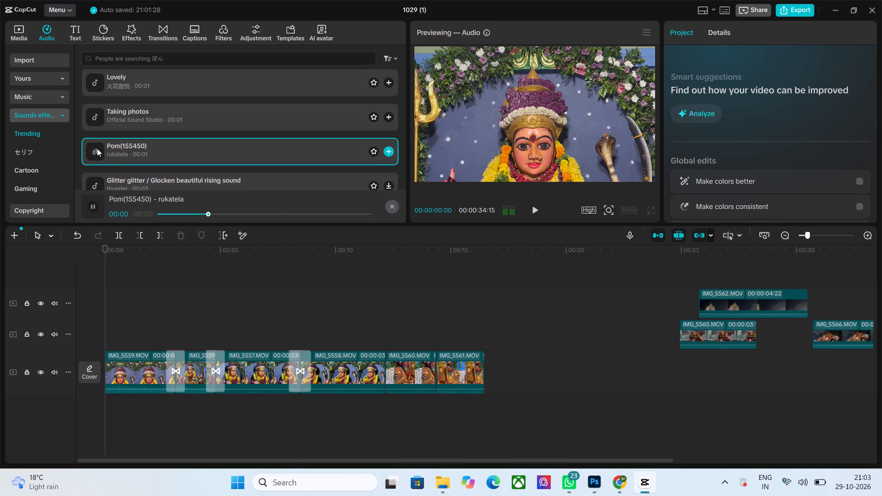
scroll(102, 147, "down", 1)
left_click(93, 131)
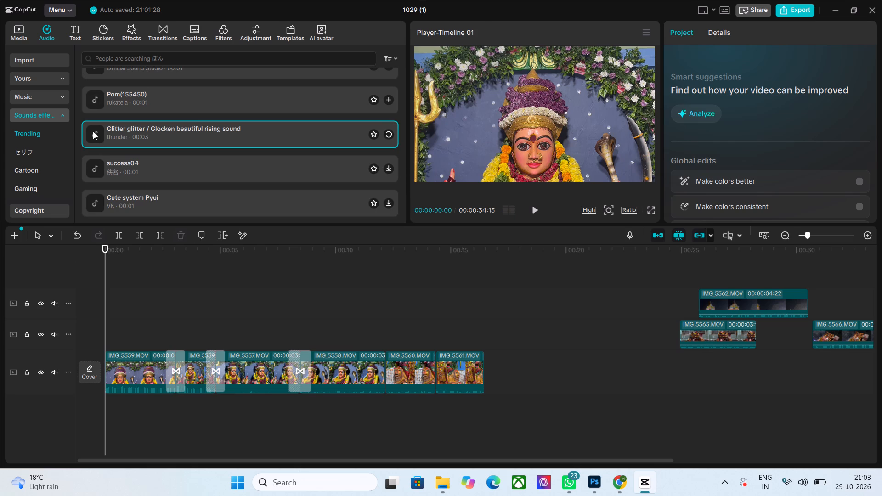
Audition the Trending sound effects success04, Cute system Pyui, pop! (tapping the mouth with a hand), and the second Lovely entry.
left_click(95, 164)
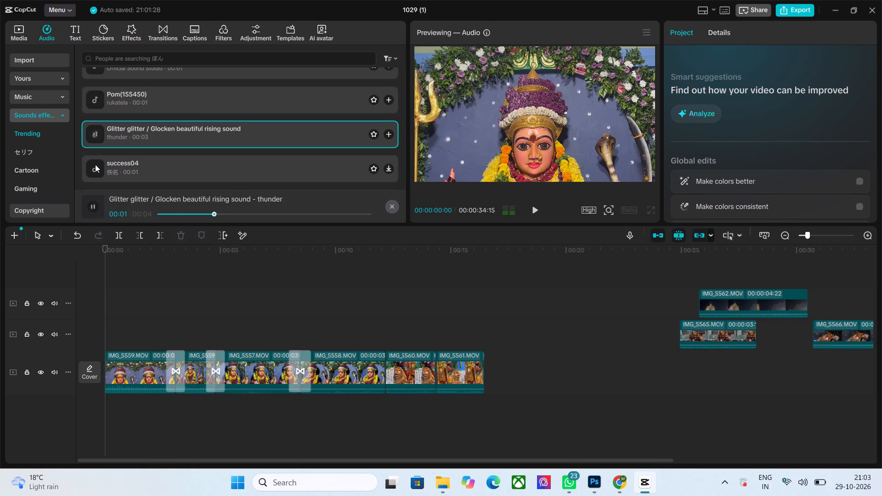
scroll(131, 126, "down", 2)
left_click(91, 151)
left_click(97, 132)
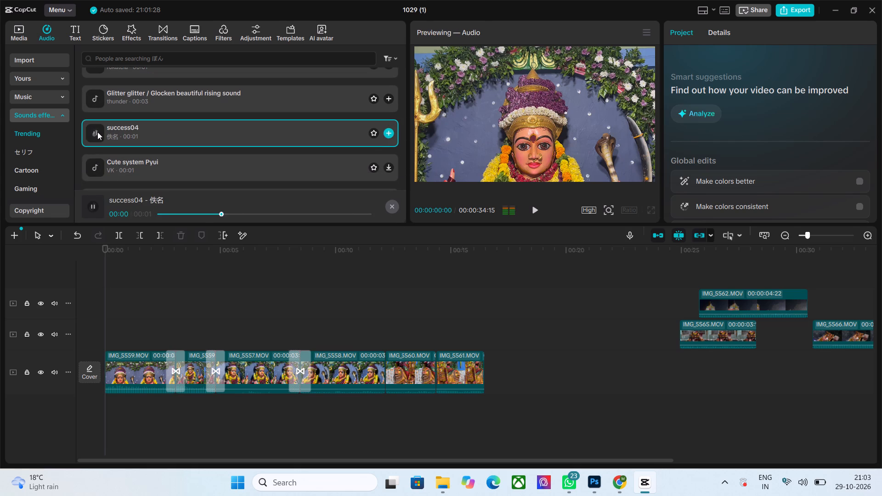
left_click(98, 167)
left_click(98, 167)
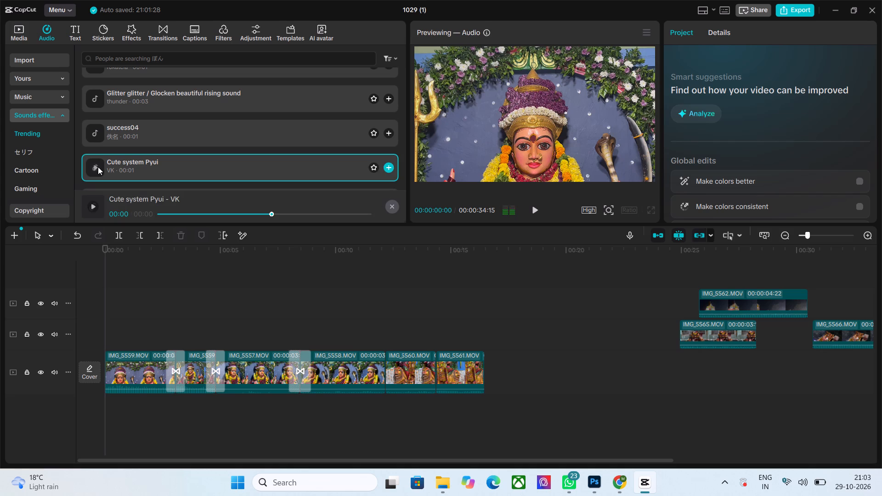
scroll(121, 141, "down", 1)
left_click(98, 146)
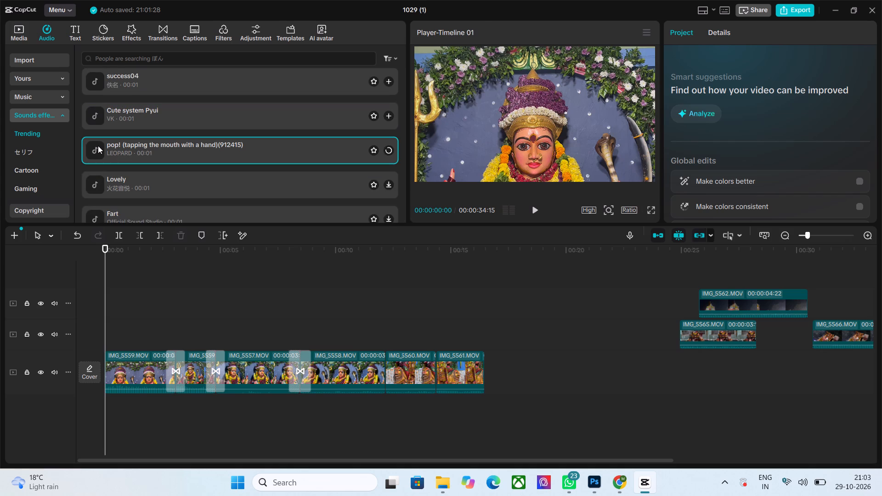
left_click(97, 176)
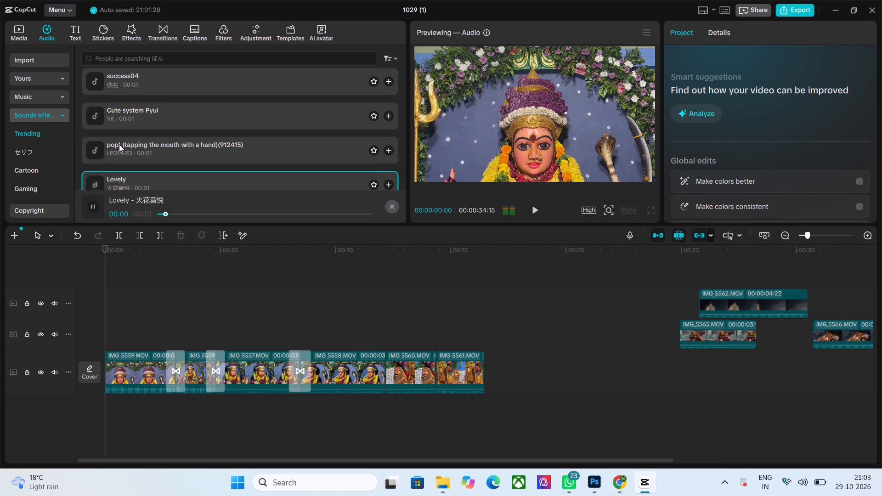
Audition the Fart and Scene switching sound effects further down the Trending list.
scroll(131, 127, "down", 3)
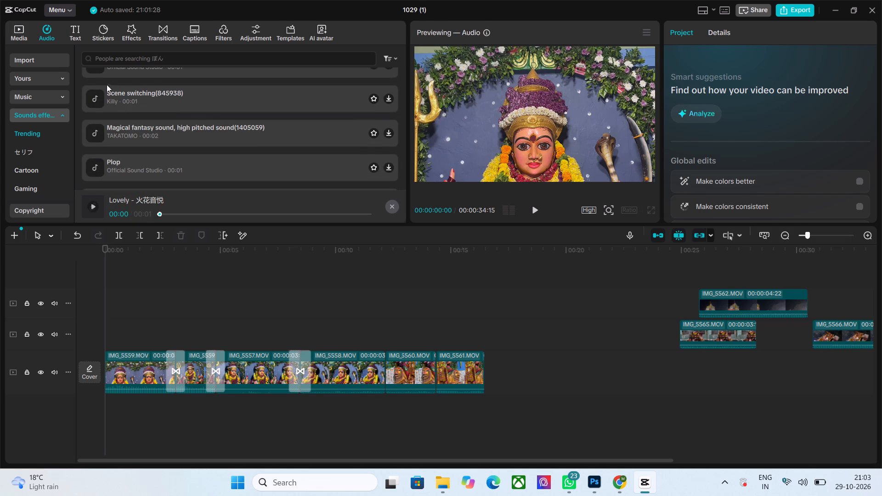
left_click(95, 72)
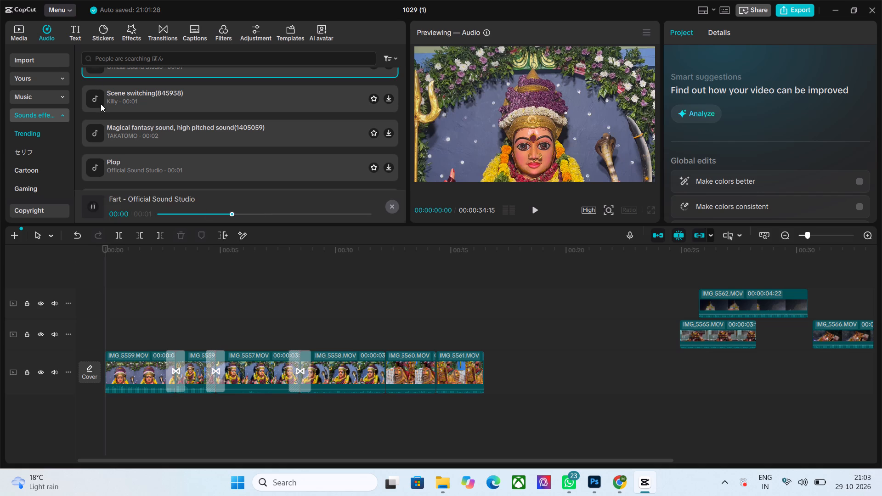
left_click(101, 104)
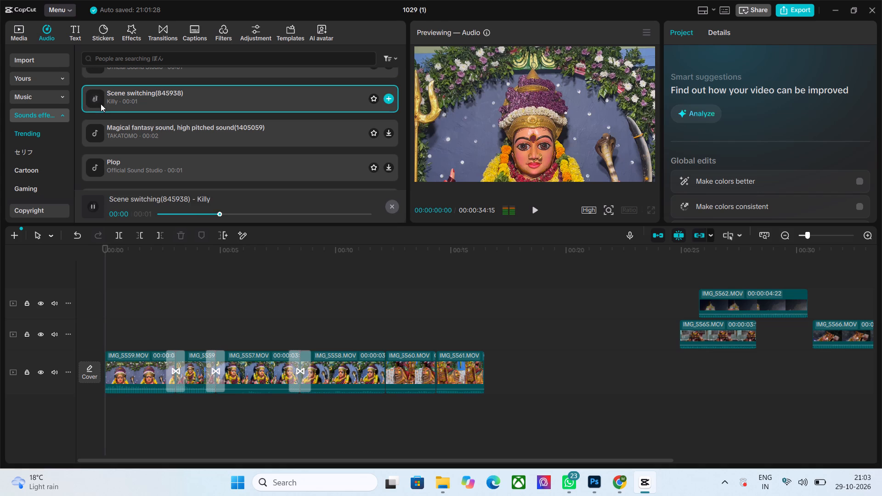
Audition the Trending sound effects Magical fantasy sound, high pitched sound, Plop, and Typing (two keys).
left_click(99, 135)
left_click(99, 167)
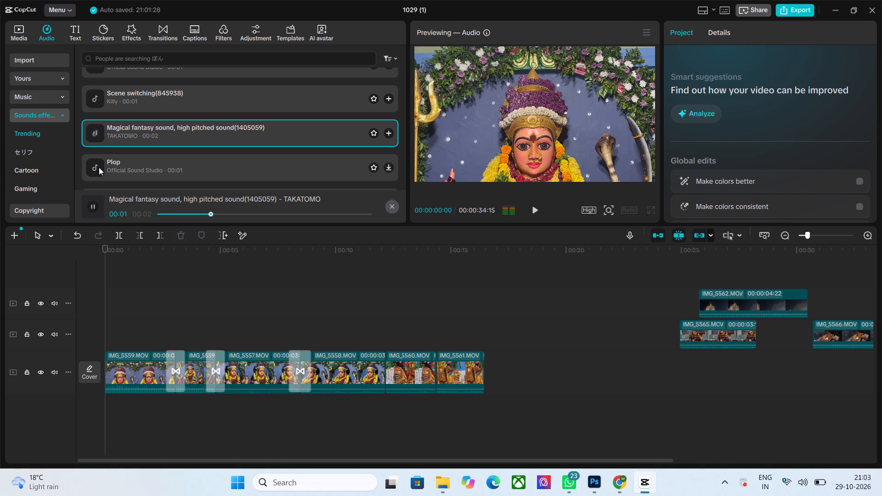
scroll(110, 152, "down", 1)
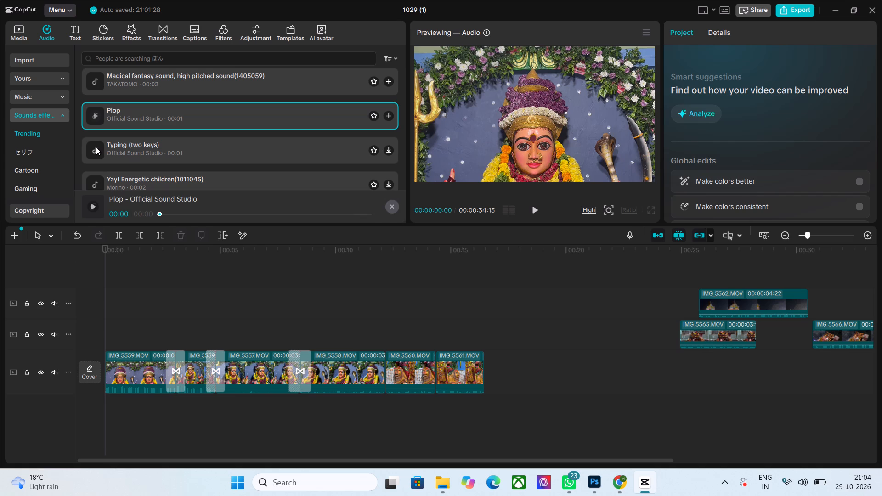
left_click(96, 147)
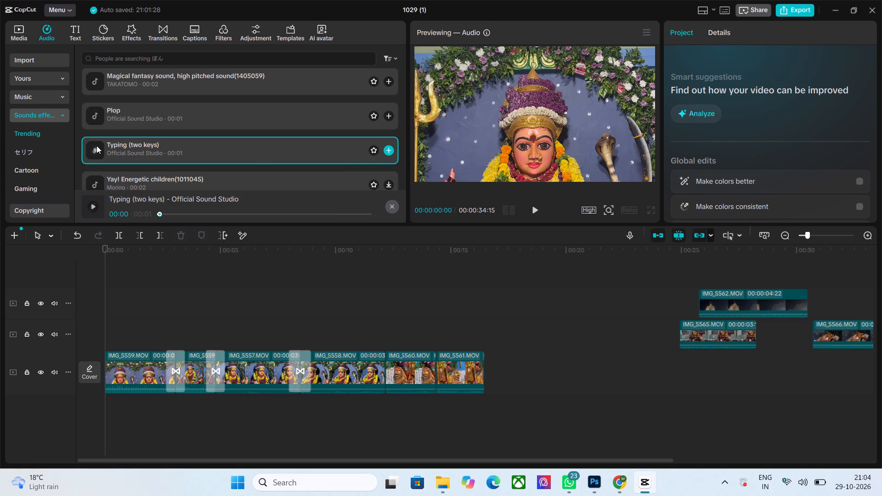
Audition the Trending sound effect Realistic sound effects for typing on keyboards and add it to the favourites.
scroll(101, 143, "up", 12)
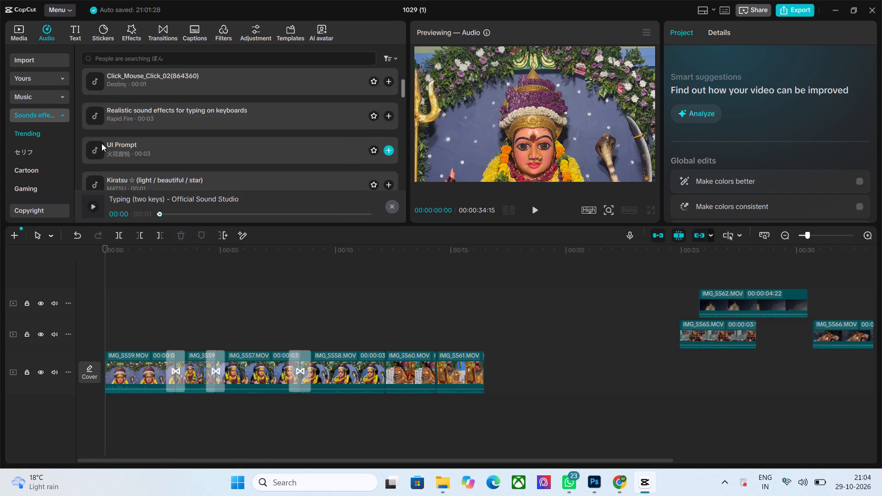
scroll(102, 143, "up", 1)
left_click(98, 163)
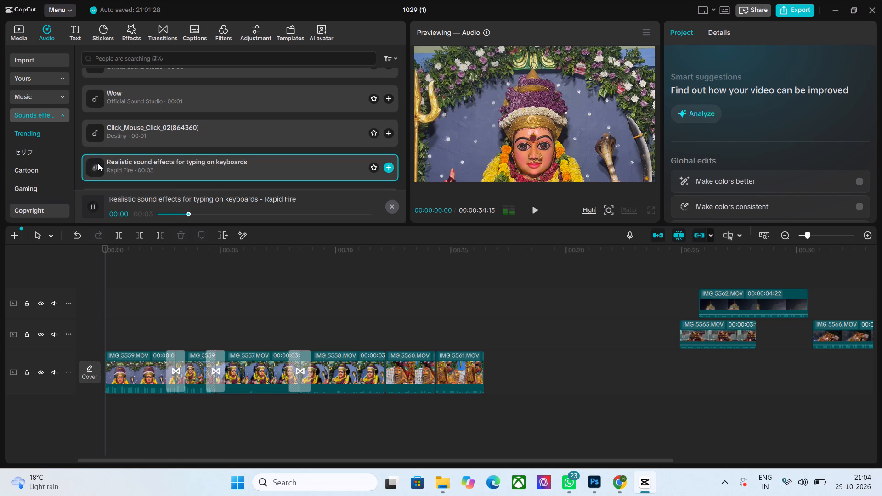
scroll(111, 149, "down", 1)
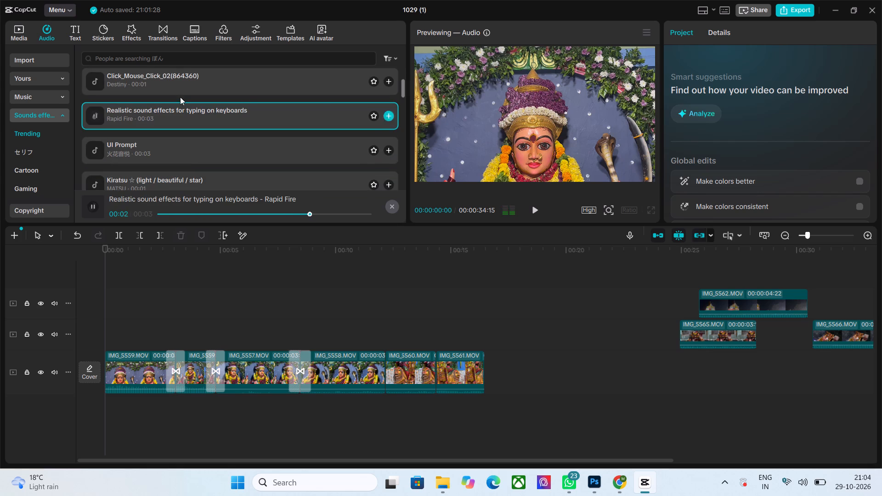
left_click(374, 115)
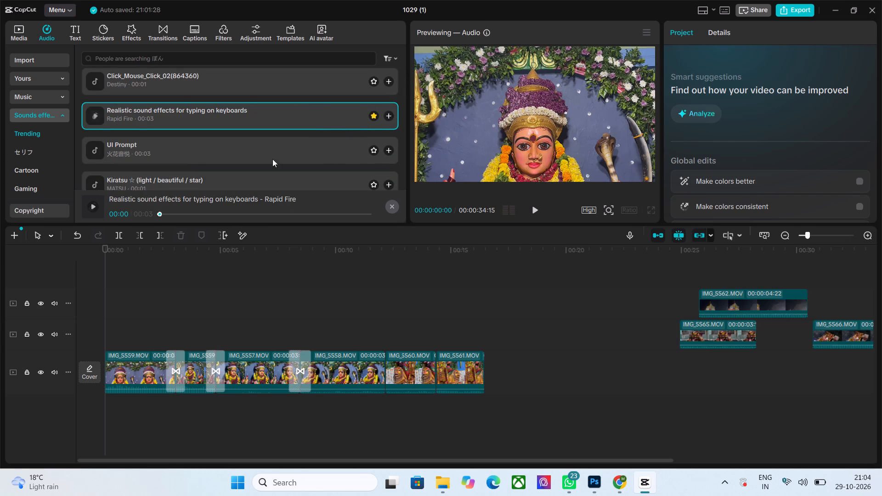
Browse to the Swooshes sound effects and audition its first three entries, from Sound effects when warping or wiping scenes to Whoosh, Scene change.
scroll(188, 148, "down", 6)
scroll(107, 146, "down", 3)
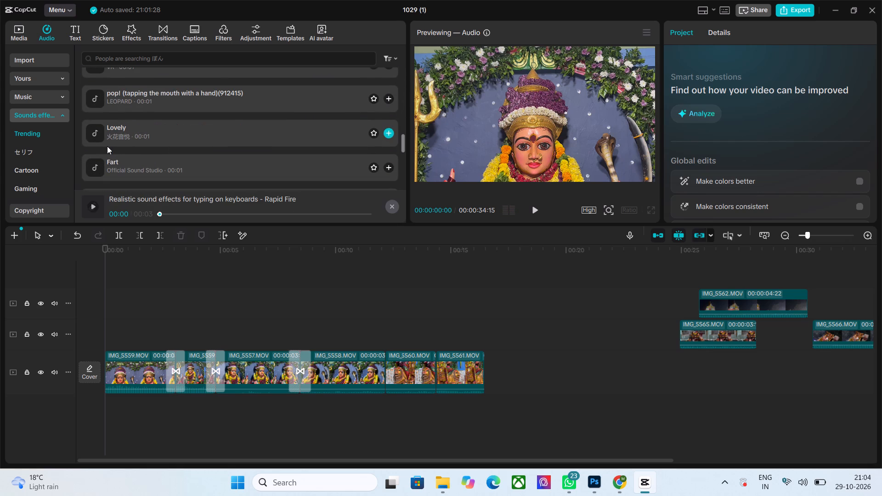
scroll(61, 166, "down", 2)
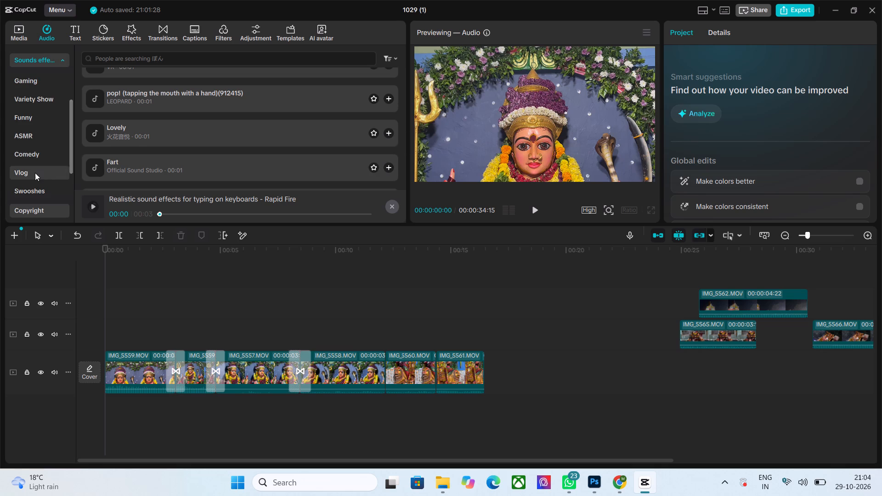
scroll(34, 172, "down", 1)
left_click(46, 138)
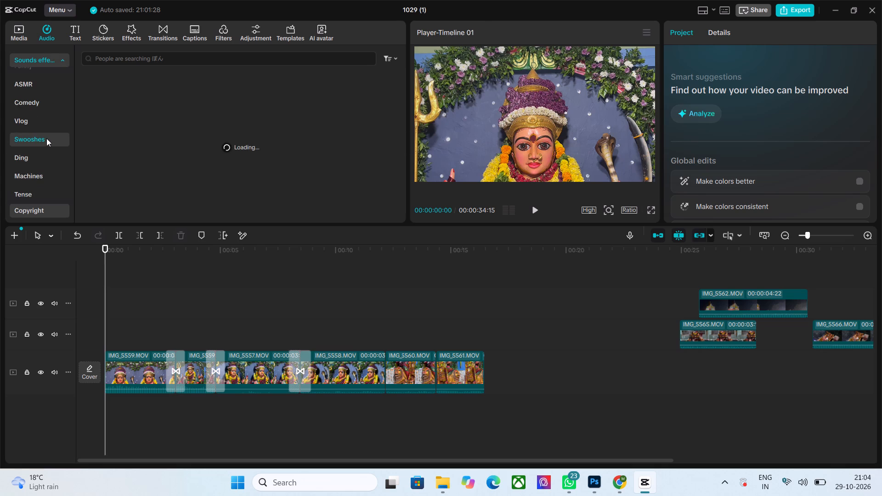
left_click(92, 101)
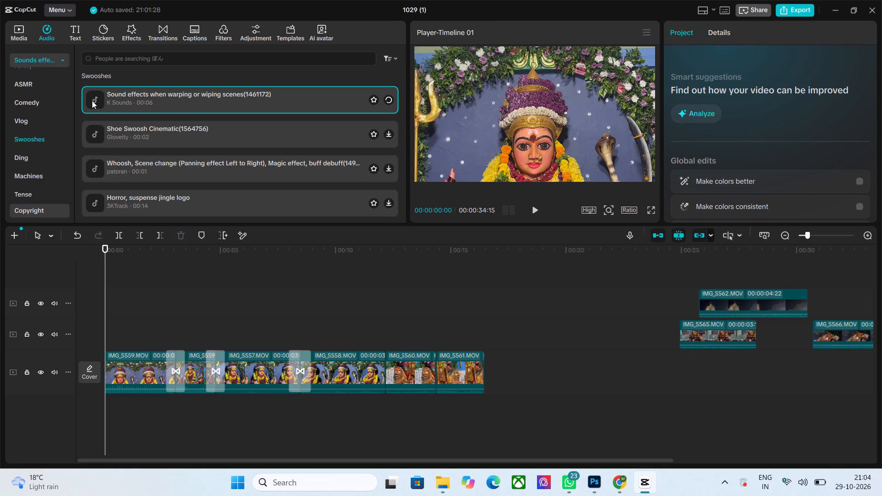
left_click(95, 139)
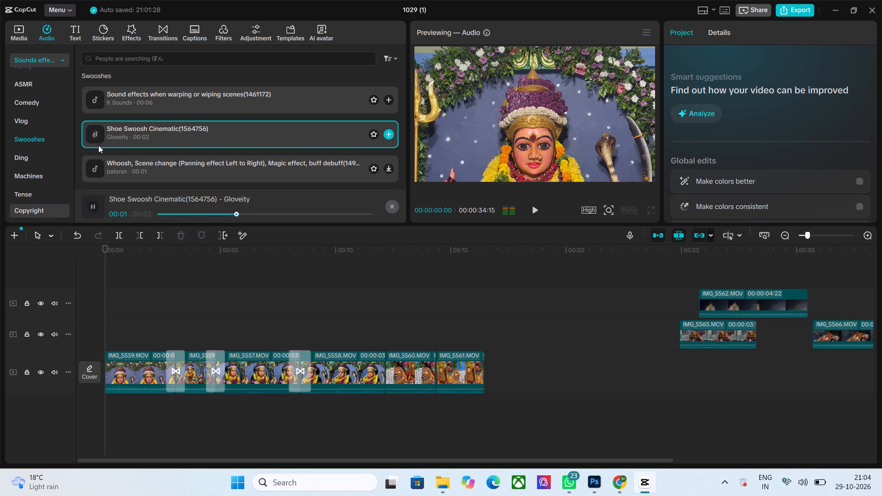
left_click(100, 169)
Audition the Swooshes effects Horror, suspense jingle logo, Getaway / dash / wind / scene change / comical, and cinematic/scene change/wind noise 29c.
scroll(128, 131, "down", 1)
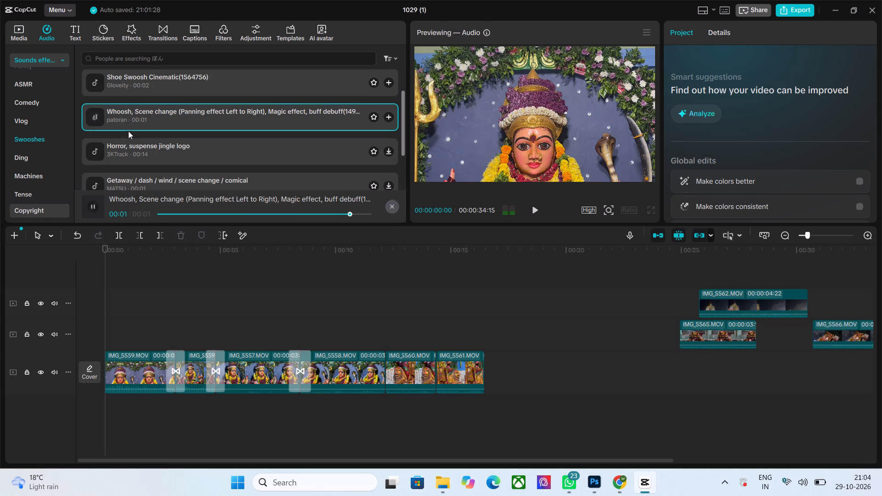
left_click(96, 150)
scroll(113, 135, "down", 1)
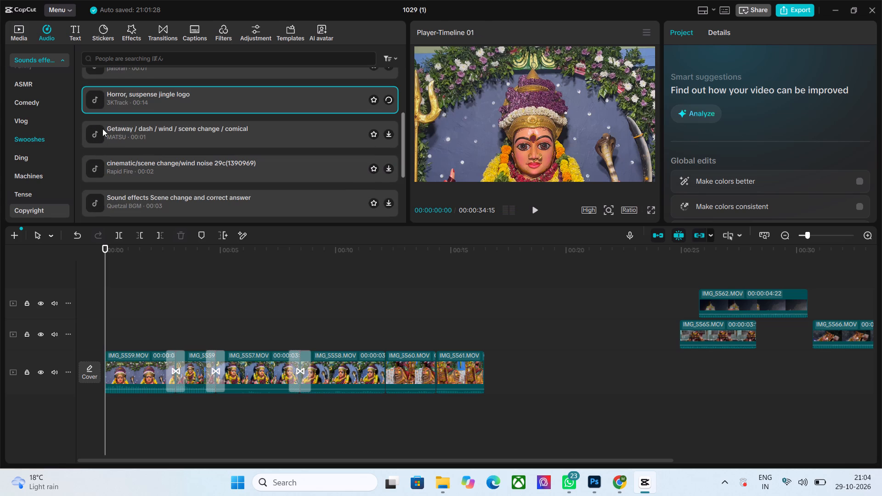
left_click(99, 94)
left_click(99, 95)
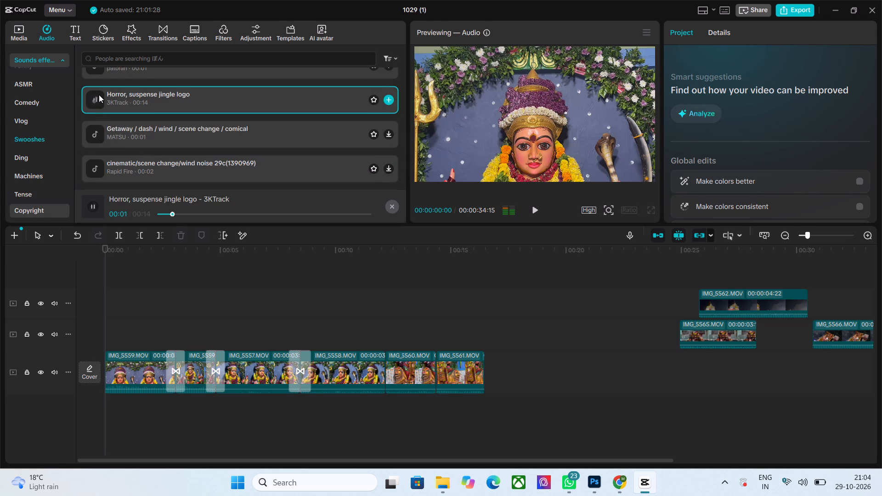
left_click(98, 130)
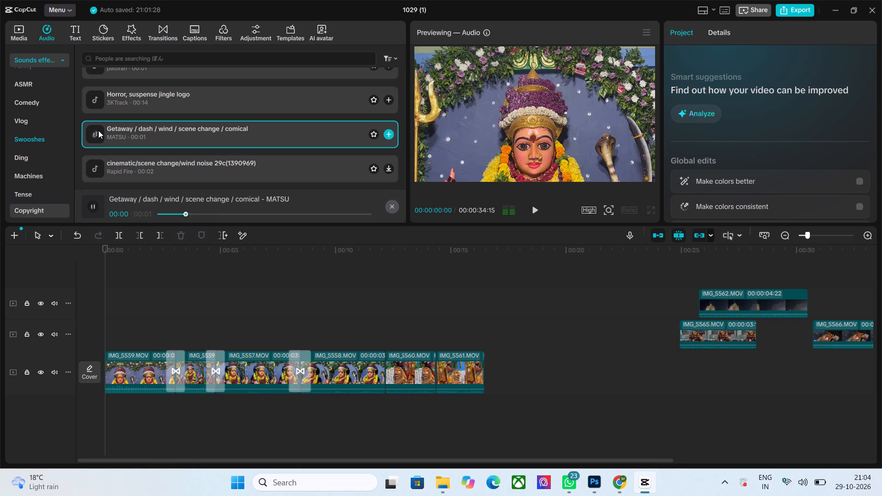
left_click(96, 168)
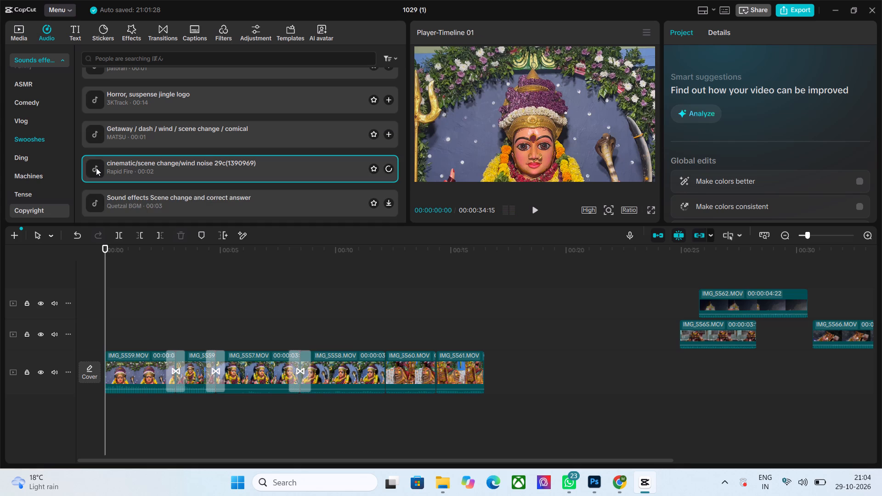
Audition the Swooshes effects Sound effects Scene change and correct answer, Movie movie title scene change, and Scene switching (scene switching)(372172).
scroll(113, 150, "down", 1)
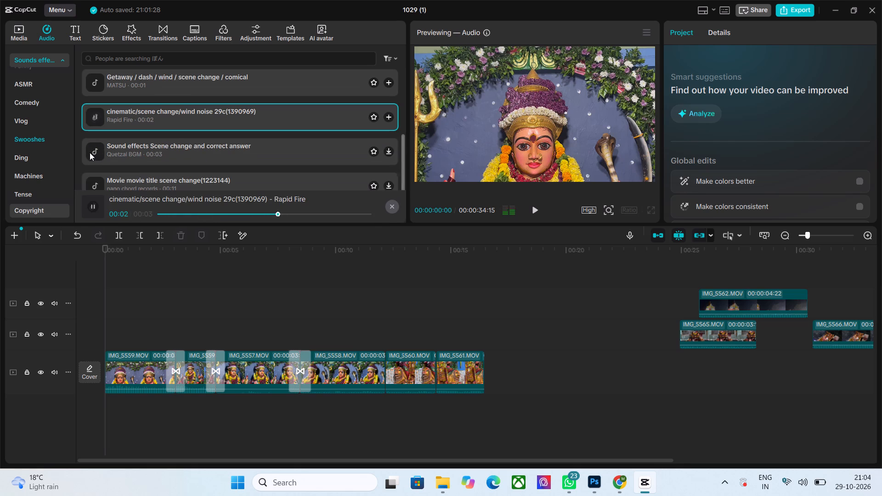
left_click(90, 151)
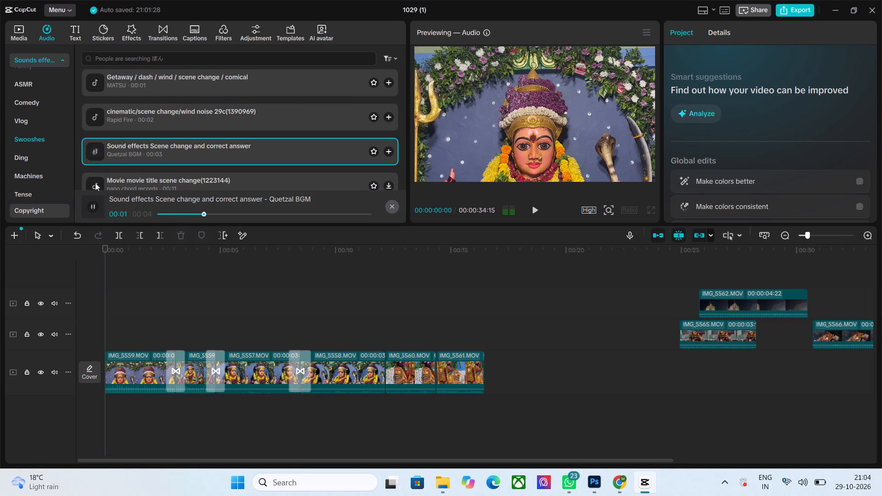
left_click(95, 183)
scroll(139, 138, "down", 1)
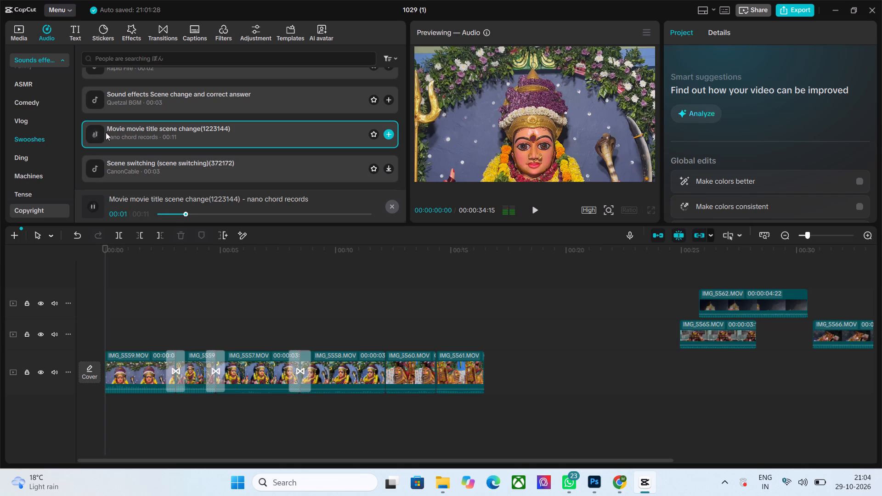
scroll(129, 132, "down", 2)
left_click(93, 150)
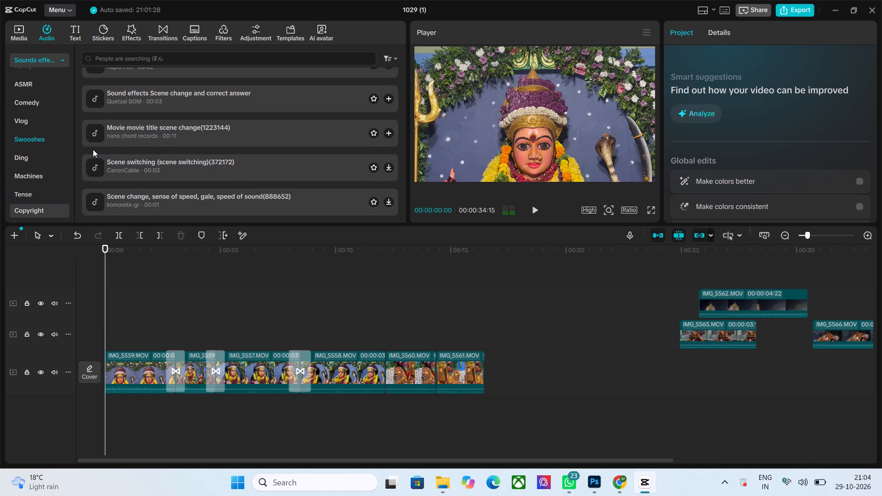
left_click(99, 174)
Add the Scene switching (scene switching)(372172) sound effect on an audio track, starting at the first transition.
scroll(143, 135, "down", 1)
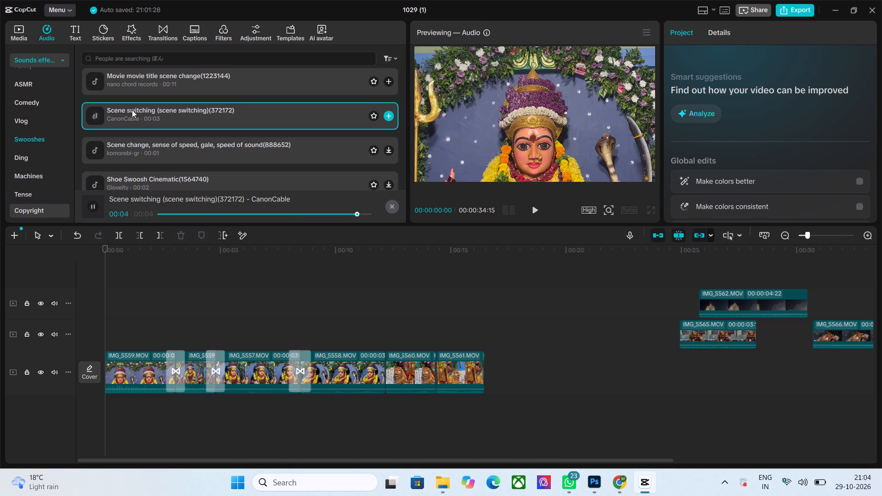
left_click_drag(132, 109, 192, 414)
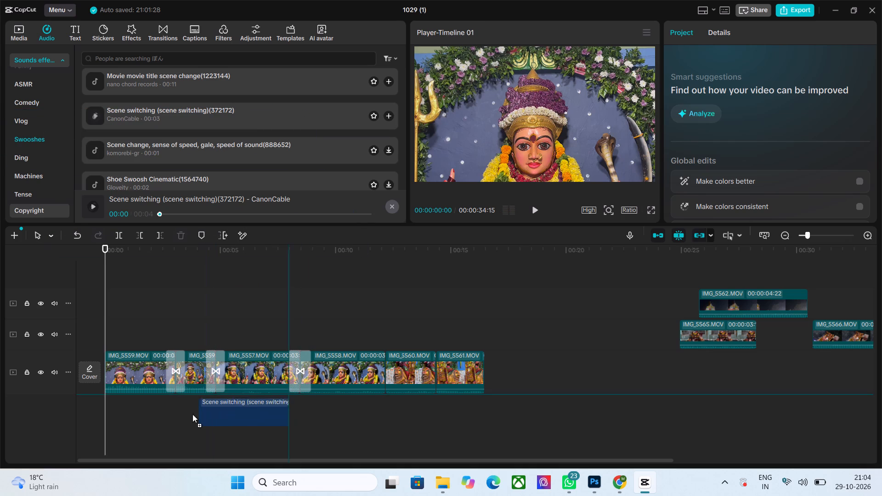
left_click_drag(192, 414, 142, 413)
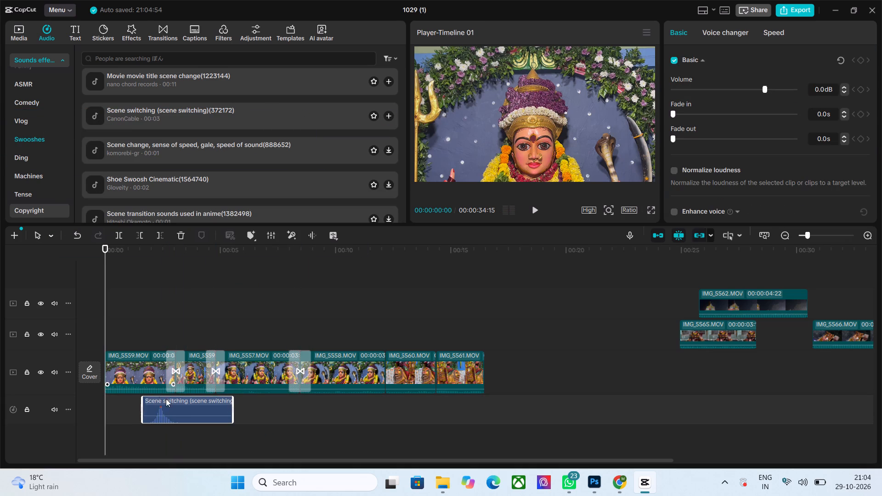
left_click_drag(181, 409, 203, 409)
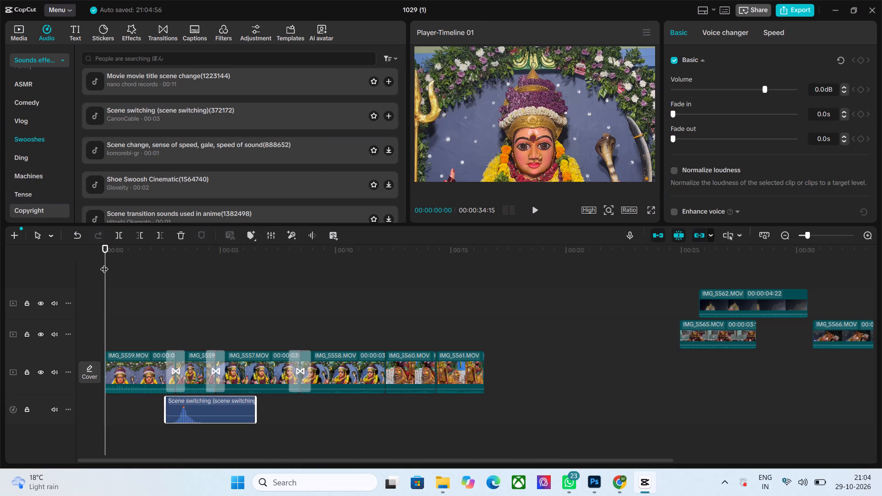
Play the timeline from about 00:00:02:02 to check the sound effect against the first transition.
left_click_drag(102, 247, 153, 260)
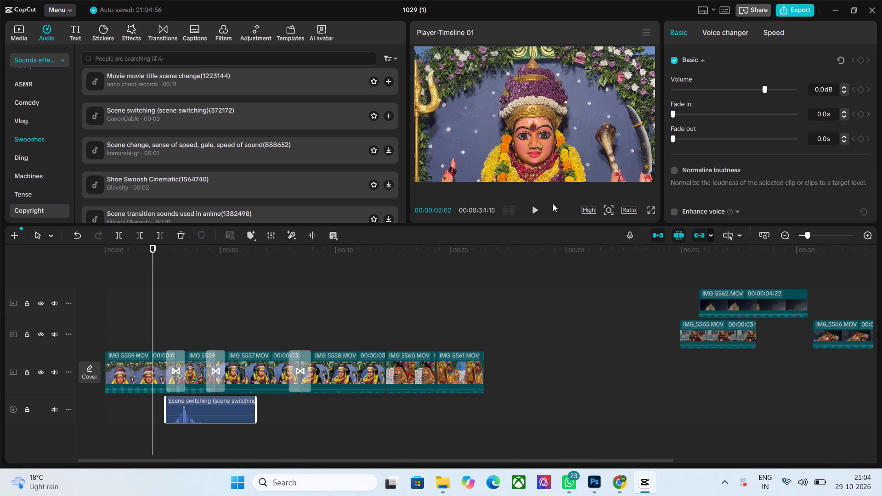
left_click(533, 213)
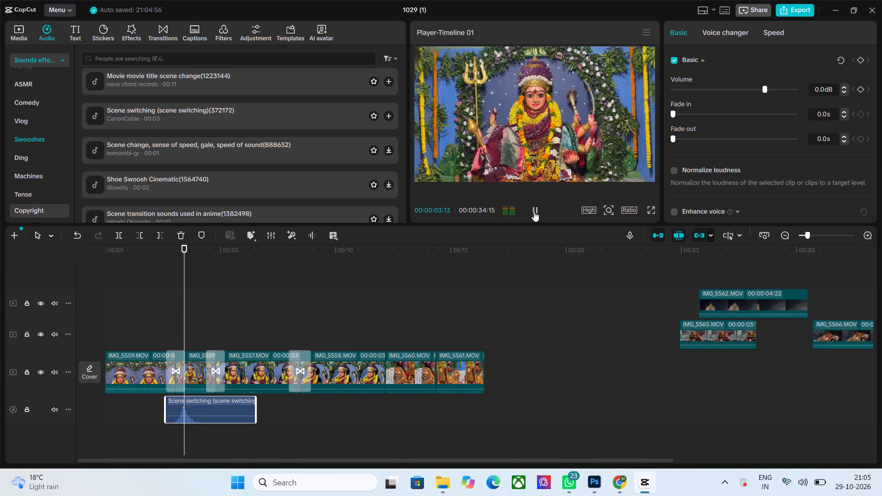
left_click(534, 211)
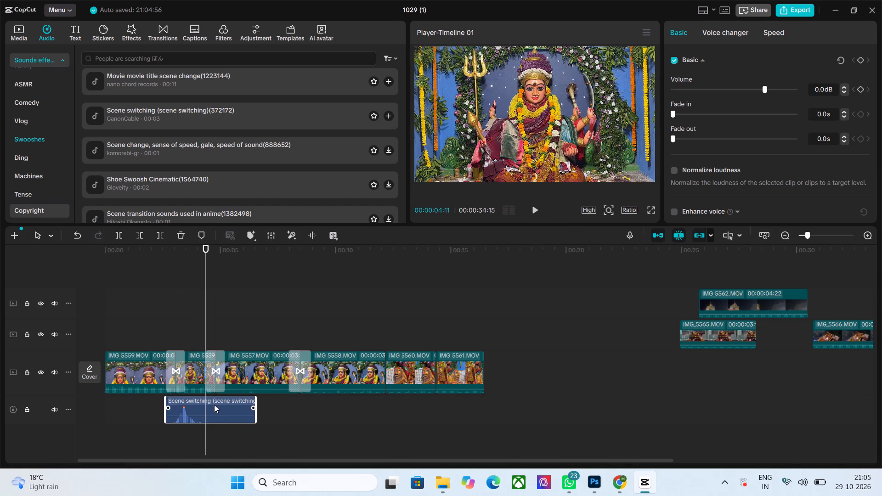
Give the Scene switching sound clip a fade-out of about 0.7 s.
left_click_drag(254, 408, 205, 411)
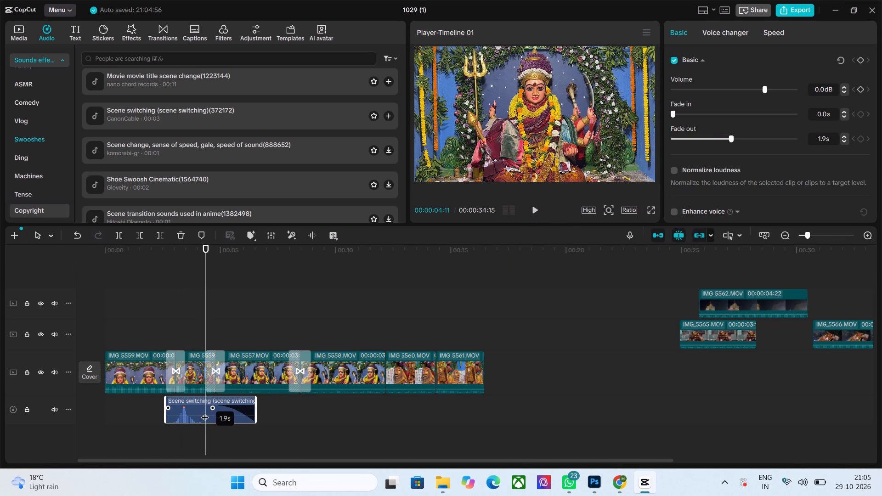
left_click_drag(205, 411, 237, 412)
Trim the end of the Scene switching sound clip back to just after the first transition.
left_click_drag(255, 408, 238, 408)
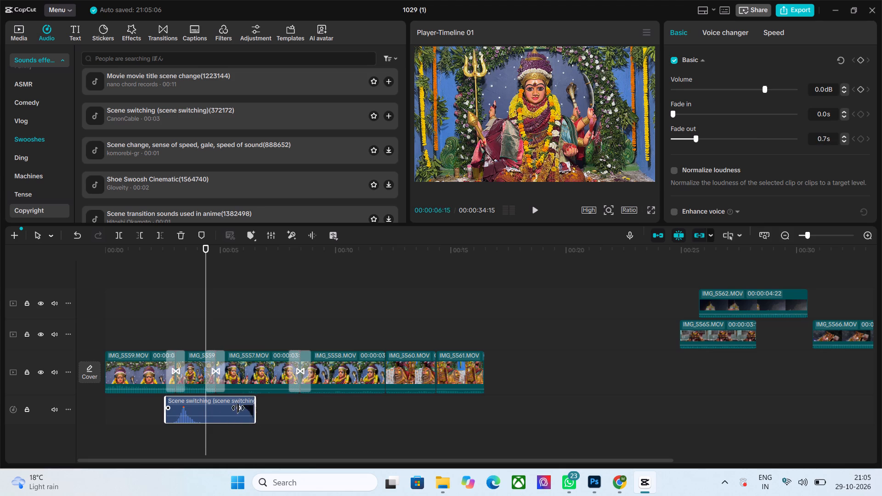
left_click_drag(238, 408, 193, 408)
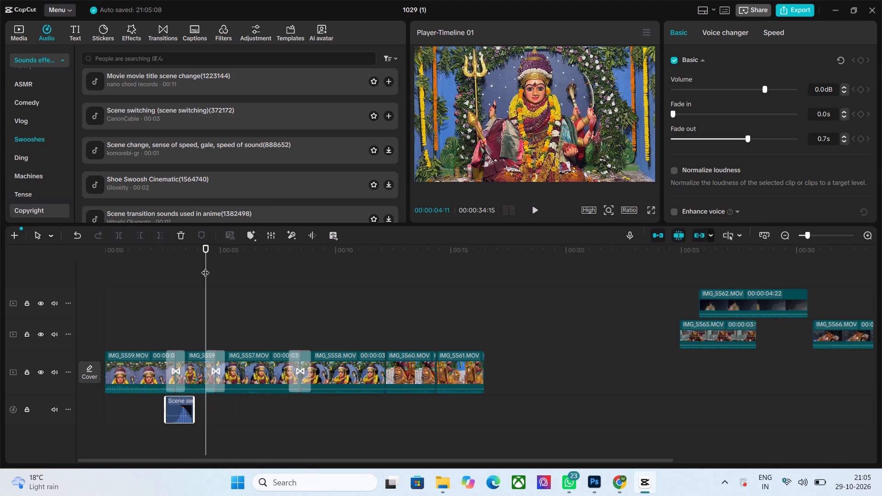
Shift the Scene switching sound clip slightly earlier so it starts just before the first transition.
left_click_drag(206, 248, 164, 259)
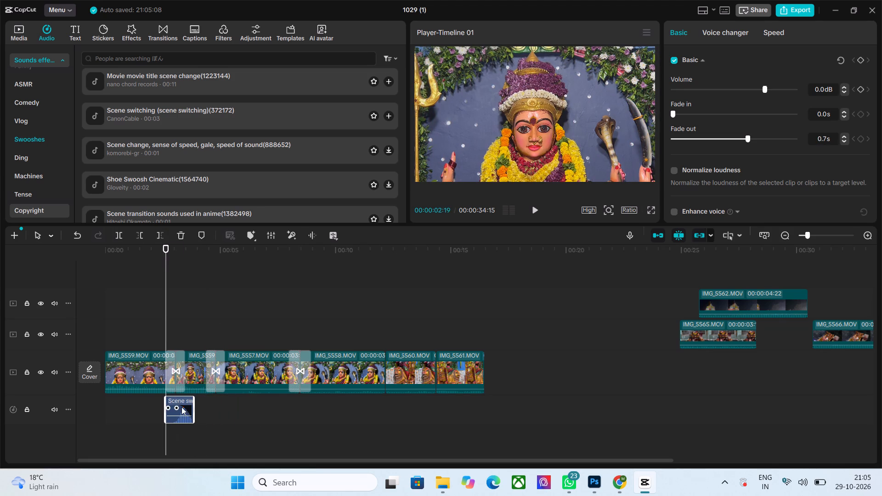
left_click_drag(181, 408, 178, 408)
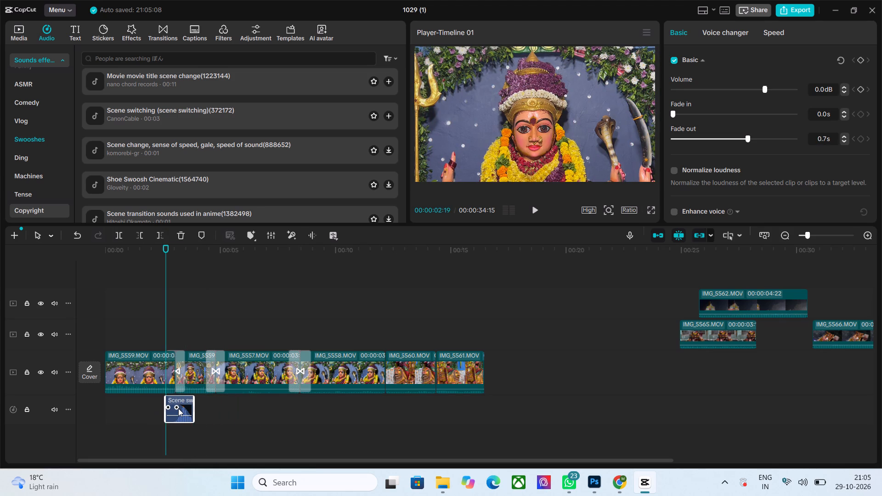
left_click_drag(178, 408, 177, 408)
left_click(206, 318)
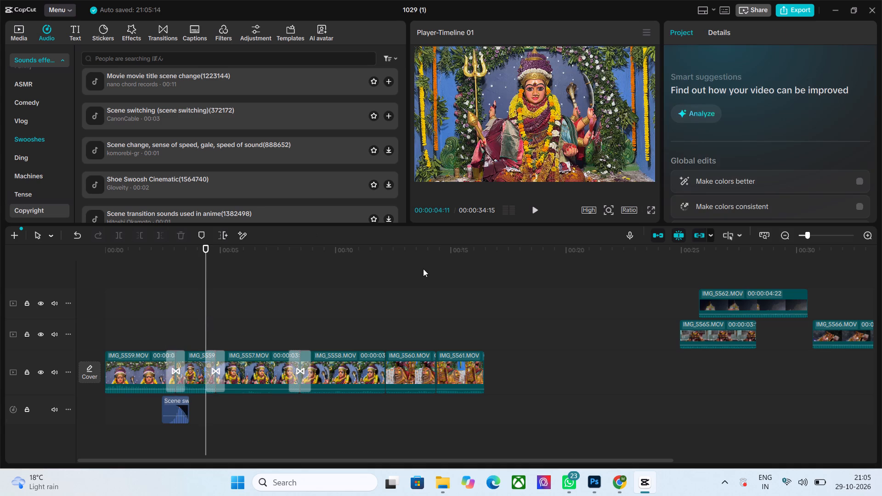
Play the timeline from 00:00:02:05 through the first two transitions to check the sound effect's timing.
left_click_drag(206, 250, 155, 265)
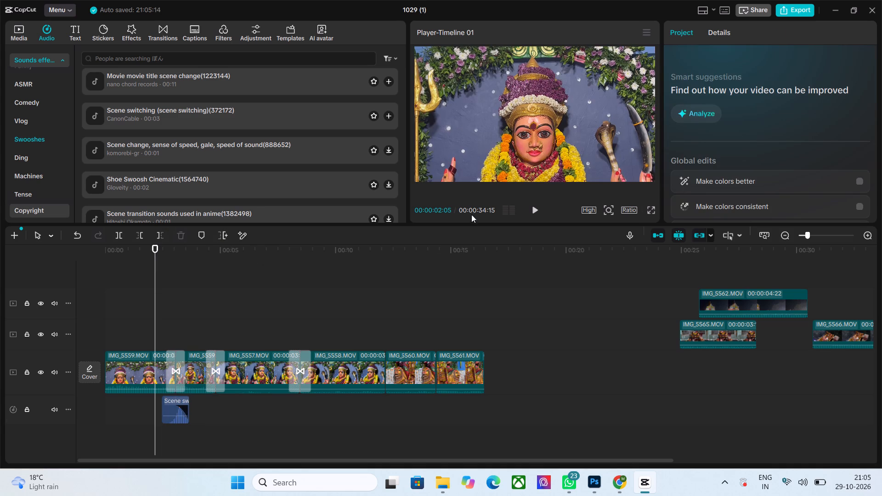
left_click(535, 207)
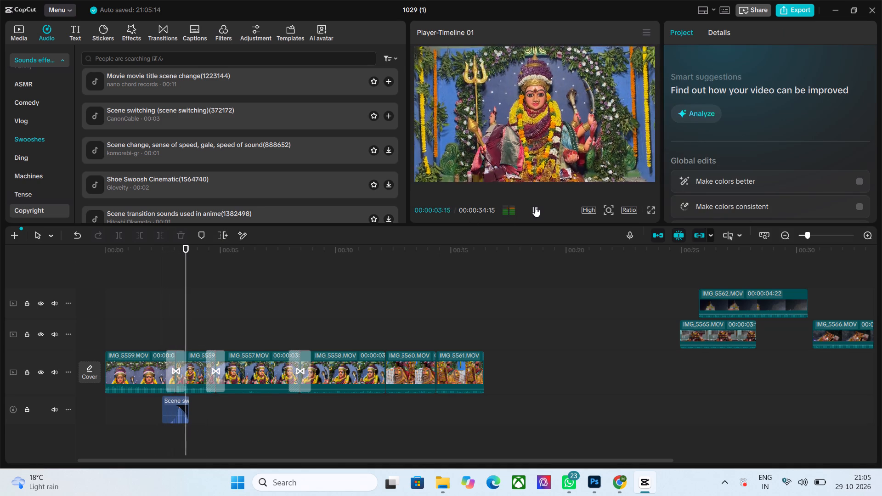
left_click(535, 207)
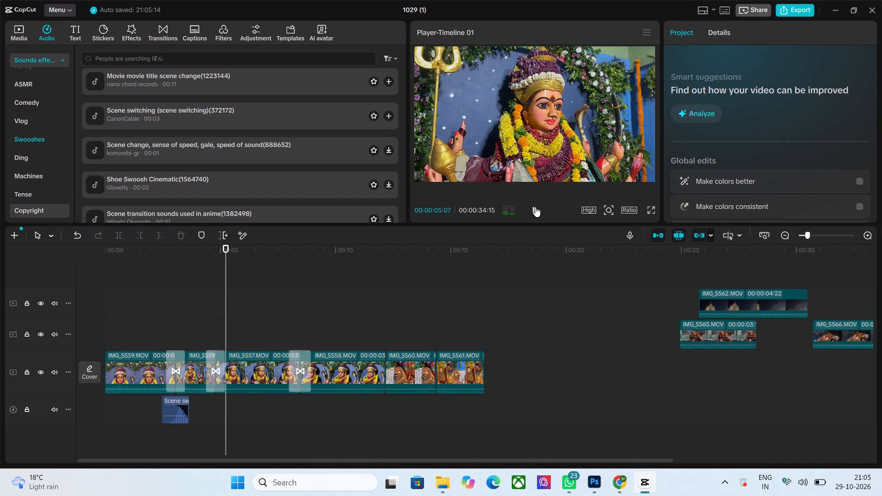
Trim the end of the Scene switching sound clip back to 00:00:03:08, within the first transition.
left_click_drag(229, 248, 184, 261)
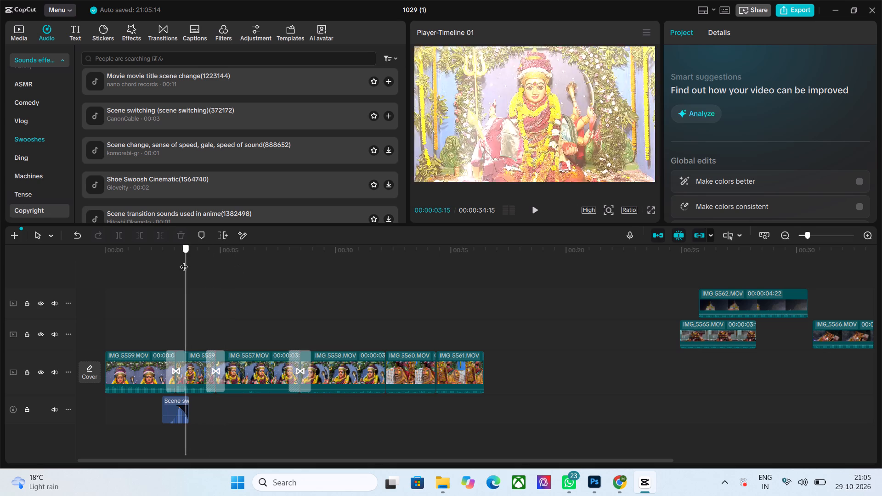
left_click_drag(184, 261, 180, 262)
left_click_drag(188, 407, 185, 407)
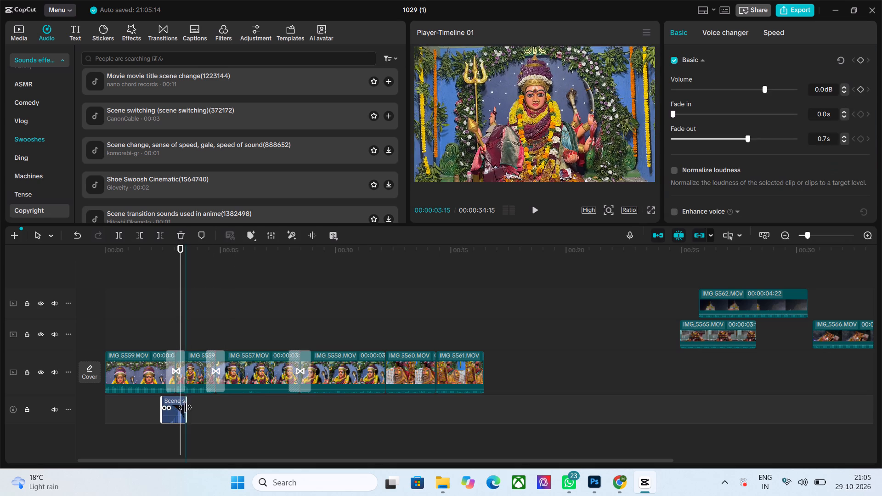
left_click_drag(185, 407, 181, 408)
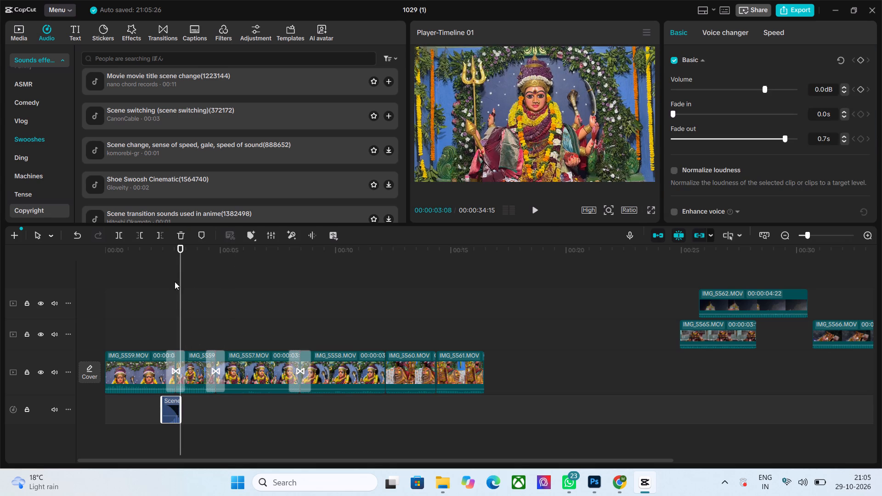
Play the timeline from 00:00:02:19 to check the shortened sound effect against the first transition.
left_click_drag(180, 249, 169, 254)
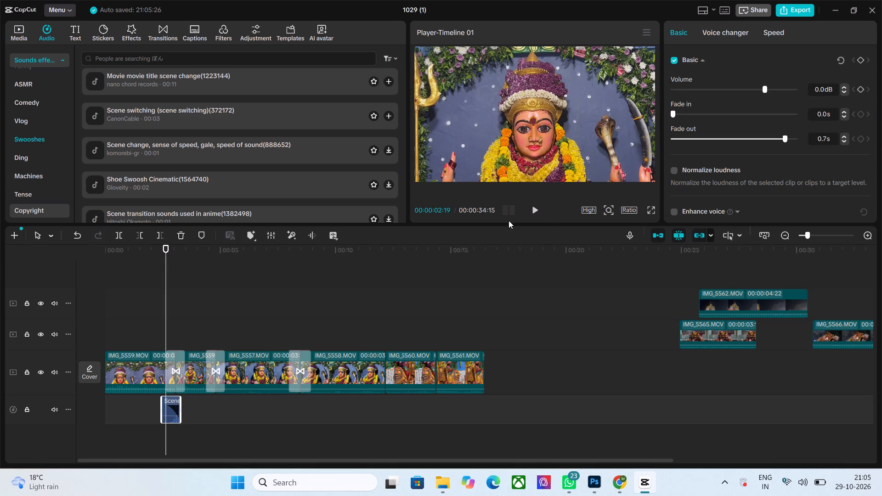
left_click(534, 206)
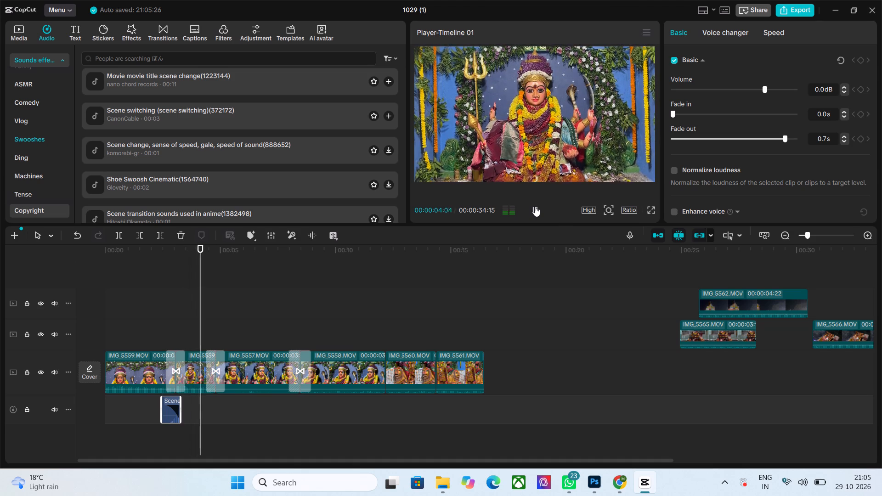
left_click(535, 206)
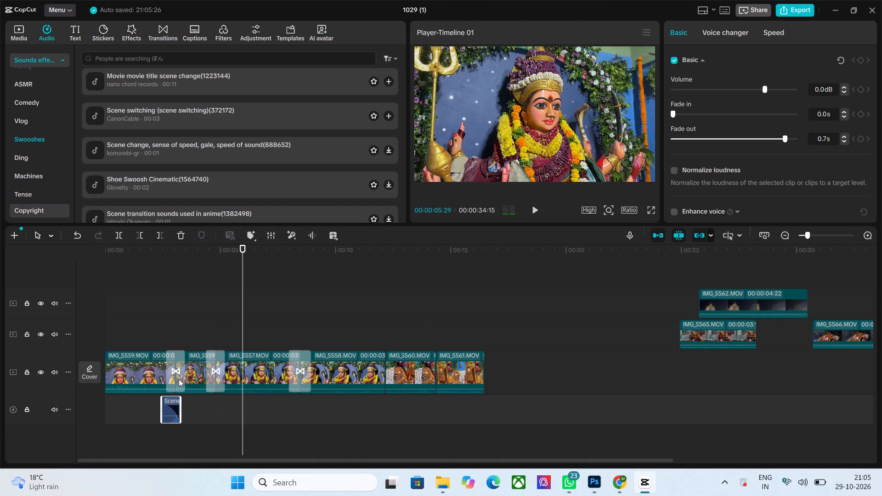
Mute the main video track.
left_click(57, 374)
Lengthen the fade-out of the Scene switching sound clip to 0.8 s.
left_click_drag(243, 249, 215, 261)
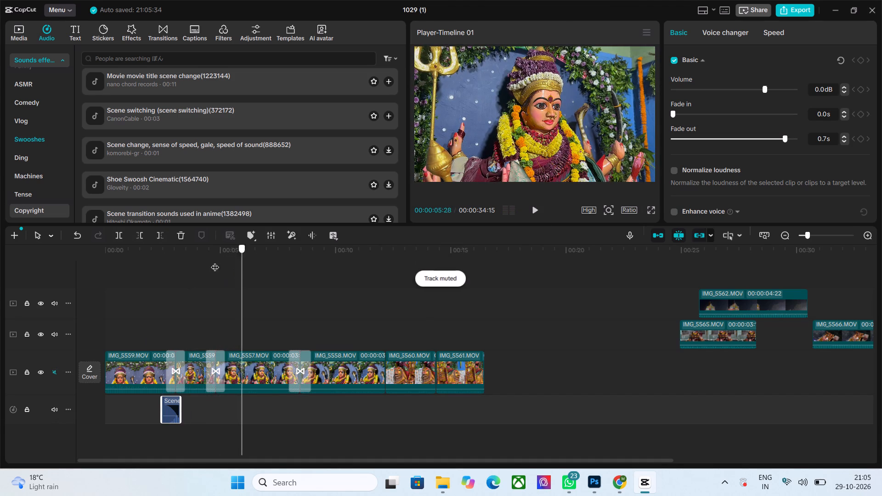
left_click_drag(215, 261, 172, 265)
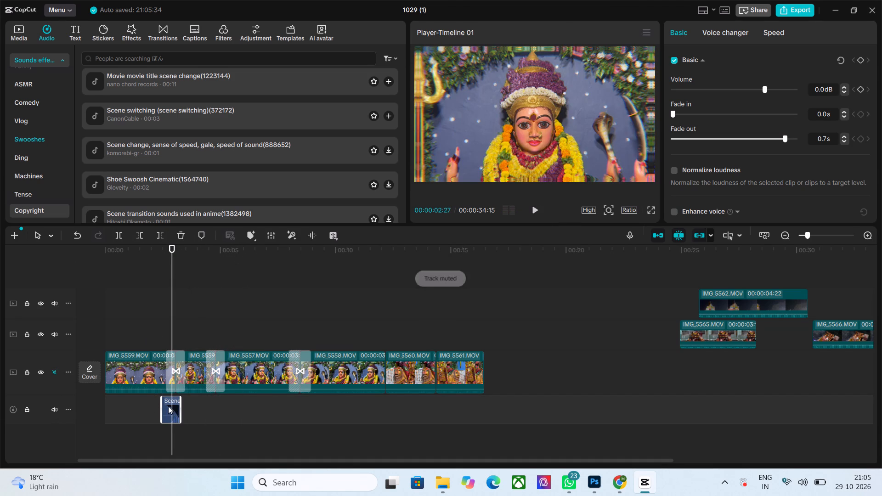
left_click_drag(166, 406, 154, 406)
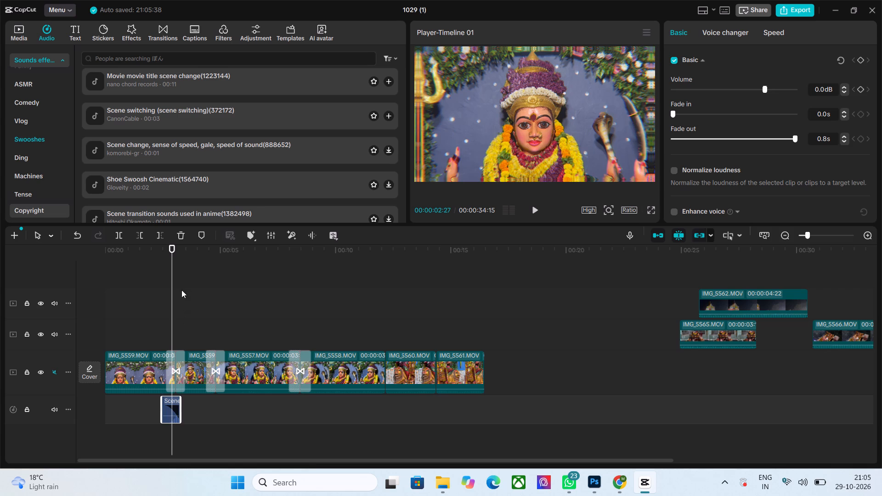
Shift the Scene switching sound clip earlier so it ends at 00:00:02:27, just inside the first transition.
left_click_drag(175, 414, 170, 414)
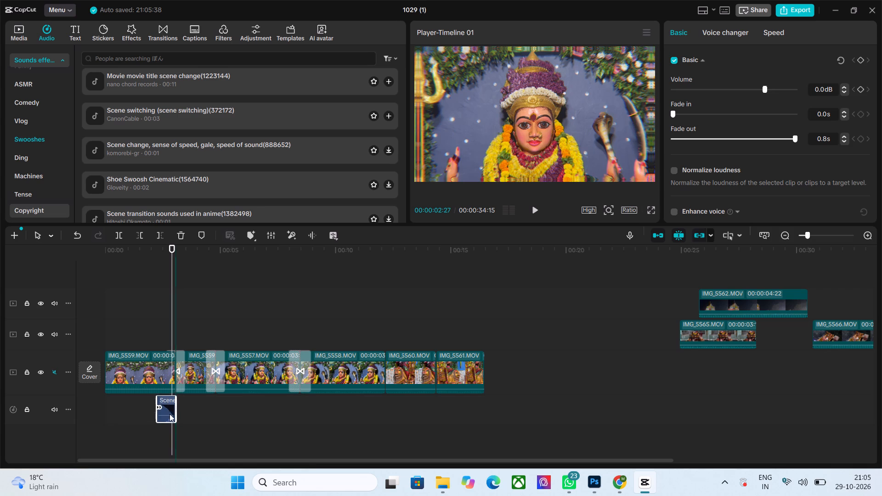
left_click_drag(170, 414, 169, 414)
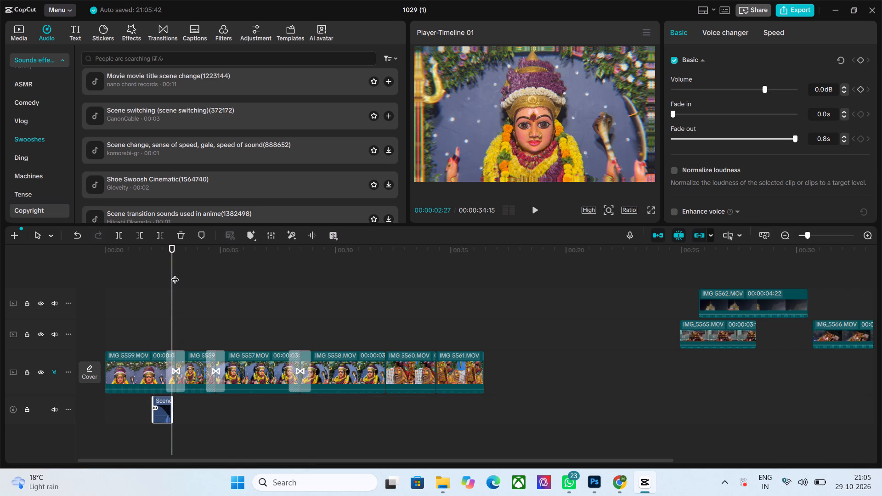
Play the timeline from 00:00:02:07 to check the repositioned sound effect against the first transition.
left_click_drag(174, 252, 155, 258)
left_click(532, 205)
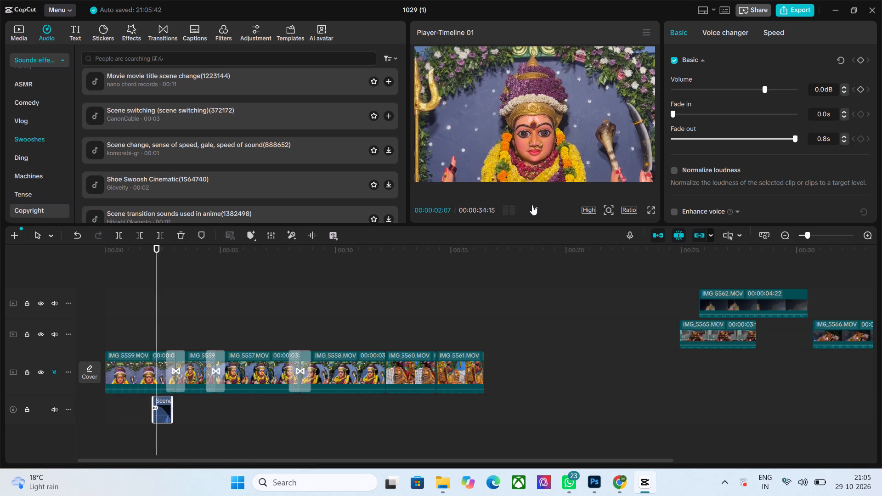
left_click(532, 205)
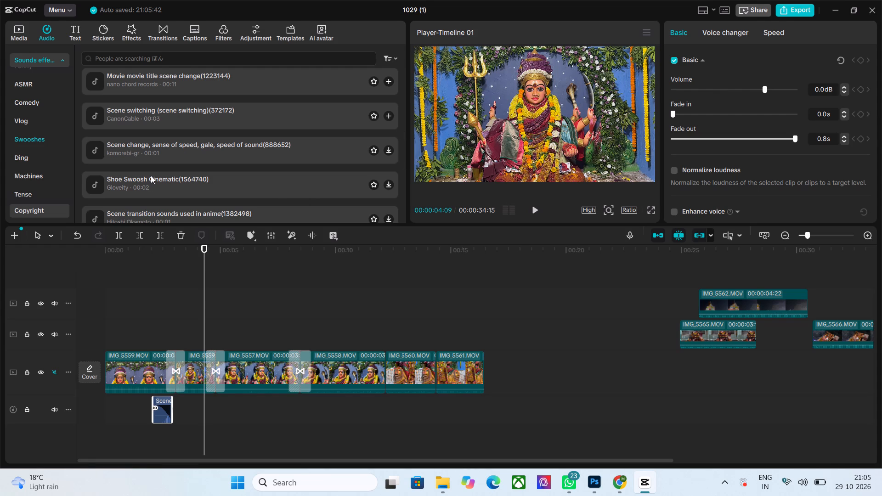
Audition more swoosh sounds: Shoe Swoosh Cinematic, Scene transition sounds used in anime, [CINEMATIC] Dah!, Whoosh 26 and wind noise 30d.
left_click(93, 186)
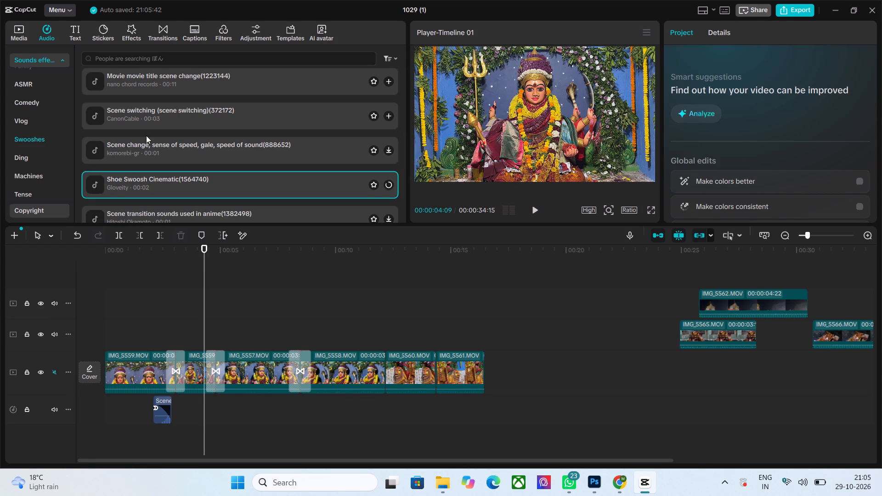
scroll(146, 135, "down", 2)
left_click(97, 117)
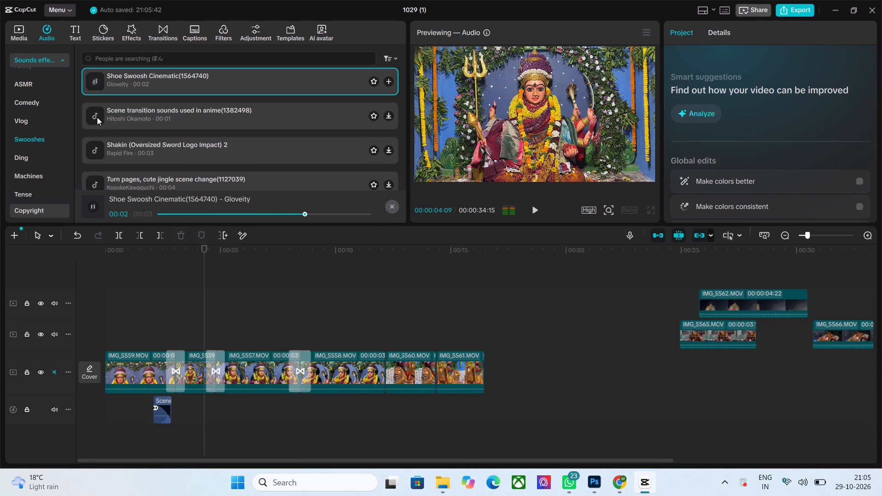
scroll(146, 111, "down", 1)
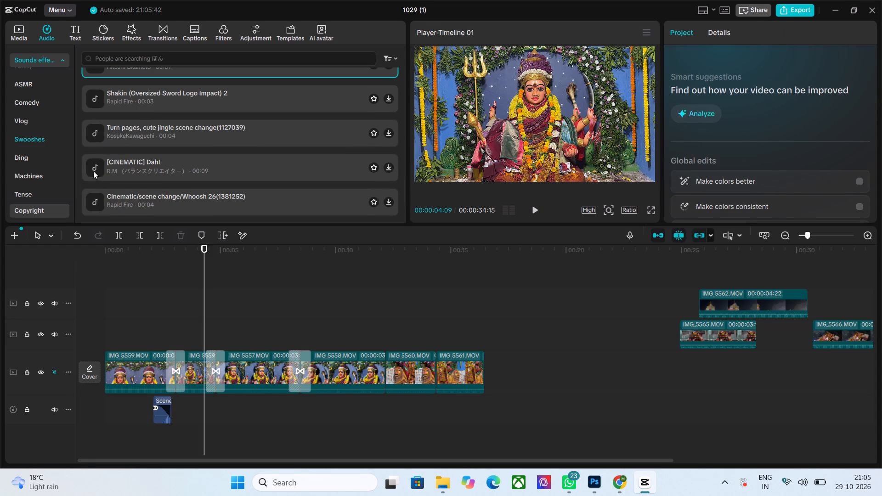
left_click(93, 166)
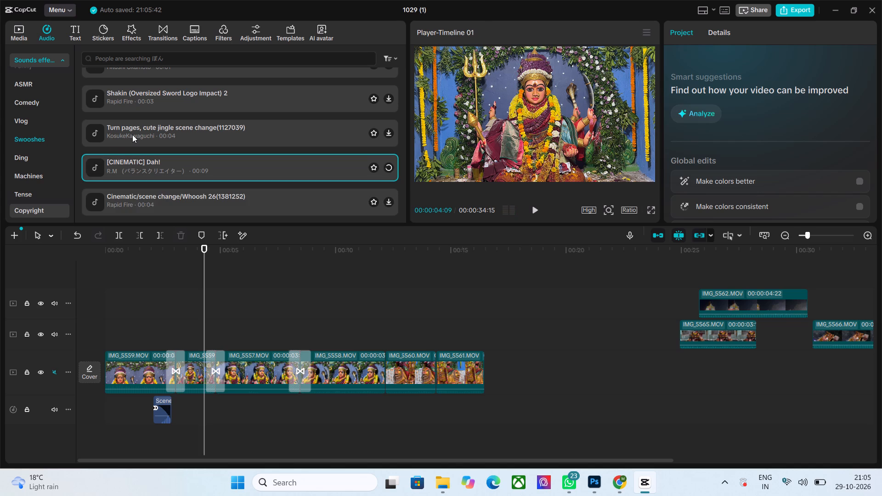
scroll(132, 135, "down", 1)
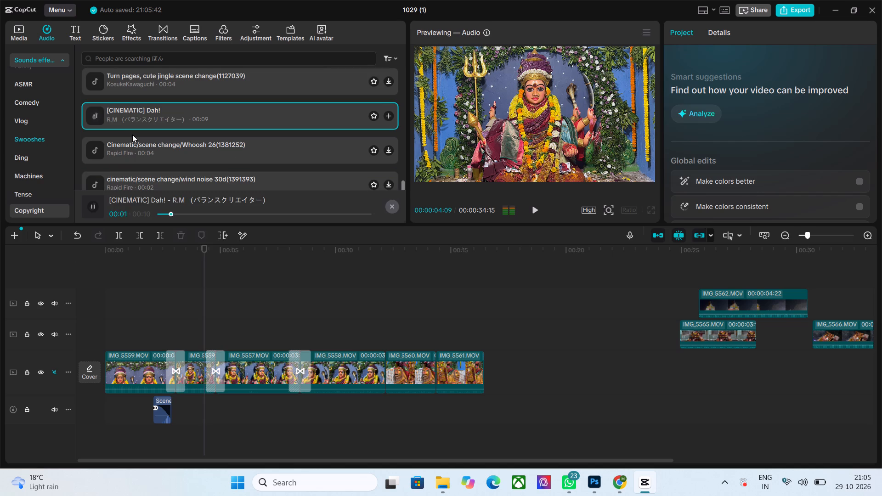
left_click(93, 152)
scroll(144, 125, "down", 1)
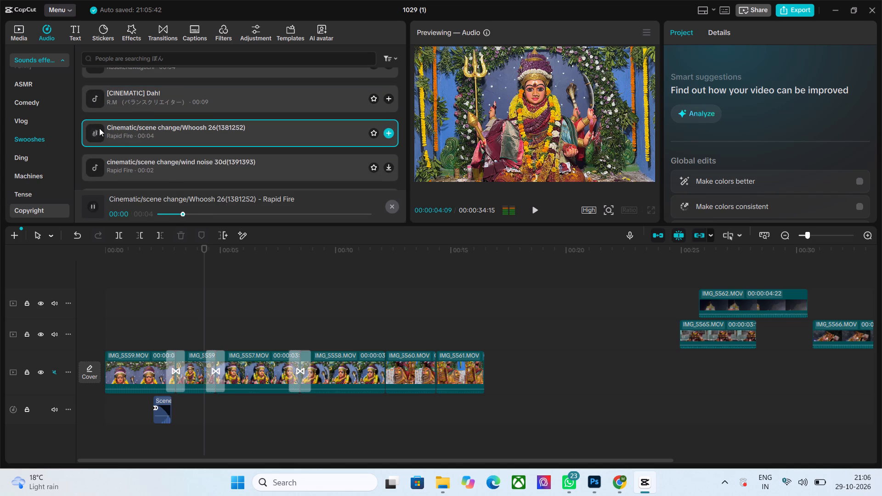
left_click(98, 170)
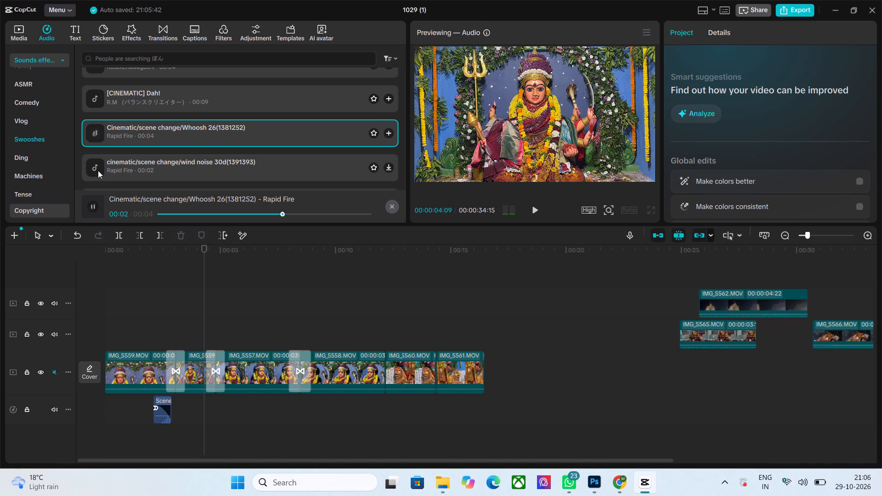
scroll(127, 151, "down", 1)
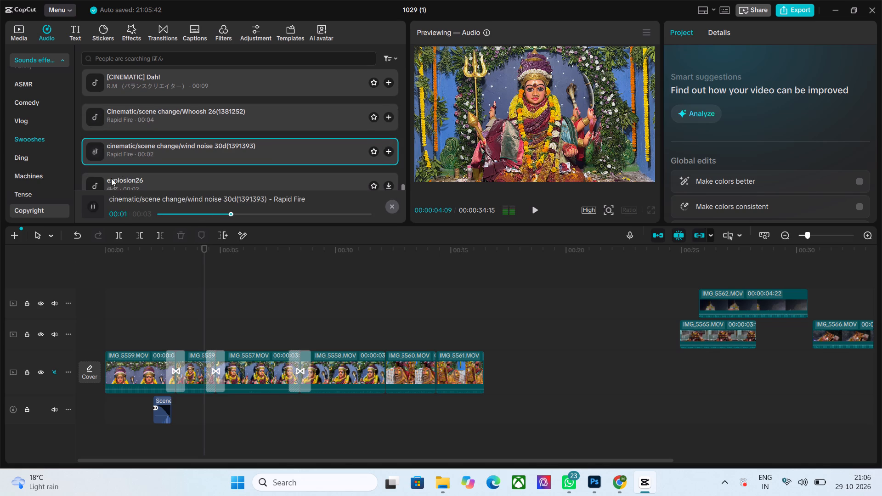
scroll(112, 174, "down", 1)
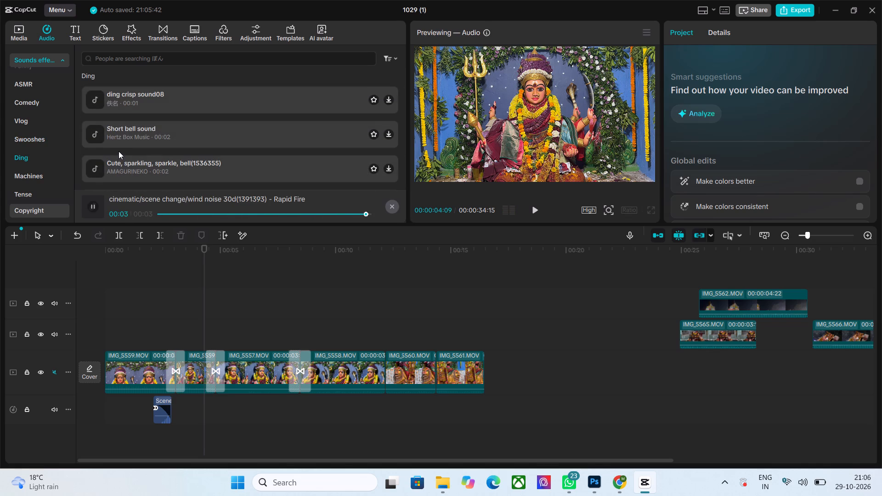
scroll(119, 151, "down", 1)
scroll(39, 143, "down", 2)
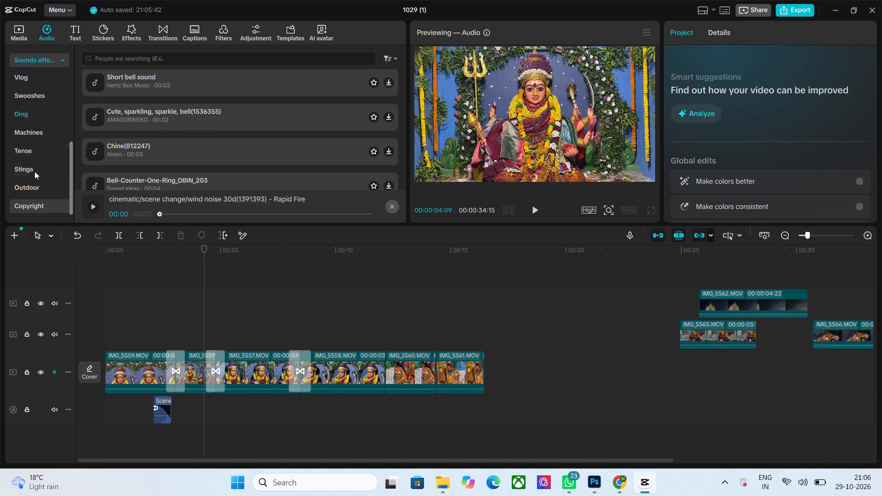
Audition the Stings sound effects MusicLogoSoloTrum SDT043501, MusicEffectBigJaz SDT056401 and mysterious355.
left_click(34, 171)
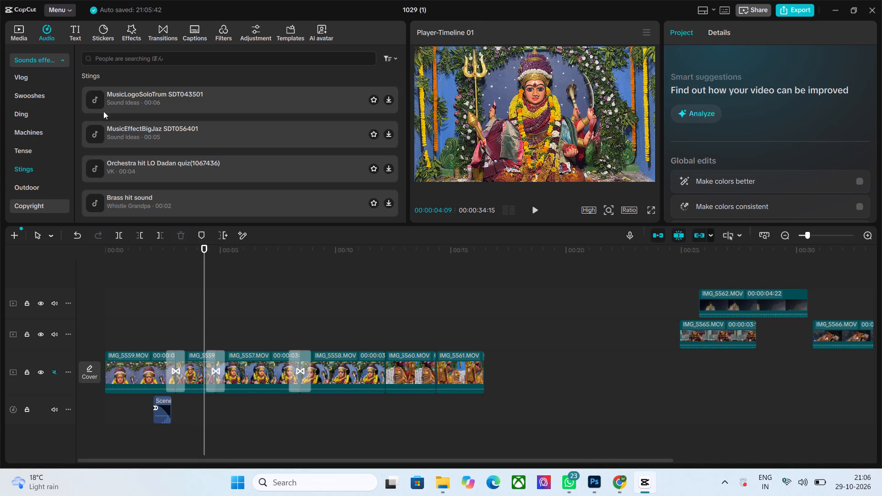
left_click(95, 96)
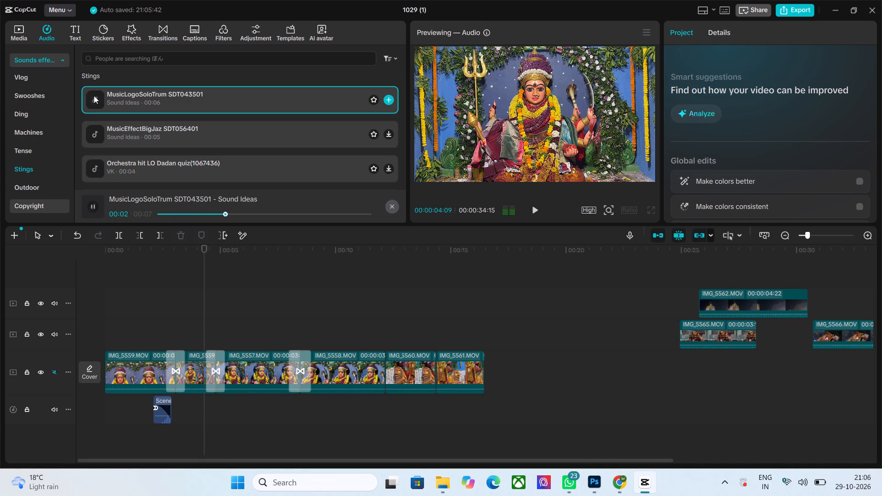
left_click(96, 135)
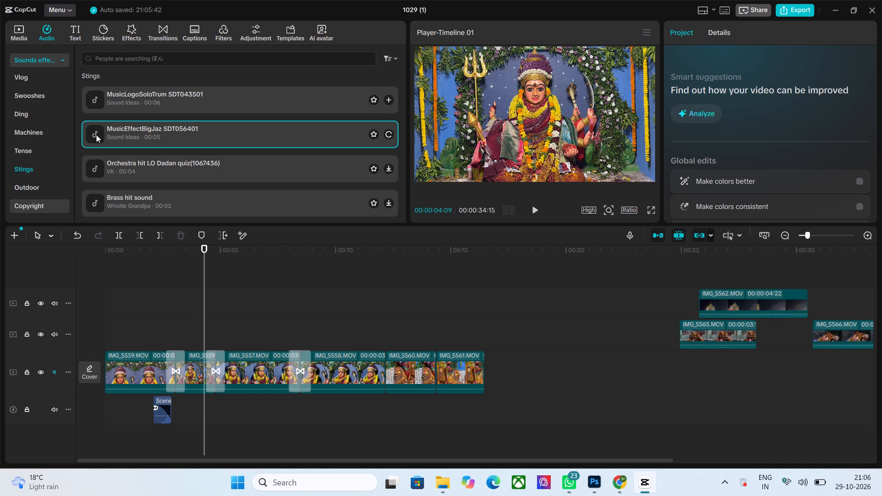
scroll(96, 135, "down", 1)
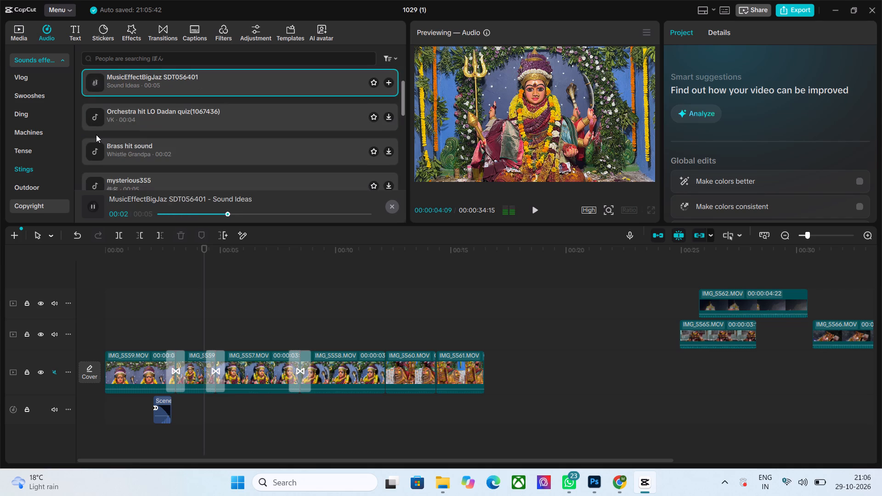
scroll(96, 135, "down", 1)
left_click(94, 130)
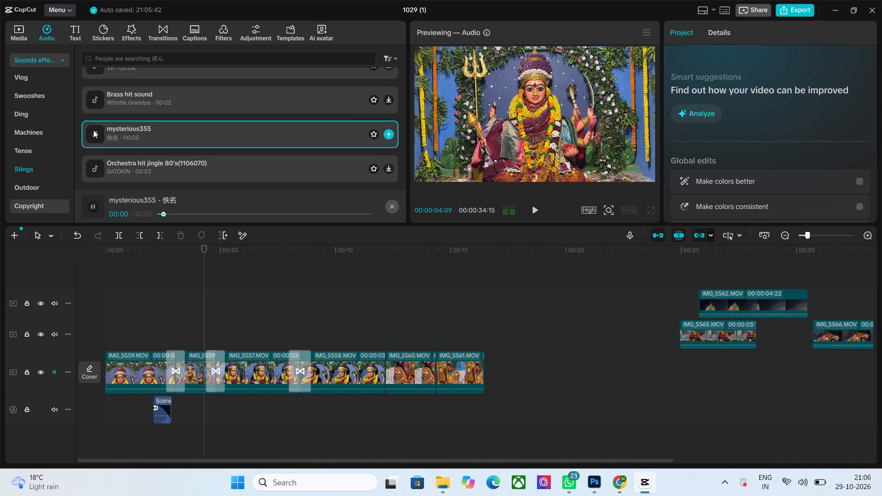
Audition Machines sound effects from Sports car speed up through Anchor S1301_04 and Dentist-Drill_6Ext9-0936 to [Live recording] Drill sound 4 Dentist construction.
left_click(42, 152)
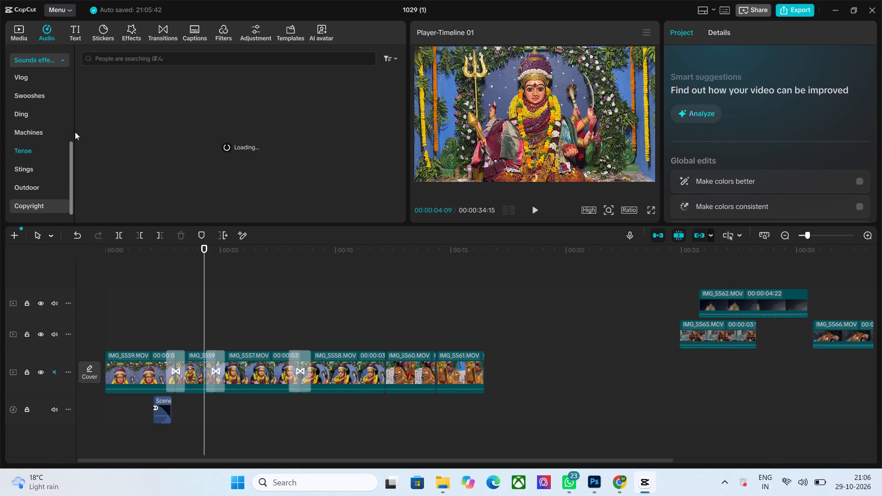
left_click(31, 140)
left_click(39, 135)
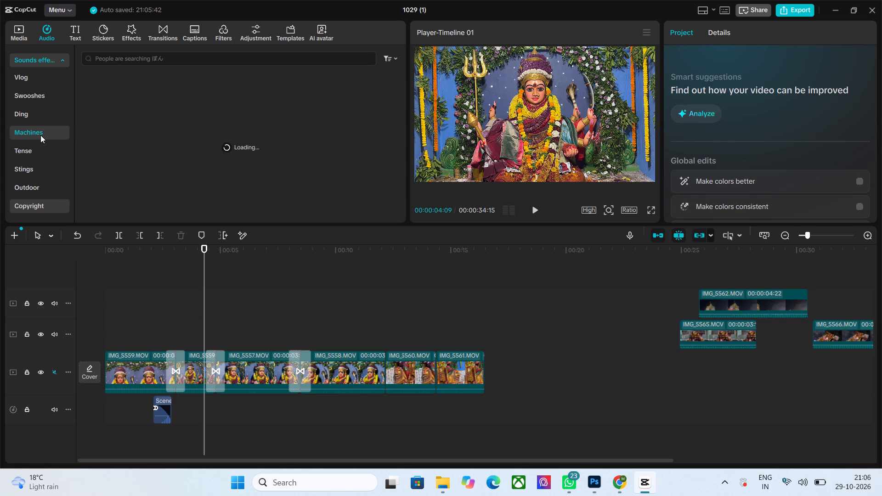
left_click(95, 94)
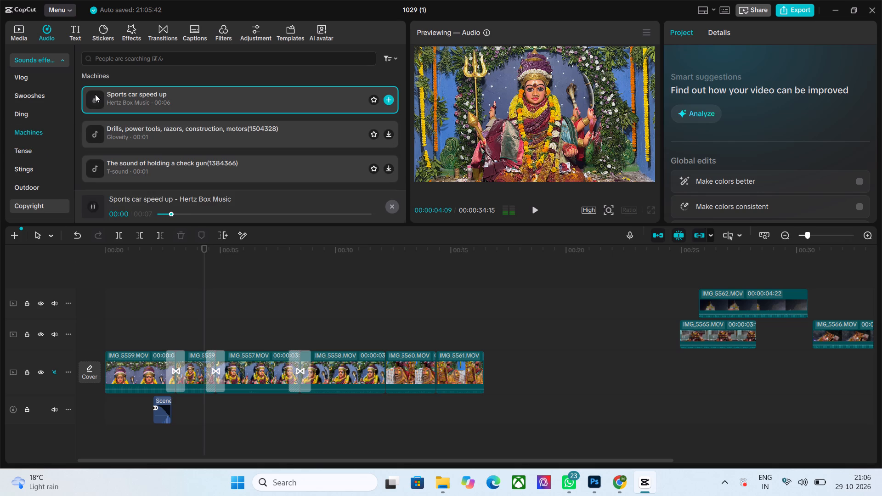
left_click(93, 135)
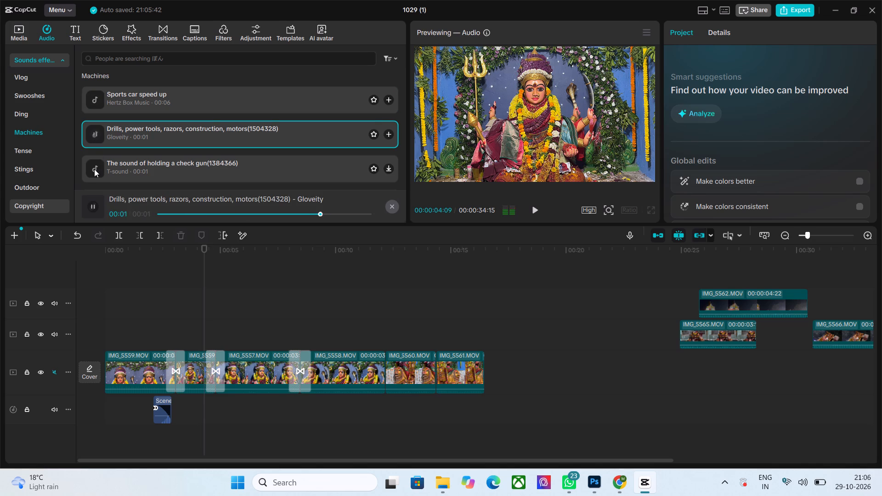
left_click(94, 169)
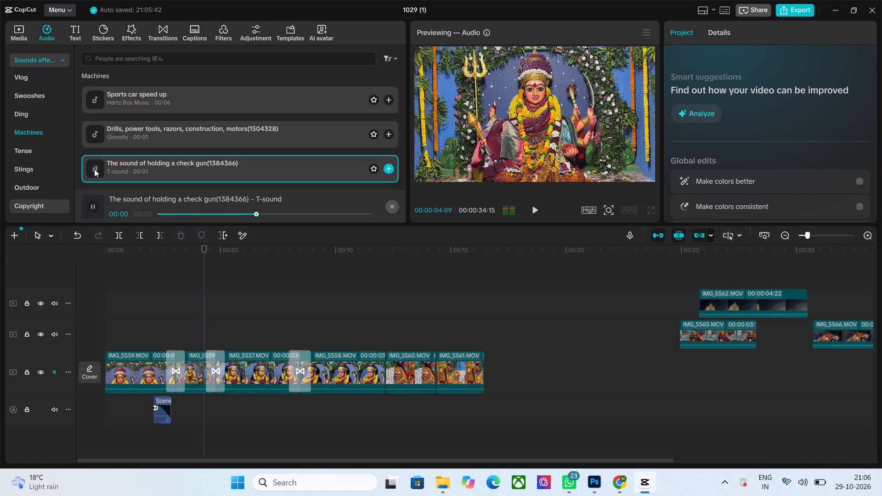
scroll(102, 148, "down", 1)
left_click(88, 147)
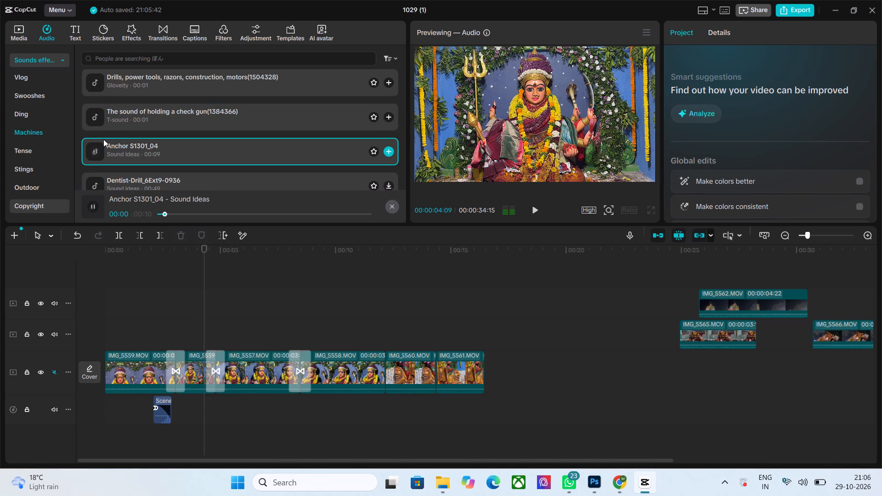
scroll(113, 147, "down", 1)
left_click(95, 131)
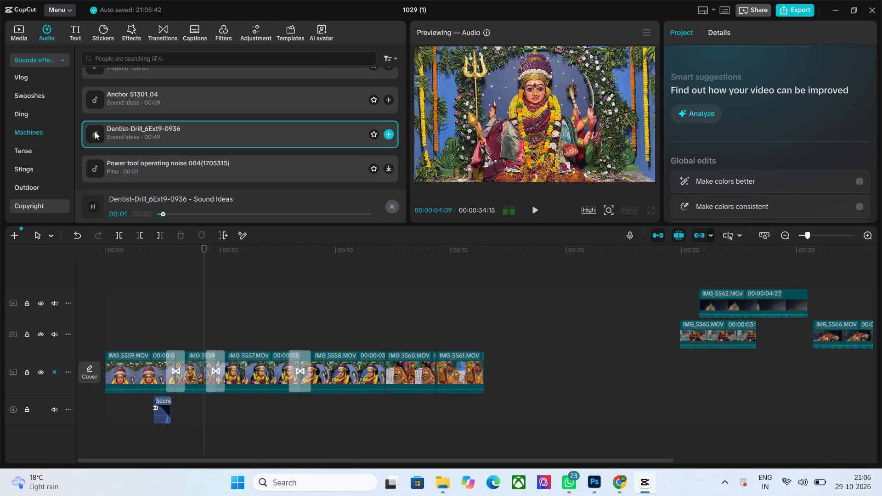
scroll(99, 129, "down", 1)
left_click(95, 119)
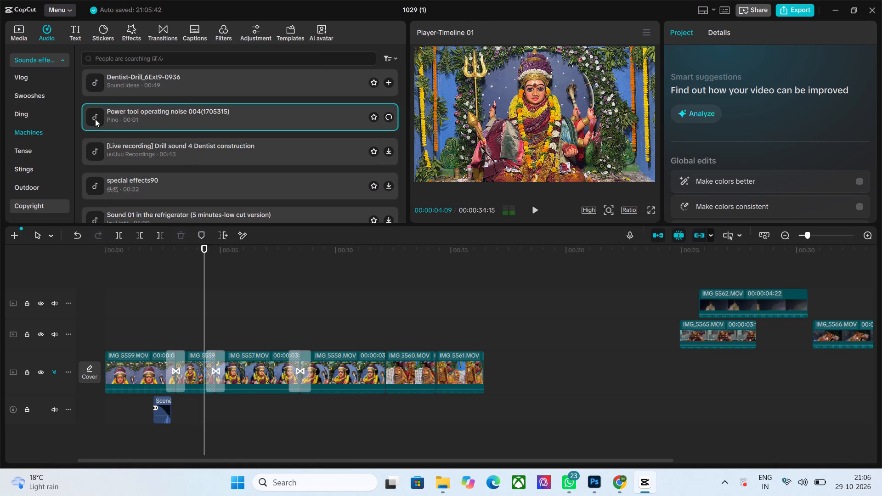
left_click(96, 147)
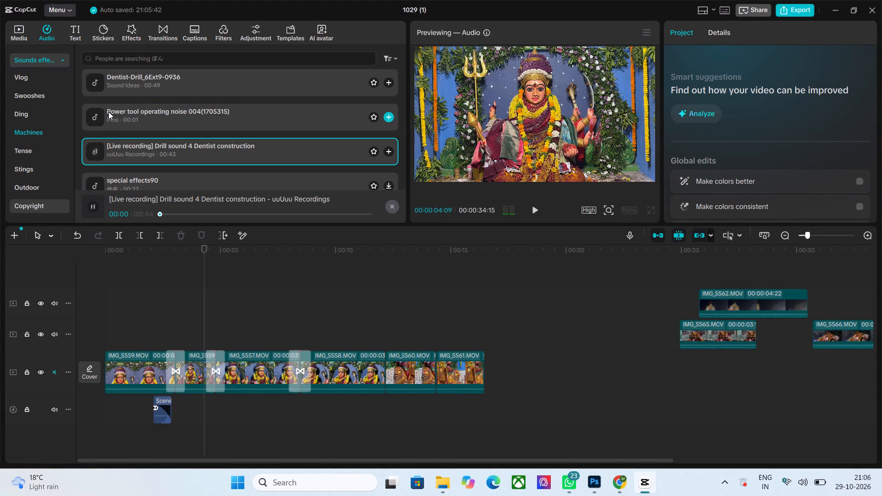
Audition further Machines sounds: special effects90, refrigerator Sound 01, Drills (1504321), the sound of a chainsaw hitting01, Shuin and Printer 01-off.
scroll(108, 112, "down", 1)
left_click(92, 141)
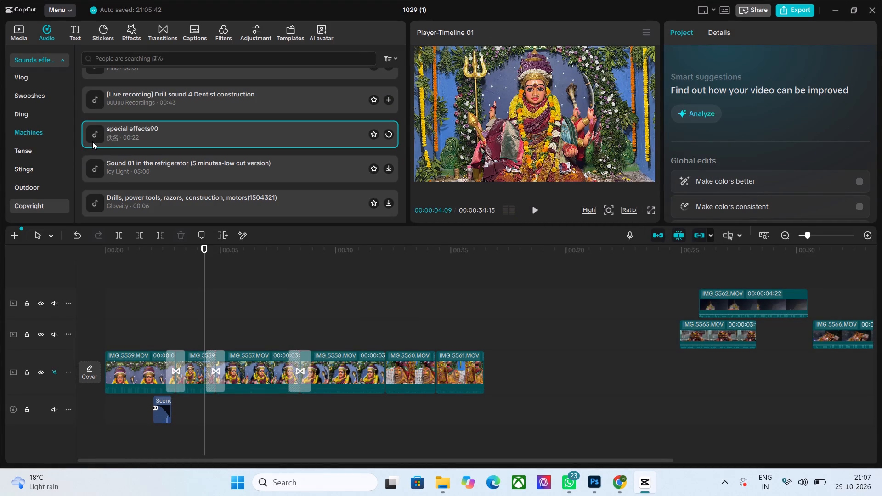
scroll(121, 101, "down", 1)
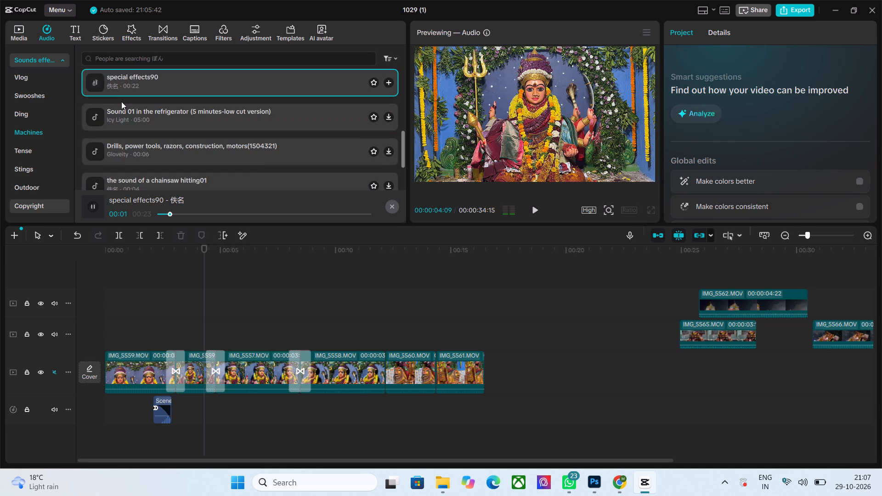
left_click(91, 119)
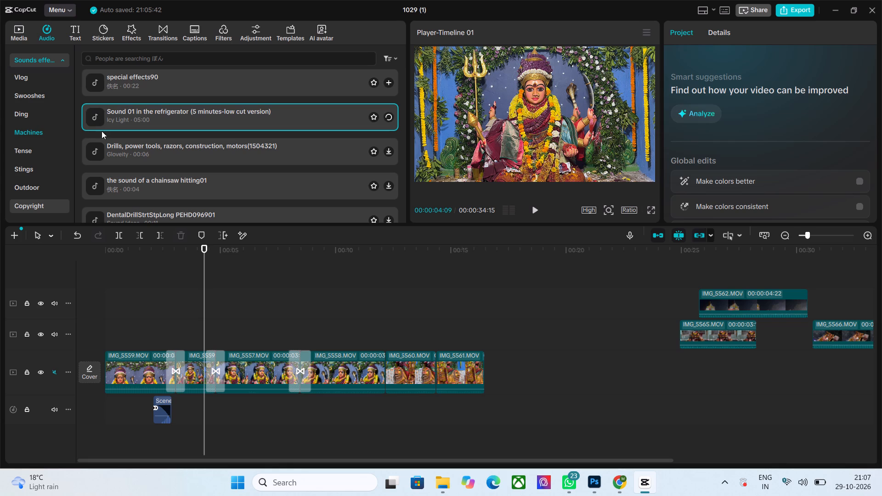
left_click(98, 153)
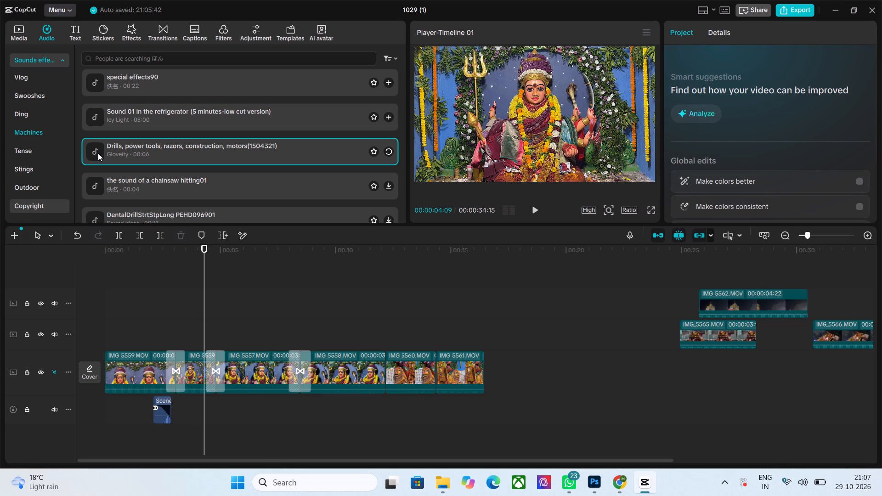
scroll(98, 153, "down", 1)
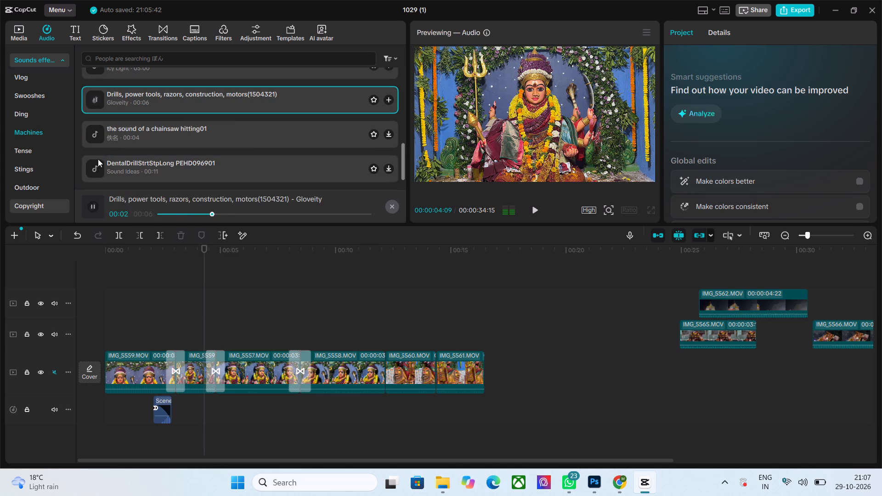
left_click(95, 138)
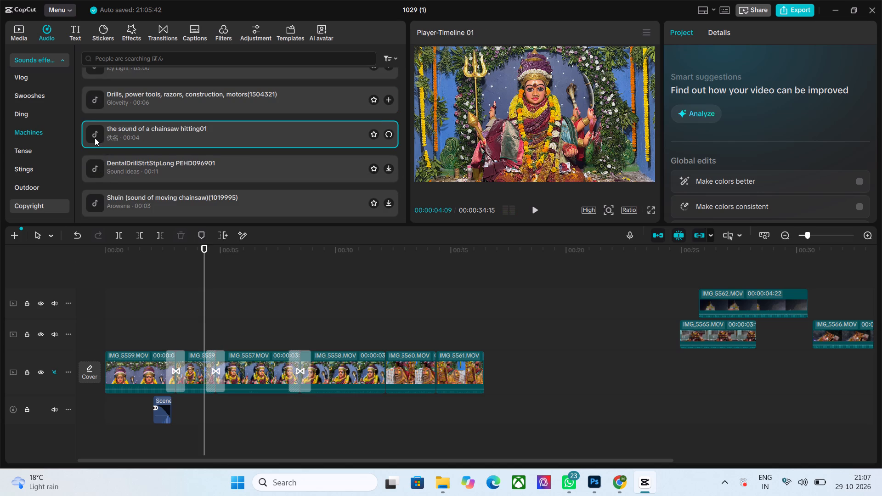
scroll(95, 139, "down", 1)
left_click(96, 152)
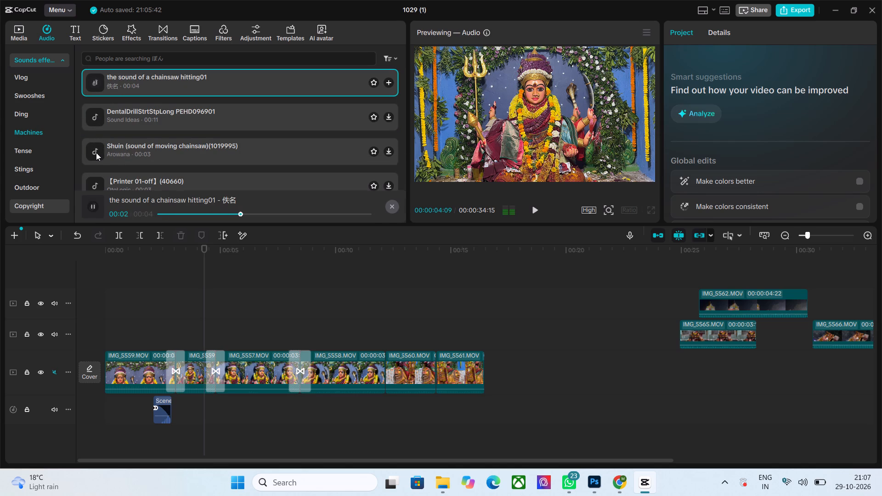
scroll(130, 122, "down", 1)
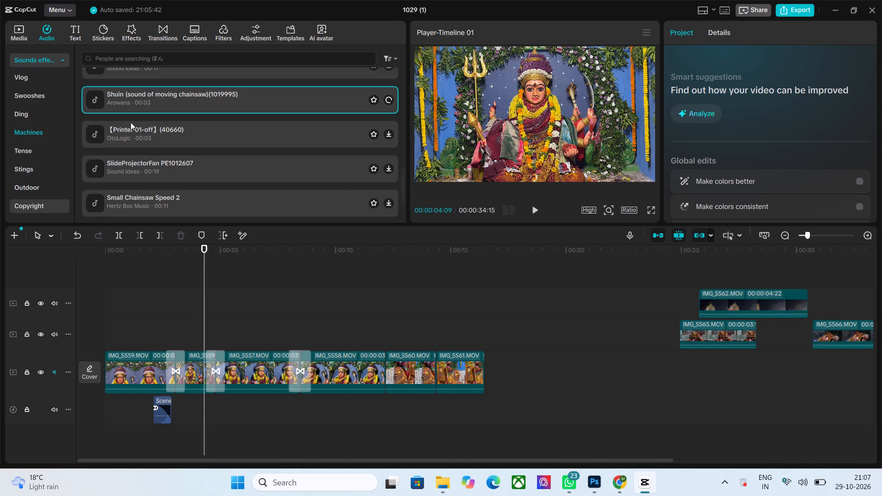
left_click(99, 136)
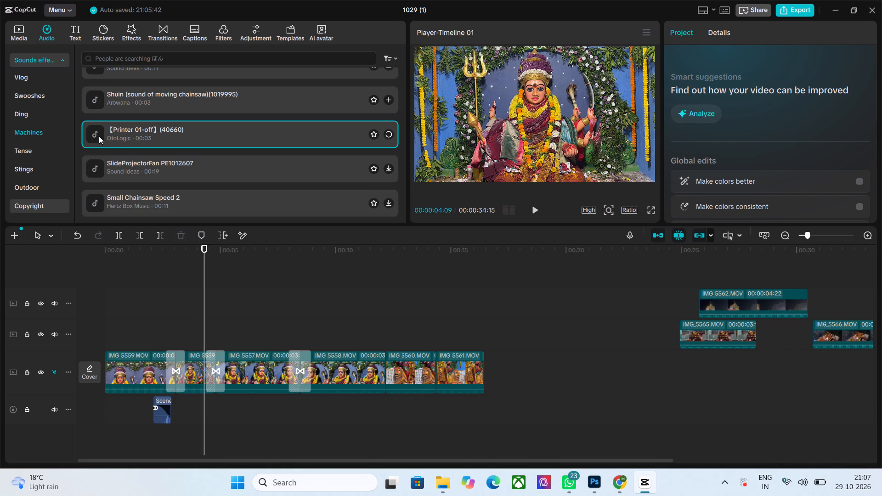
Find The sound of holding a check gun(1384521) further down the Machines sounds and audition it repeatedly.
scroll(117, 117, "down", 4)
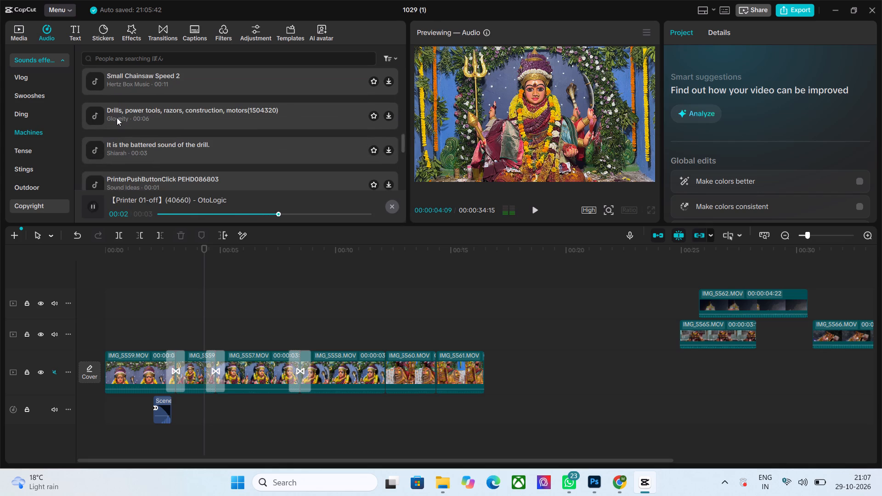
scroll(117, 118, "down", 1)
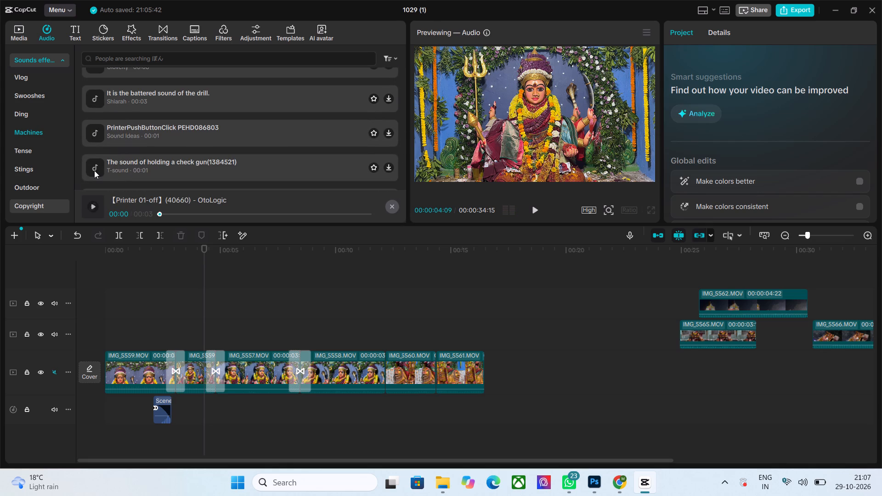
left_click(93, 170)
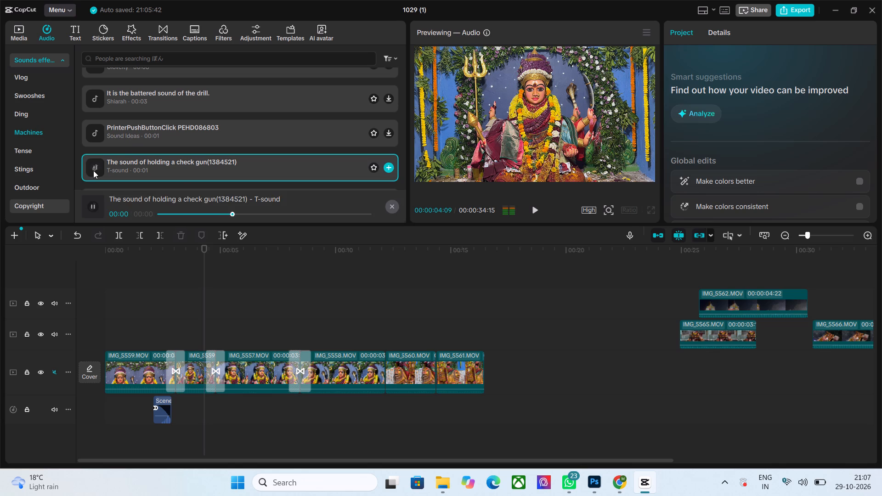
left_click(95, 165)
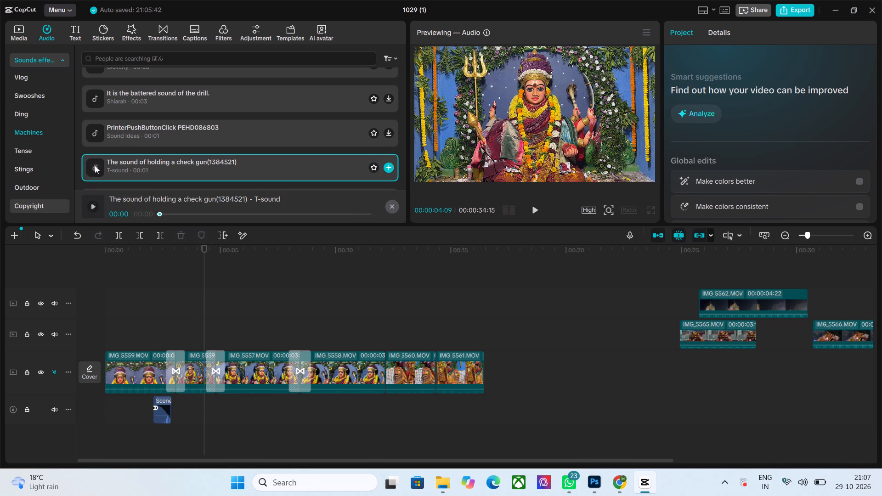
left_click(95, 165)
Place The sound of holding a check gun(1384521) on the audio track beneath the third transition, starting at about 8 seconds.
left_click_drag(200, 161, 298, 416)
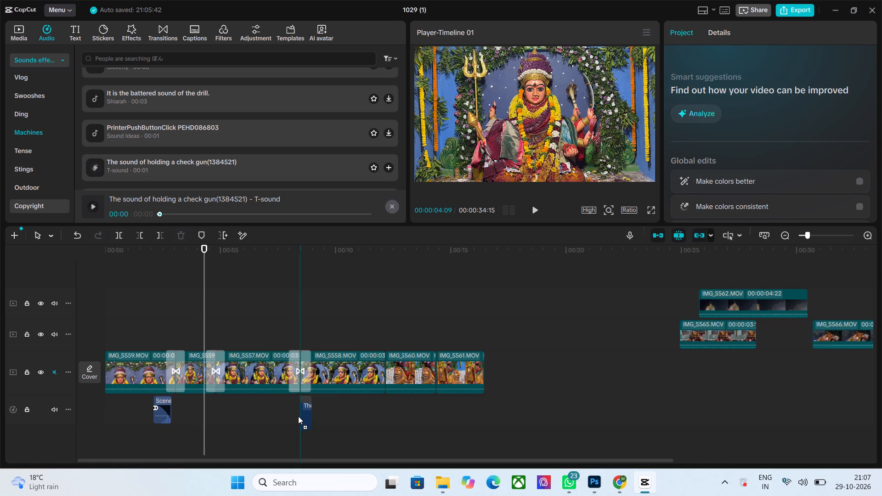
left_click_drag(298, 416, 293, 417)
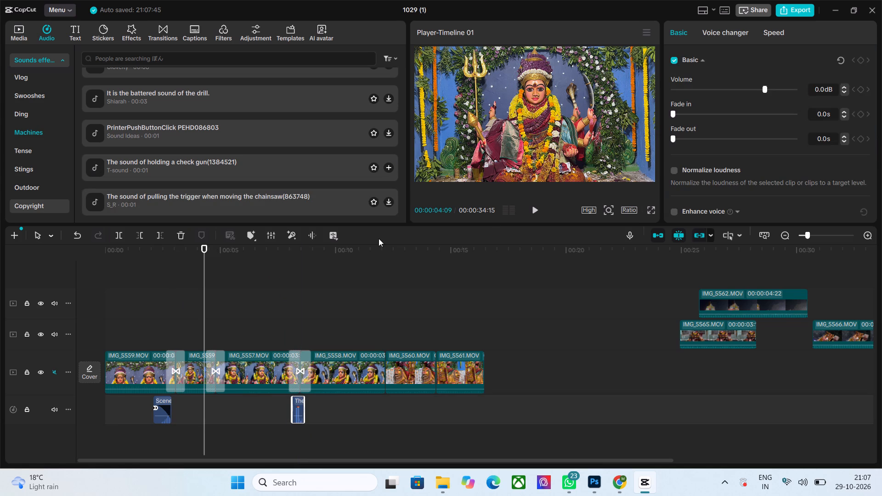
Play the timeline from 00:00:04:09 past the third transition to check the newly placed sound effect.
left_click(534, 211)
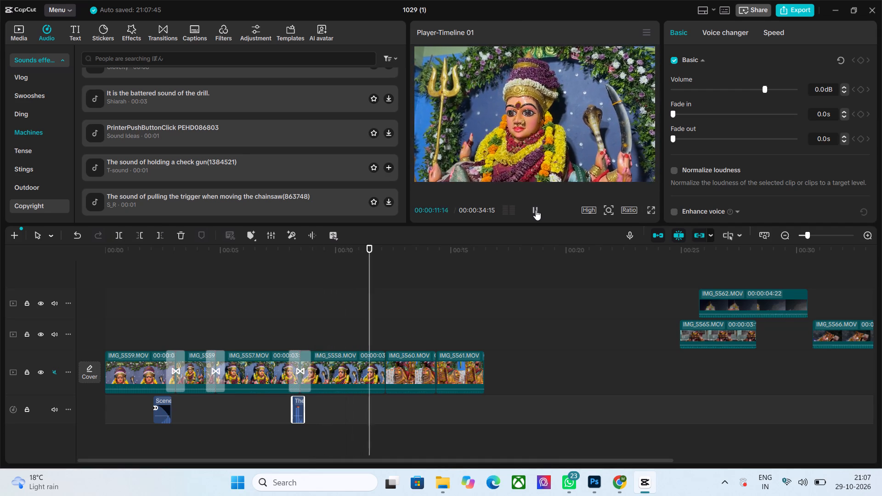
left_click(536, 210)
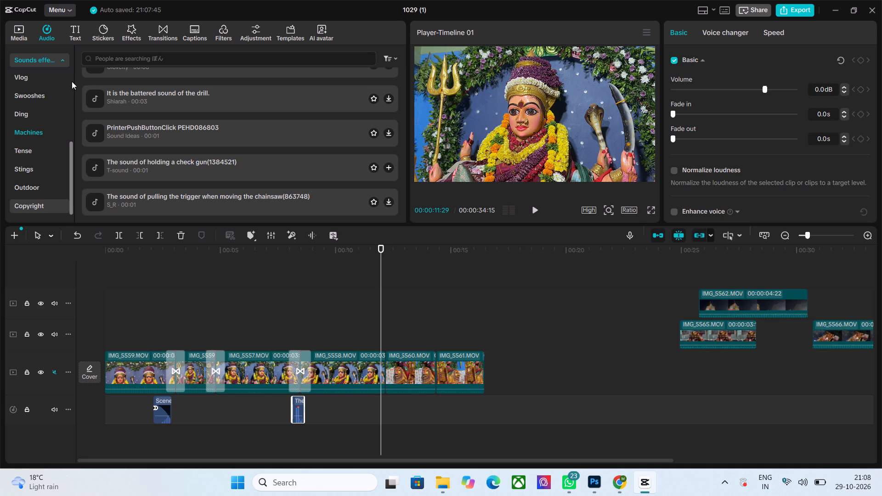
Audition ding crisp sound08 from the Ding sound effects and add it to the favourites.
scroll(125, 116, "up", 19)
scroll(80, 117, "up", 3)
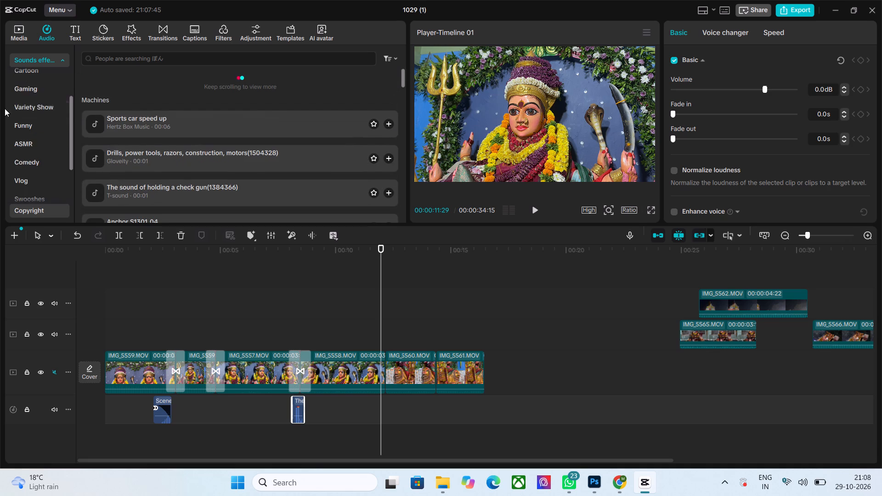
scroll(5, 108, "up", 11)
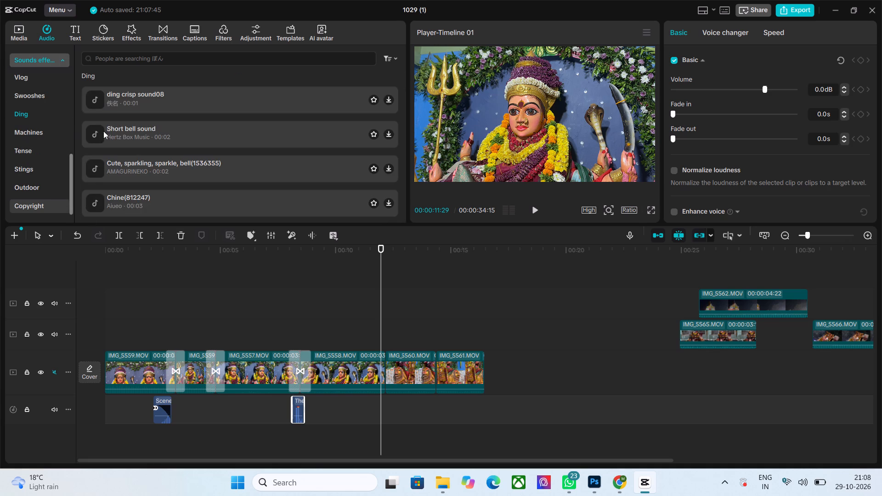
left_click(94, 101)
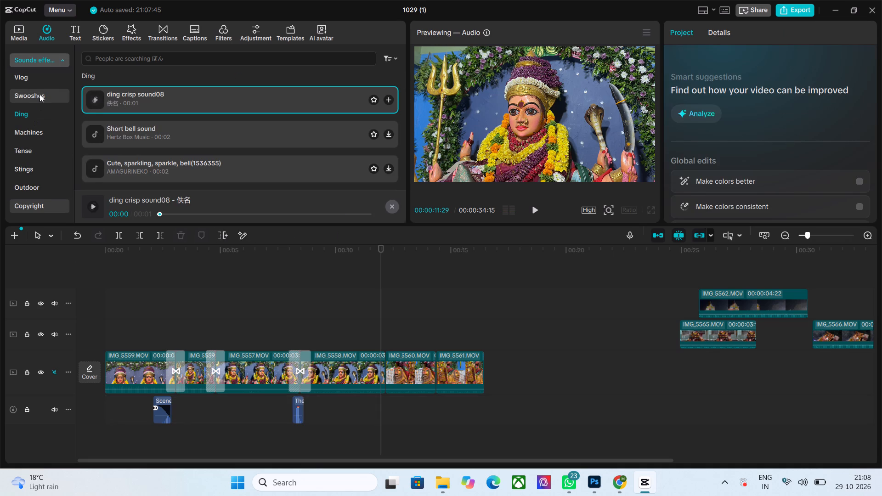
left_click(373, 99)
Filter the sound effects library to show only Commercial sounds.
left_click(394, 57)
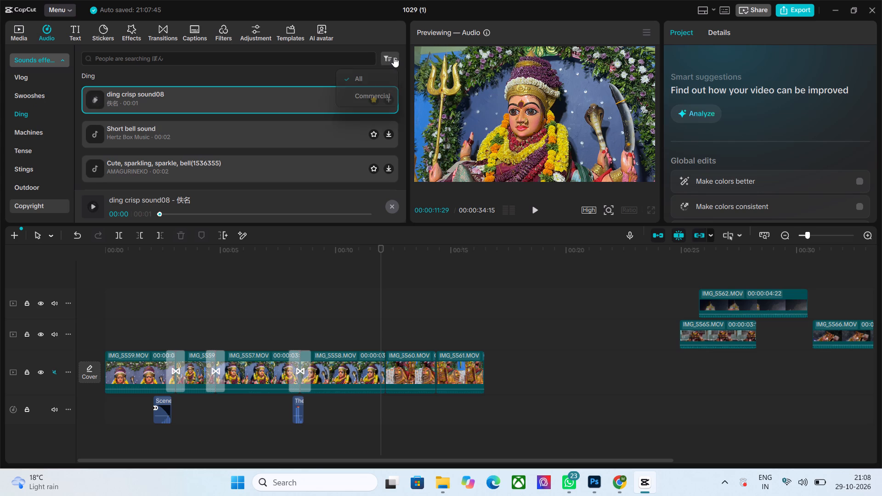
left_click(394, 57)
left_click(394, 58)
left_click(377, 96)
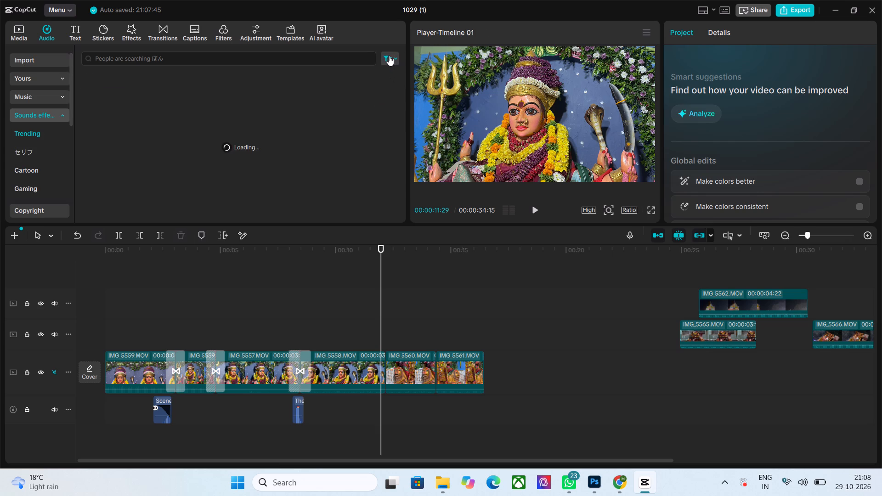
Audition the Trending commercial sound effects from Explosion and Wow through the mouse click, keyboard typing, UI Prompt and Kiratsu.
left_click(389, 56)
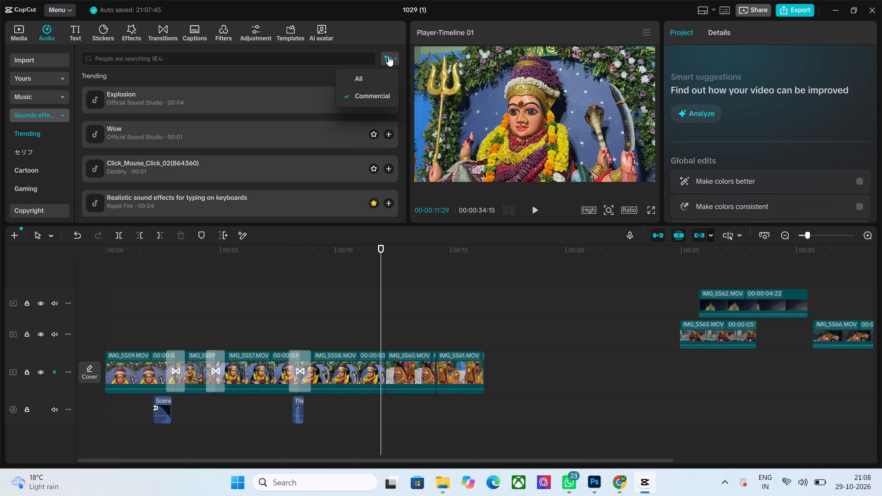
left_click(98, 96)
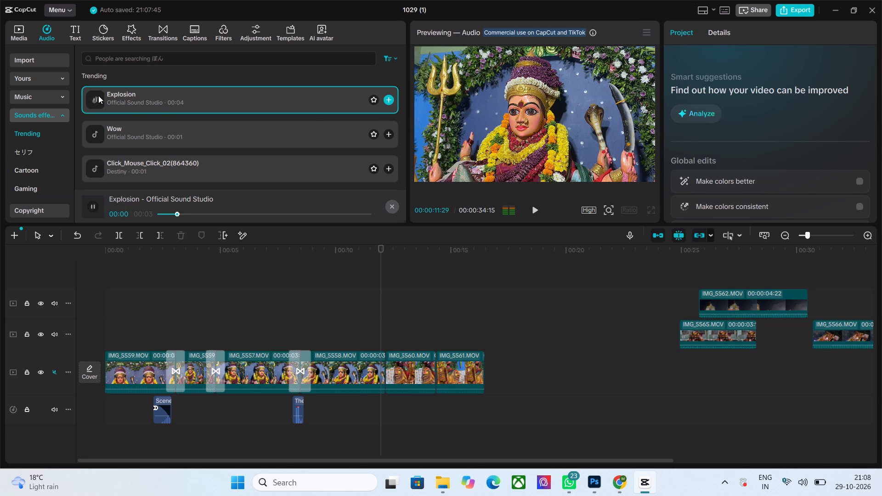
left_click(99, 135)
left_click(96, 169)
scroll(136, 118, "down", 1)
left_click(93, 156)
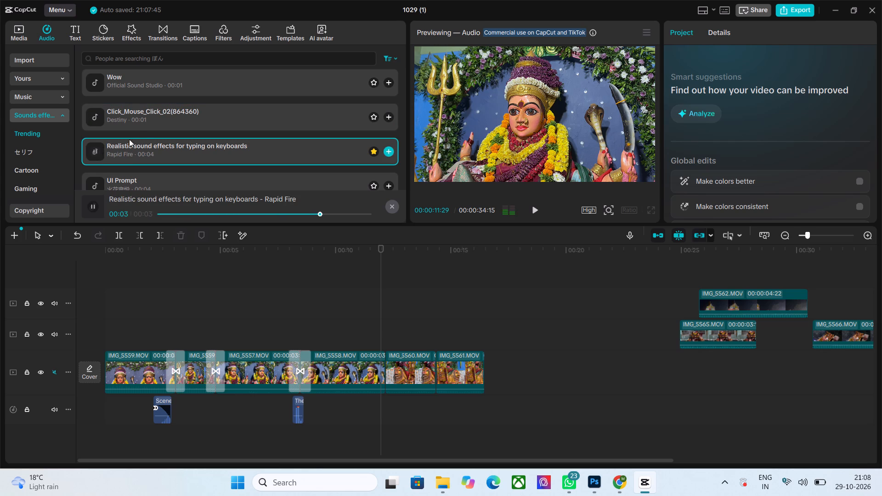
scroll(144, 129, "down", 1)
left_click(90, 132)
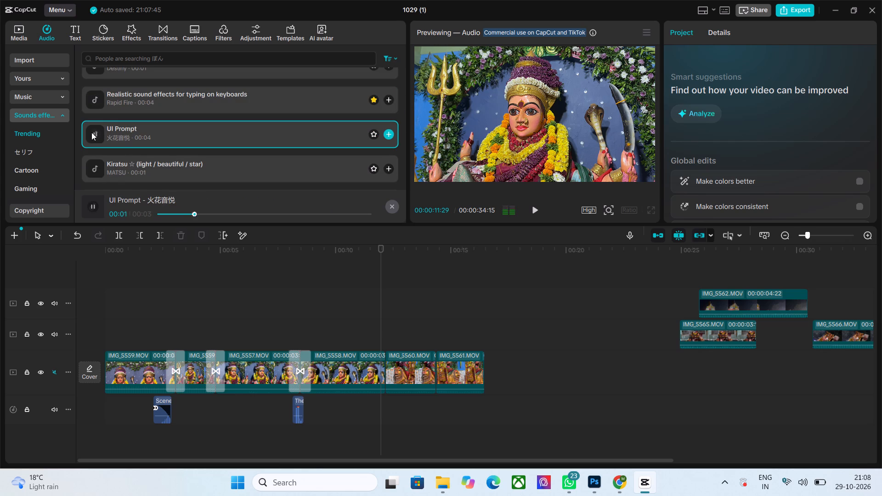
left_click(95, 176)
Audition Cartoon sound effects, including BassComedy CTE04_62.4, BoingWoodTwang CRT016301, Electric guitar glissando tuk toon(964257) and 嫦娥奔月6.
left_click(49, 164)
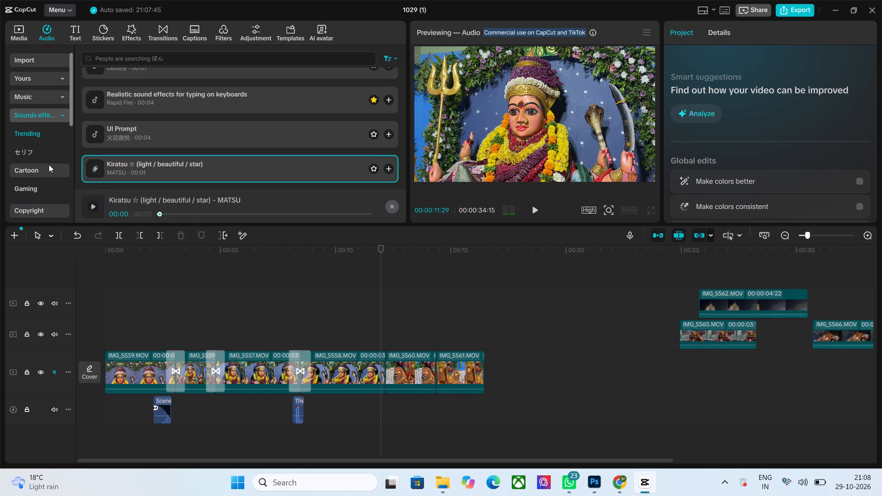
left_click(97, 136)
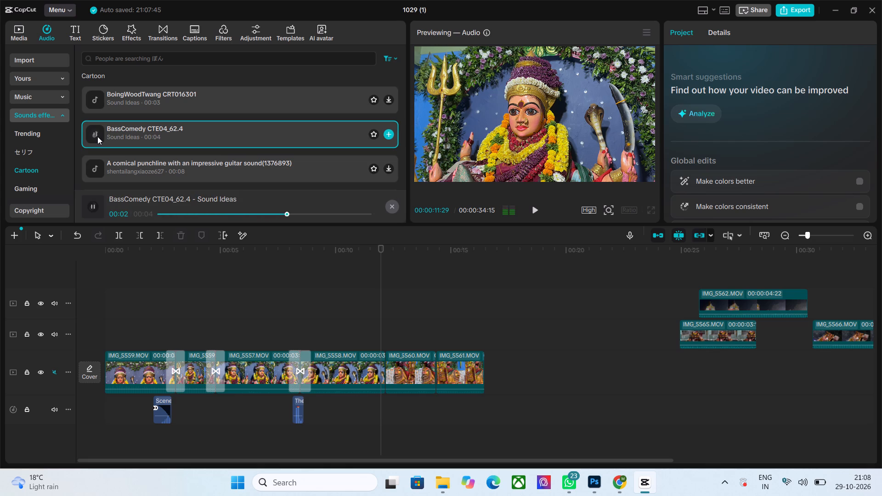
left_click(99, 96)
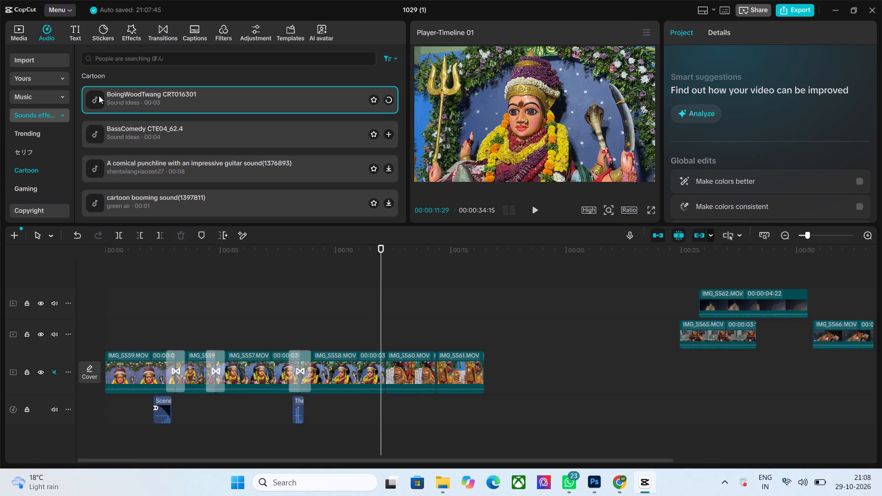
scroll(126, 126, "down", 1)
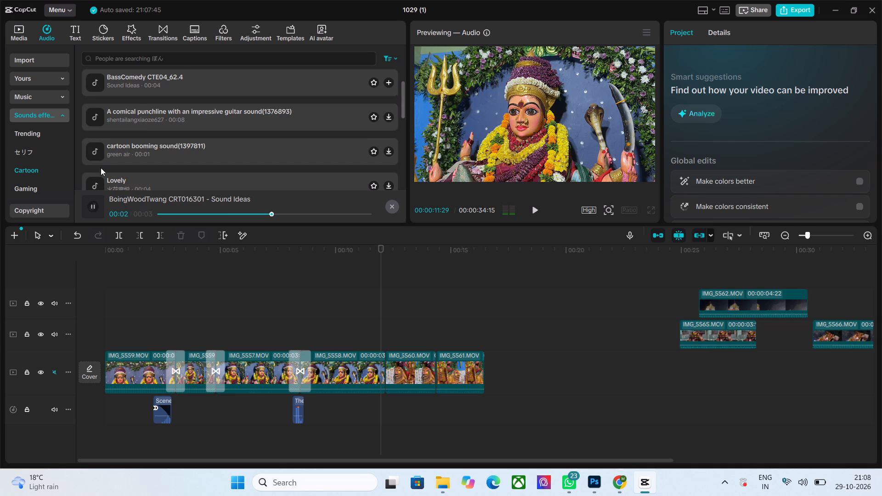
scroll(110, 150, "down", 3)
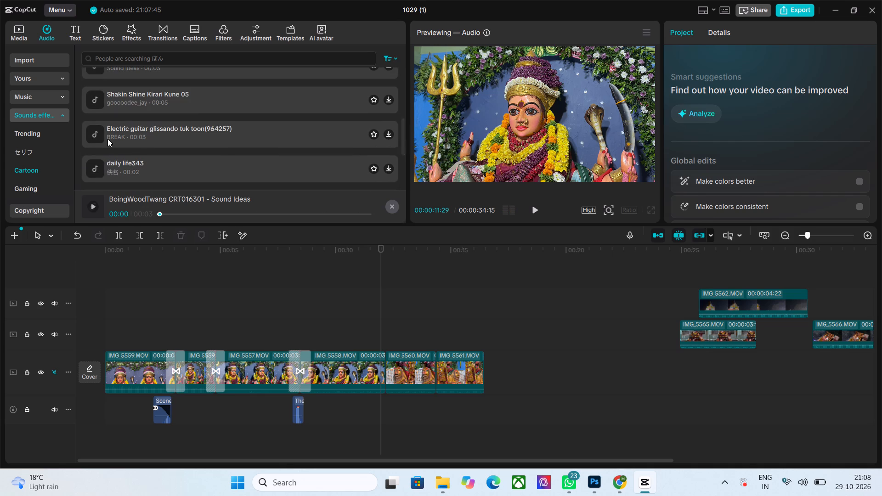
left_click(105, 130)
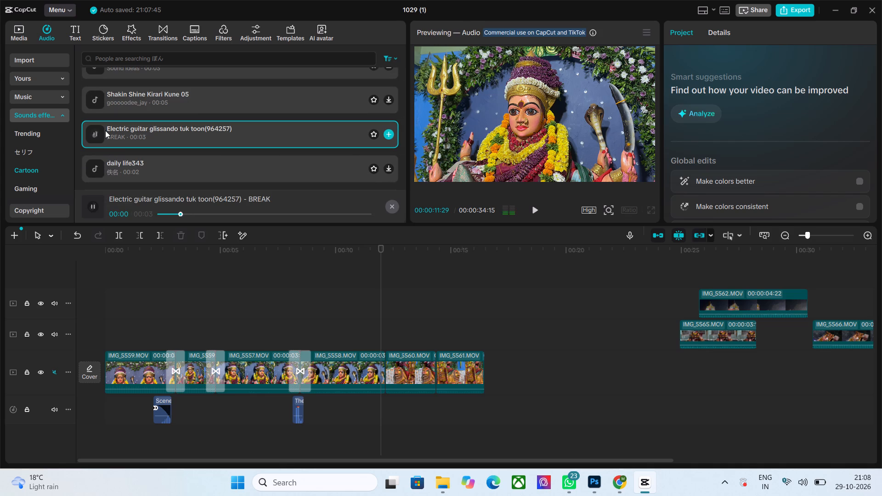
scroll(118, 126, "down", 2)
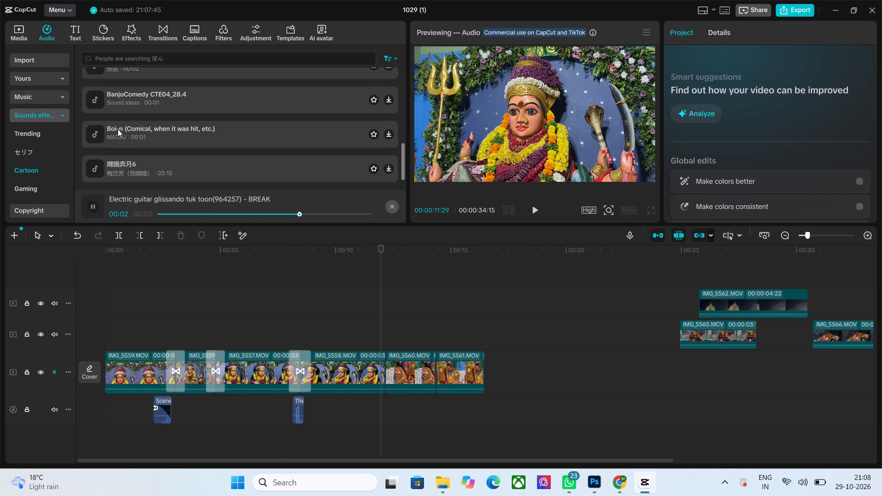
left_click(100, 174)
Browse further through the Cartoon sound effects and audition Miso Grissand rising down.
scroll(117, 133, "down", 2)
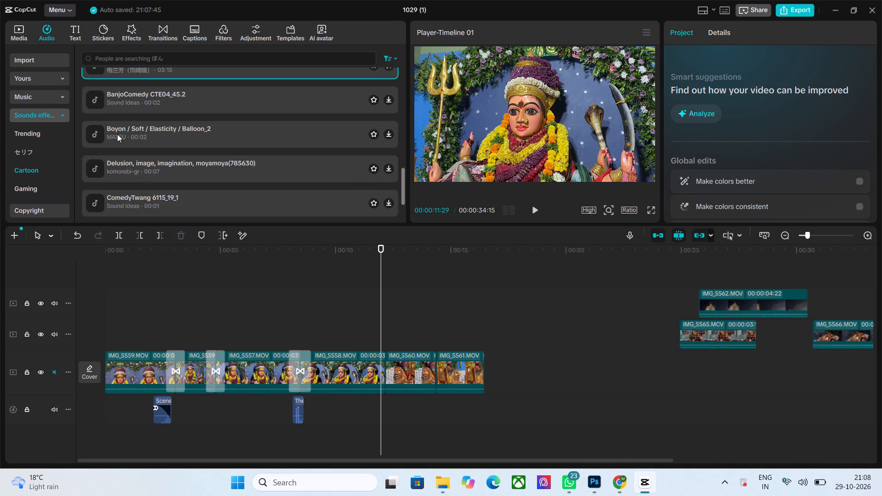
scroll(117, 135, "down", 10)
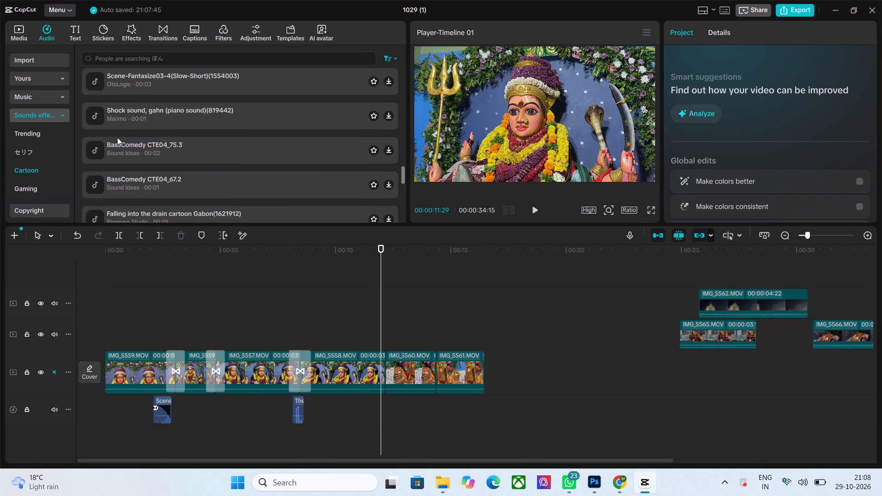
scroll(117, 137, "down", 7)
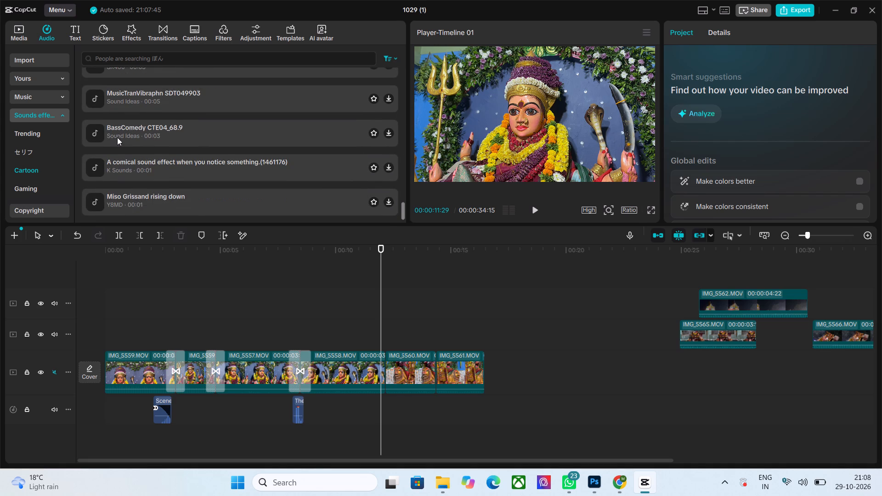
scroll(117, 137, "down", 1)
left_click(103, 202)
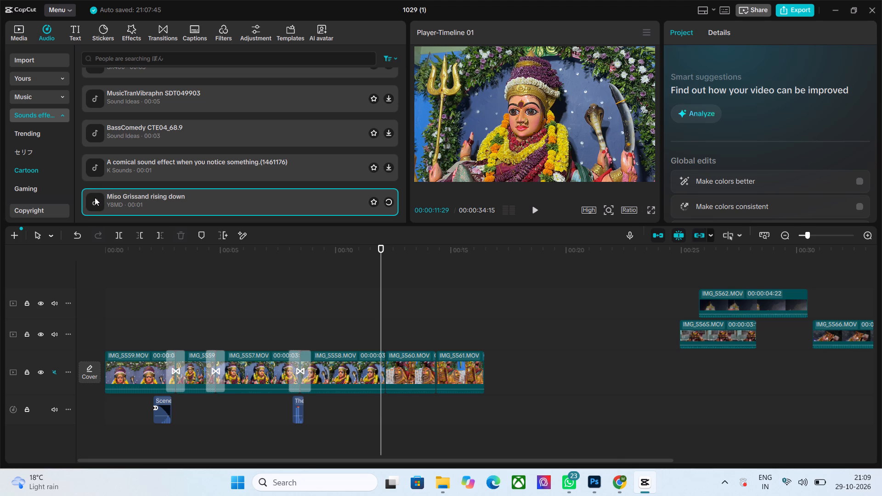
scroll(137, 121, "down", 2)
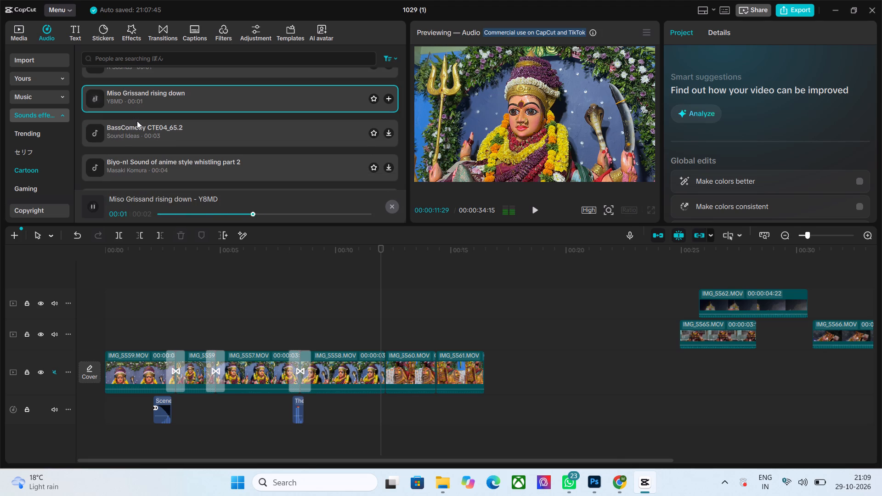
Audition BassComedy CTE04_53.3 from the Cartoon sound effects several times.
scroll(137, 121, "down", 2)
left_click(95, 133)
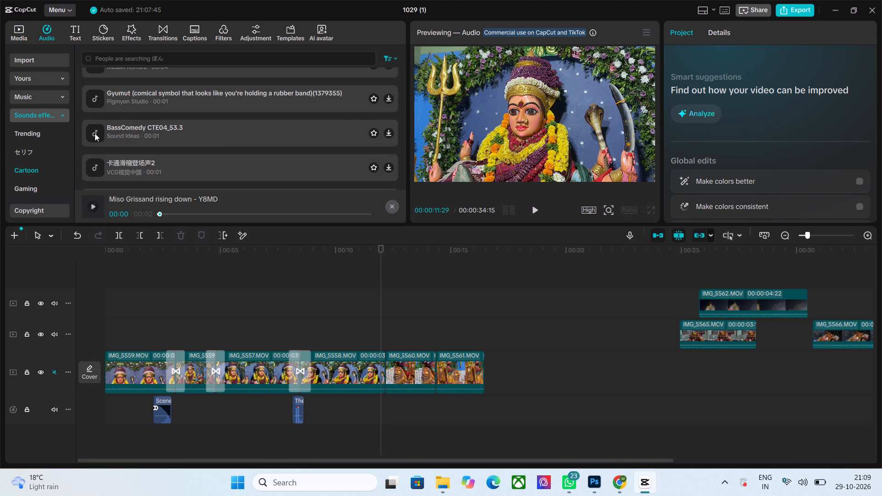
left_click(95, 133)
left_click(95, 133)
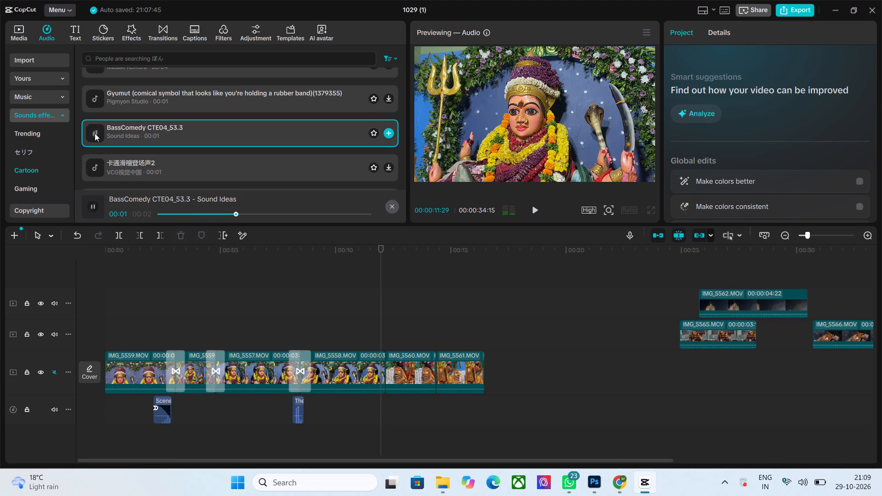
left_click(95, 133)
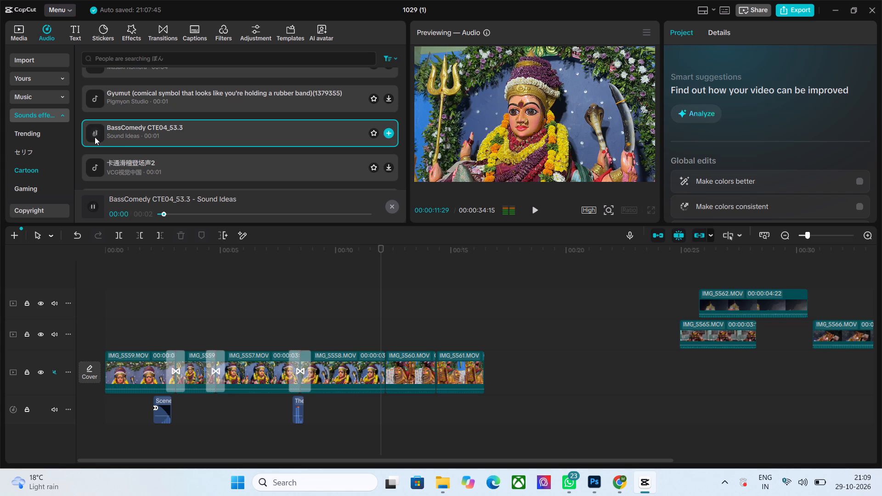
left_click(95, 137)
Return to the imported media, play the timeline from the start past IMG_5561.MOV, and bring the playhead back to 00:00:00:00.
left_click_drag(379, 250, 323, 259)
left_click(377, 252)
triple_click(380, 250)
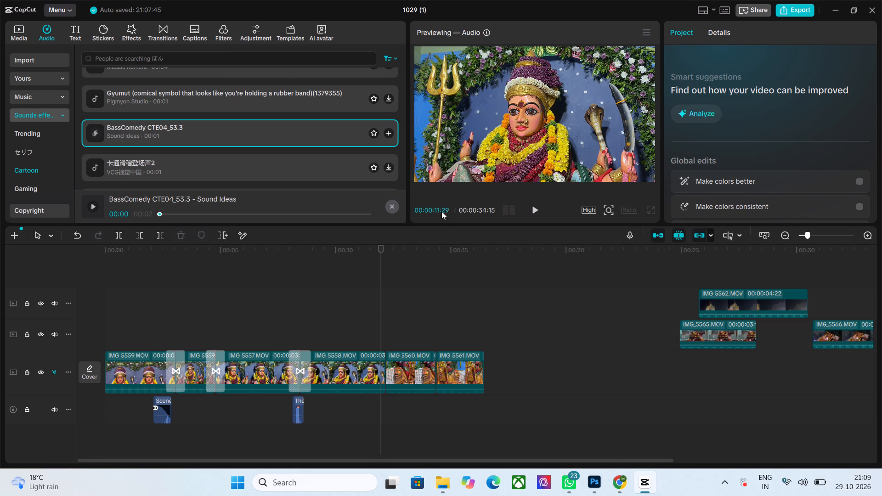
left_click(20, 32)
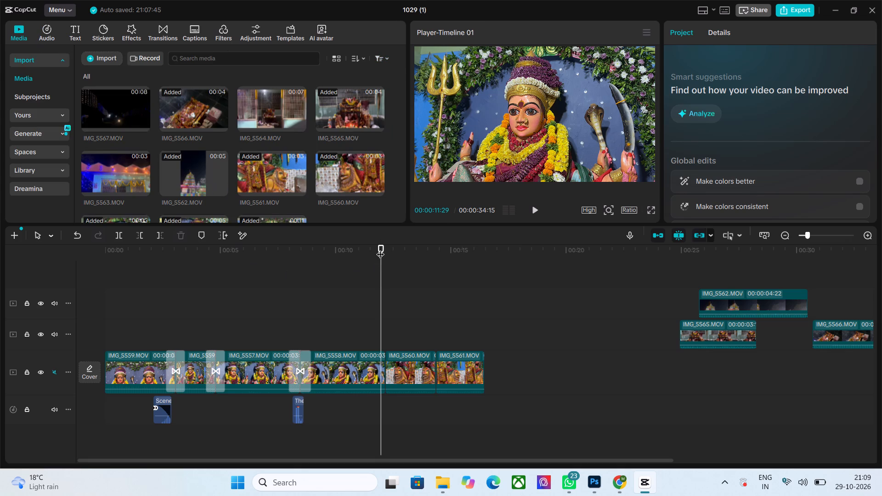
left_click_drag(380, 248, 82, 279)
left_click(533, 213)
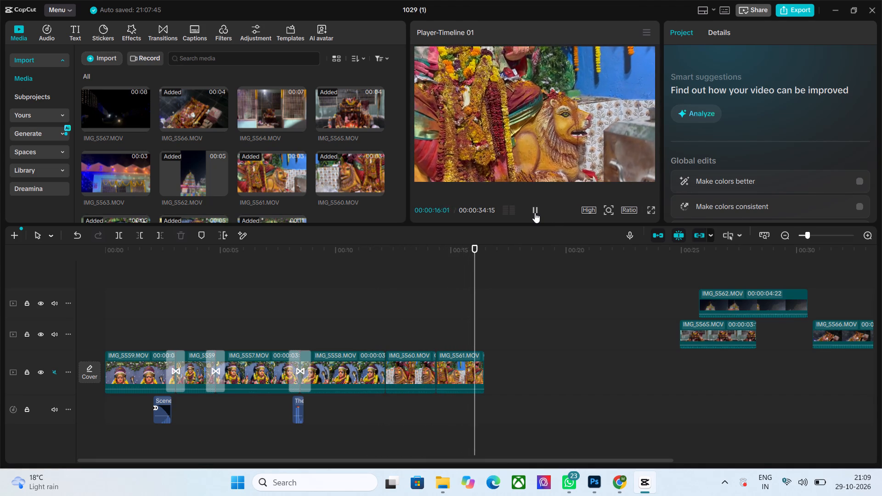
left_click(535, 213)
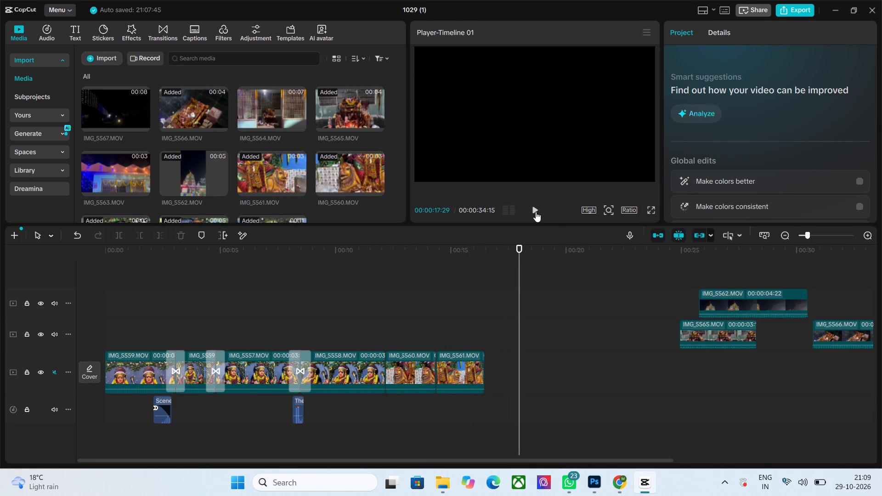
left_click(536, 212)
left_click(536, 212)
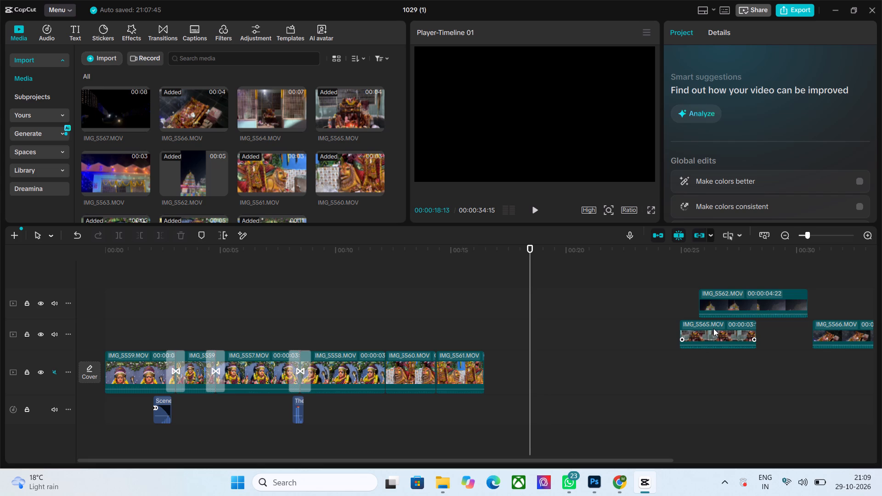
left_click_drag(534, 247, 51, 242)
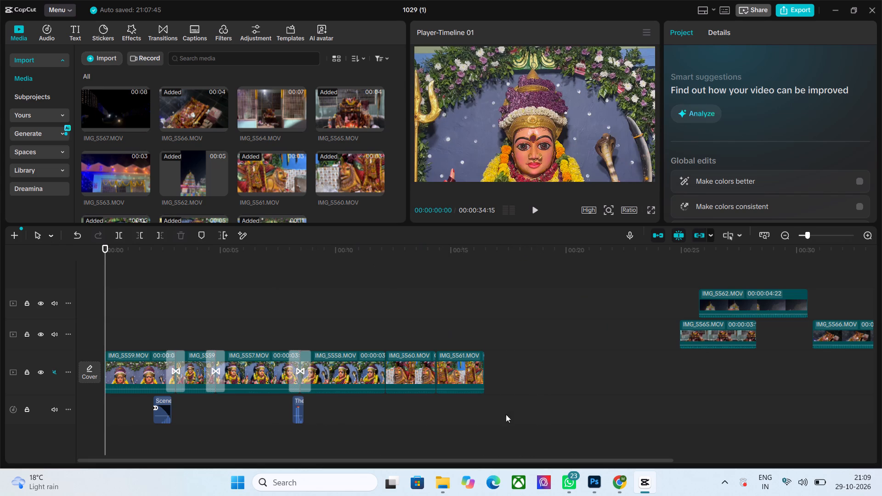
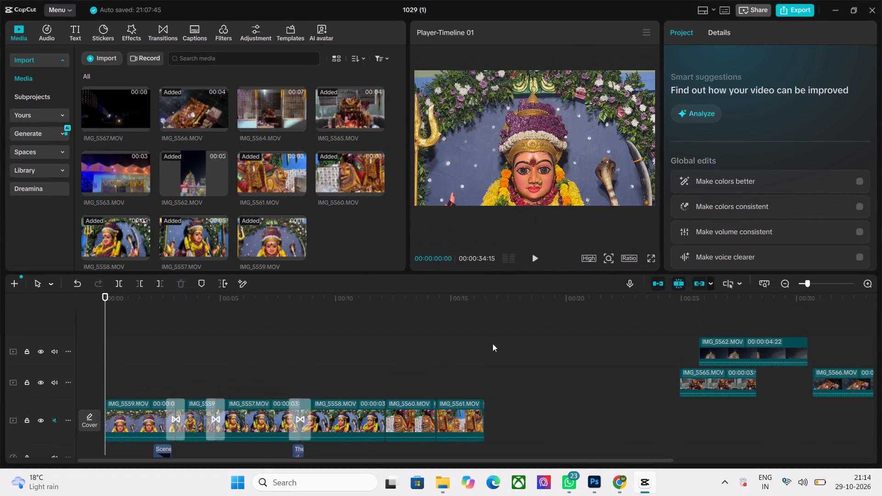
Review the edit in full-screen preview, scrubbing from 00:00:03:26 to 00:00:11:16, and return to the editor.
left_click_drag(108, 295, 194, 313)
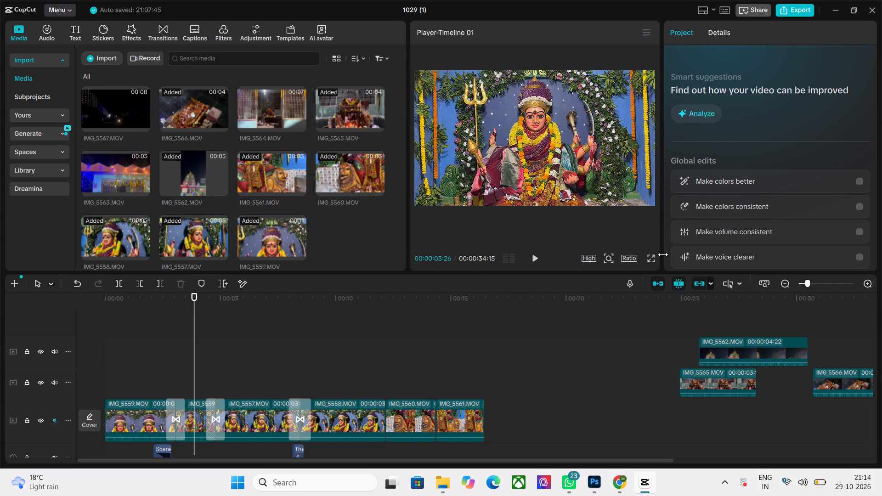
left_click(655, 258)
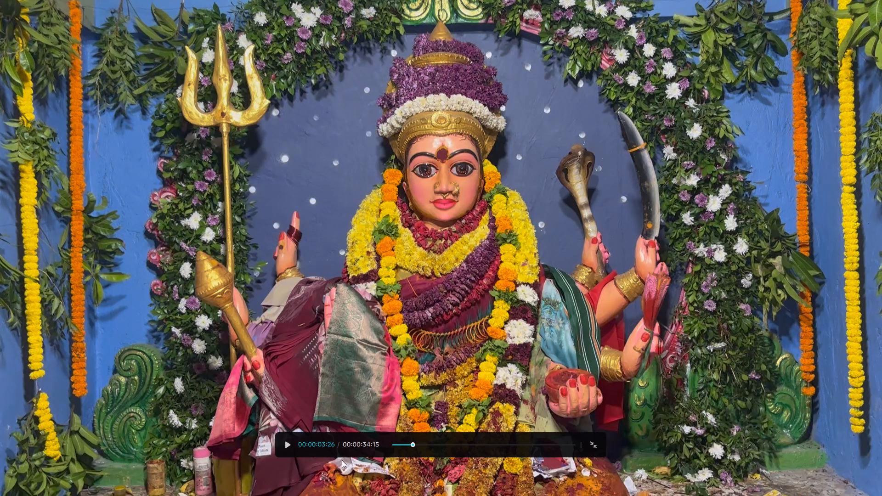
left_click(412, 440)
left_click_drag(411, 441, 420, 448)
left_click_drag(413, 443, 453, 447)
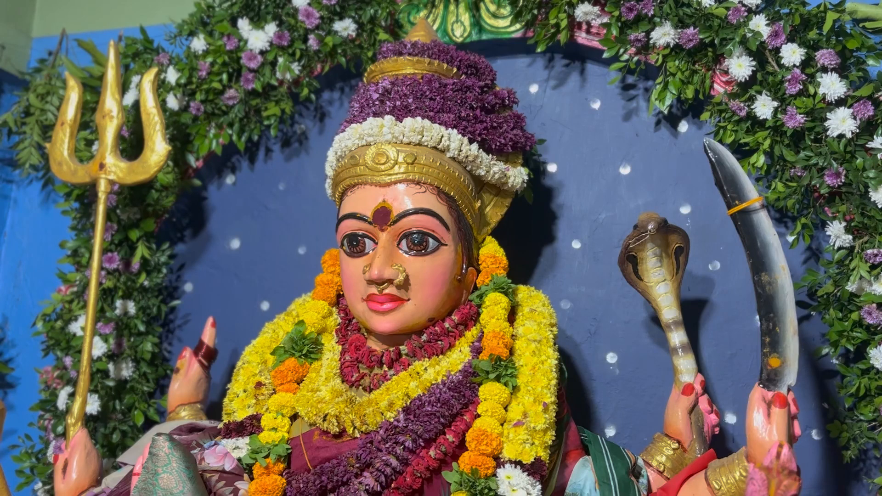
key("Escape")
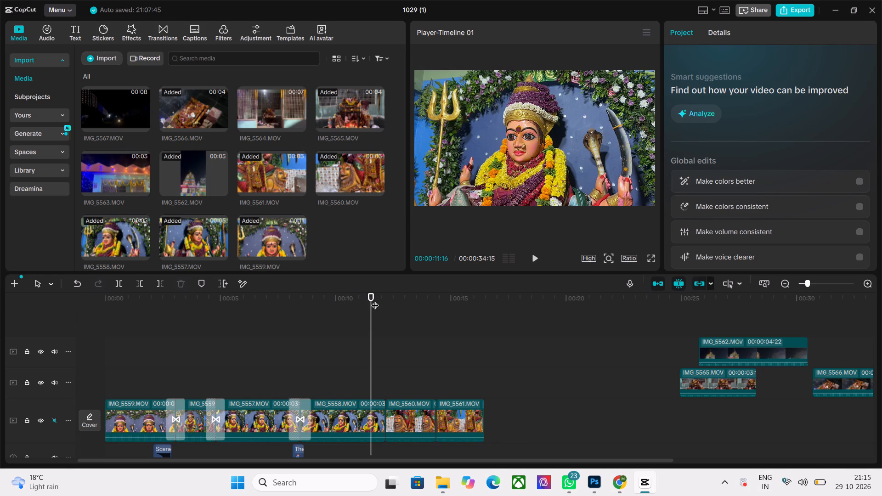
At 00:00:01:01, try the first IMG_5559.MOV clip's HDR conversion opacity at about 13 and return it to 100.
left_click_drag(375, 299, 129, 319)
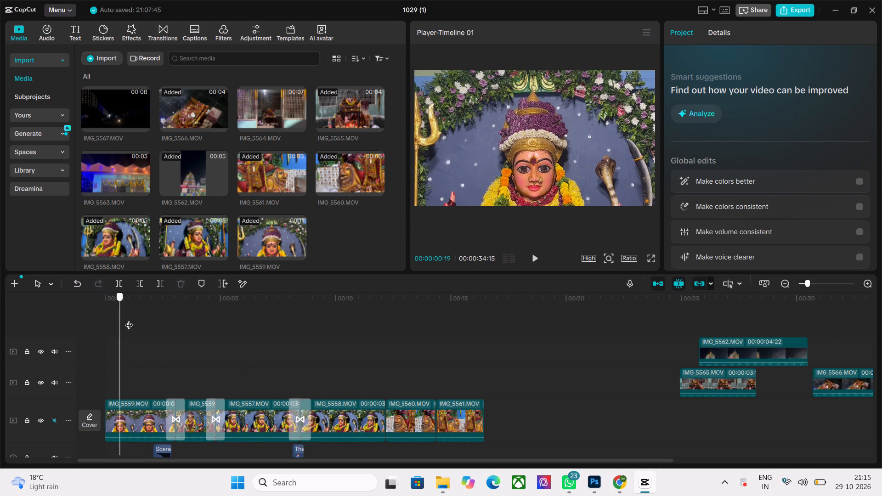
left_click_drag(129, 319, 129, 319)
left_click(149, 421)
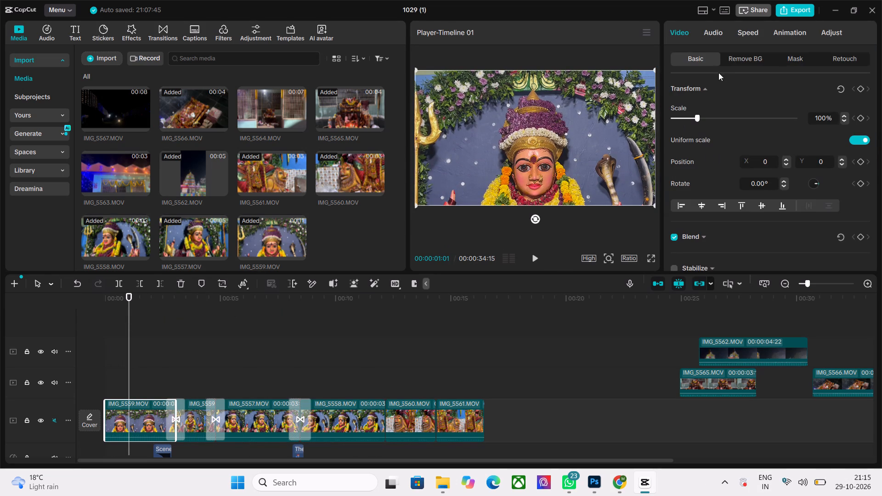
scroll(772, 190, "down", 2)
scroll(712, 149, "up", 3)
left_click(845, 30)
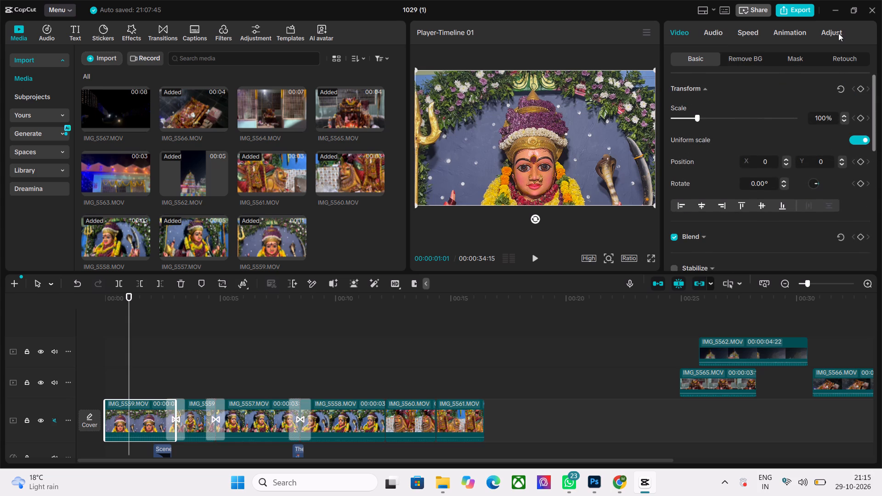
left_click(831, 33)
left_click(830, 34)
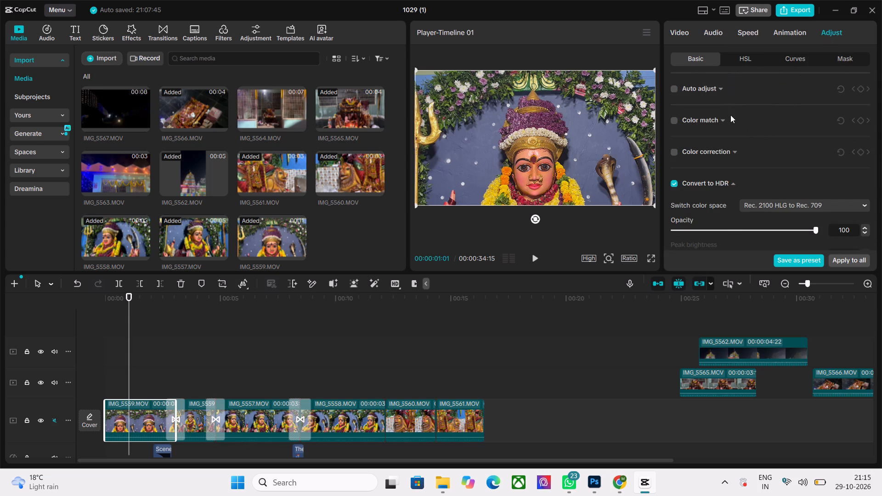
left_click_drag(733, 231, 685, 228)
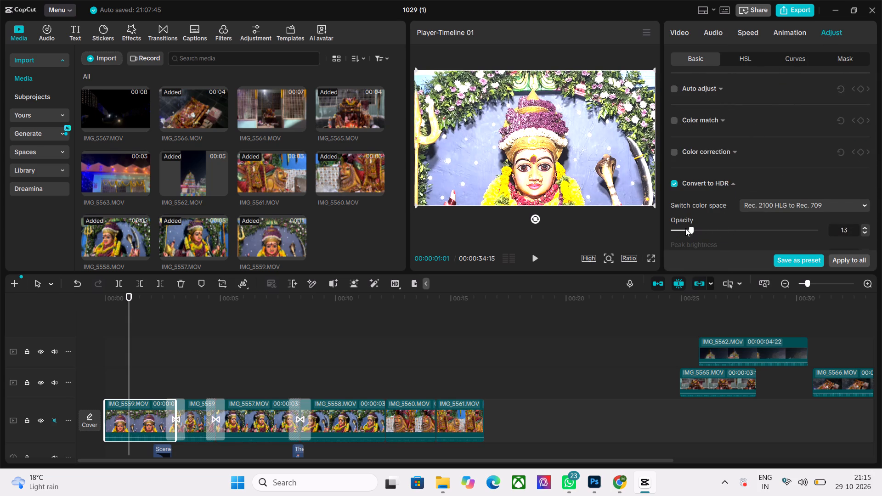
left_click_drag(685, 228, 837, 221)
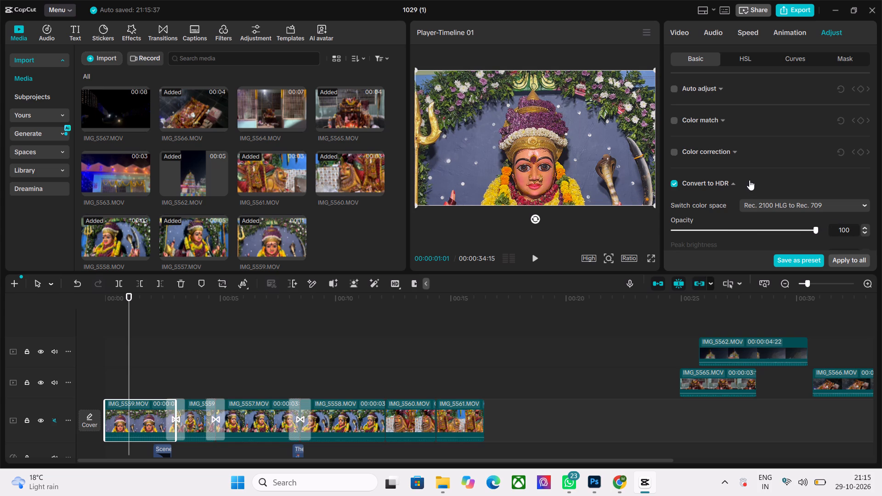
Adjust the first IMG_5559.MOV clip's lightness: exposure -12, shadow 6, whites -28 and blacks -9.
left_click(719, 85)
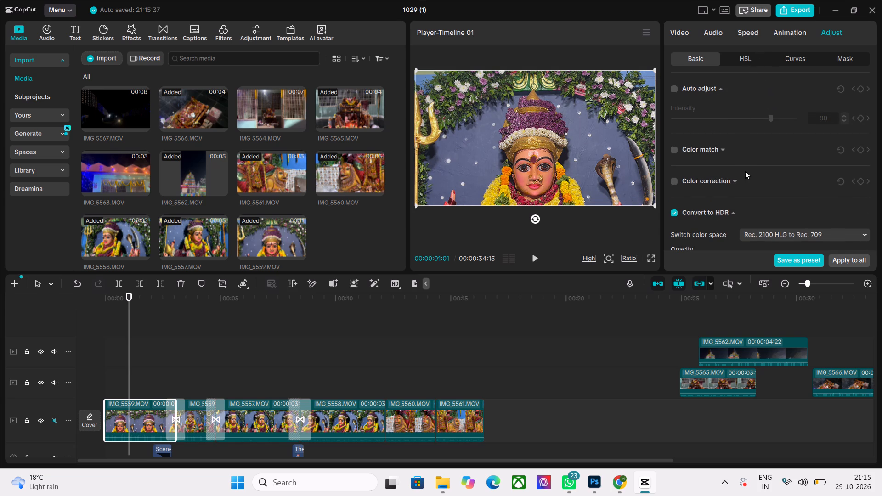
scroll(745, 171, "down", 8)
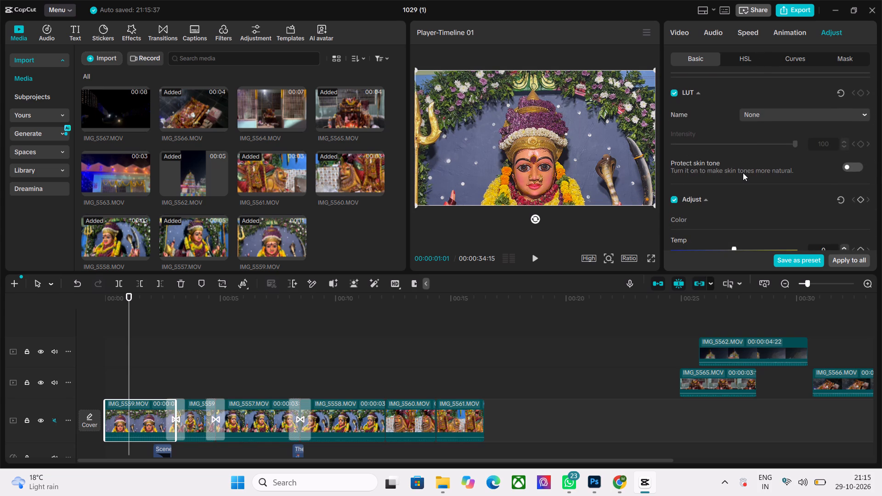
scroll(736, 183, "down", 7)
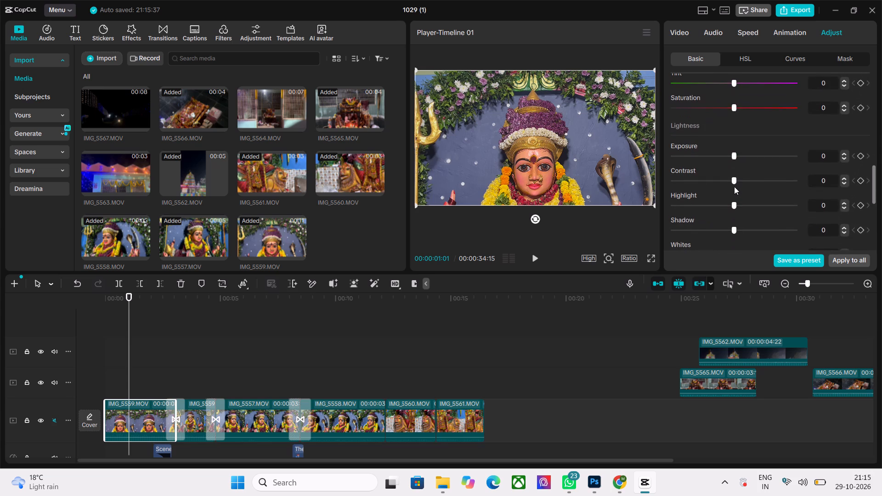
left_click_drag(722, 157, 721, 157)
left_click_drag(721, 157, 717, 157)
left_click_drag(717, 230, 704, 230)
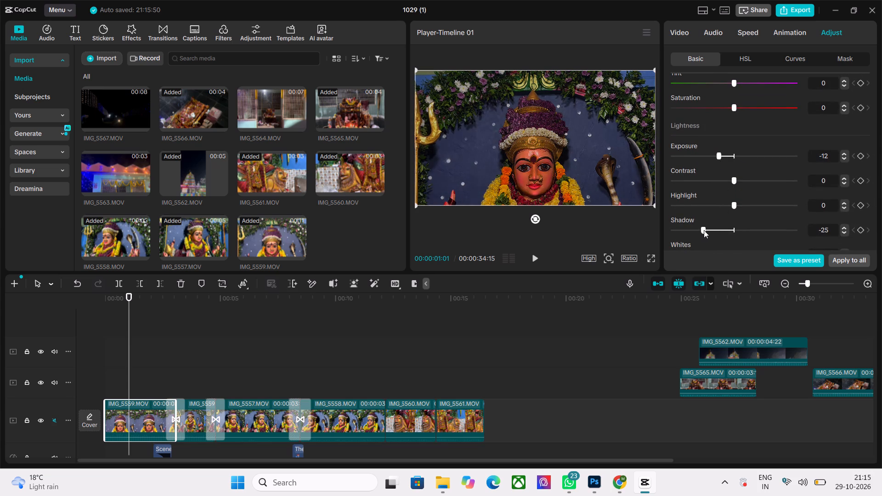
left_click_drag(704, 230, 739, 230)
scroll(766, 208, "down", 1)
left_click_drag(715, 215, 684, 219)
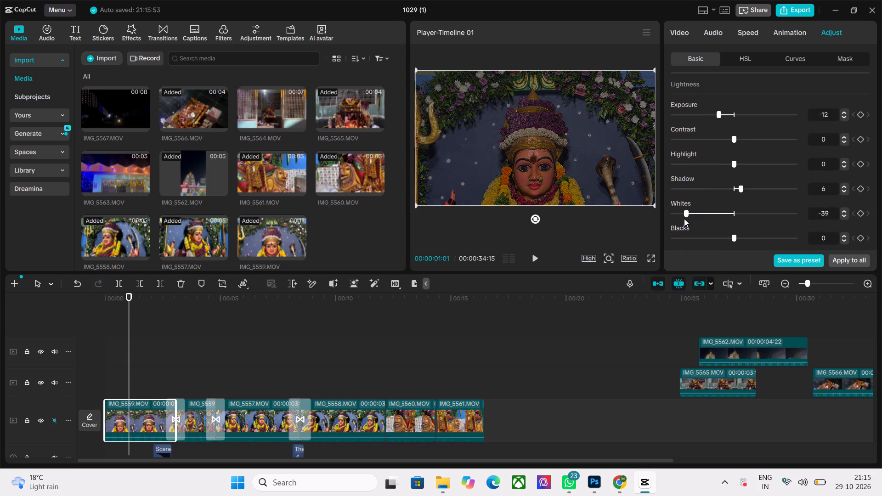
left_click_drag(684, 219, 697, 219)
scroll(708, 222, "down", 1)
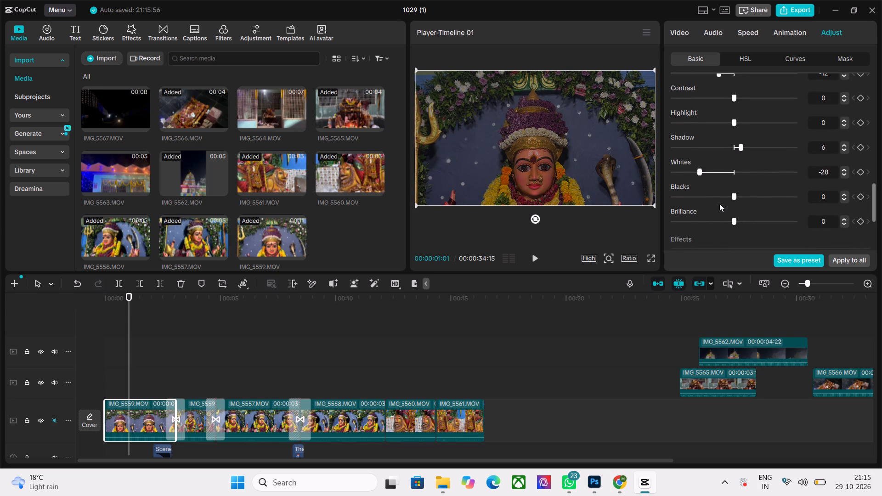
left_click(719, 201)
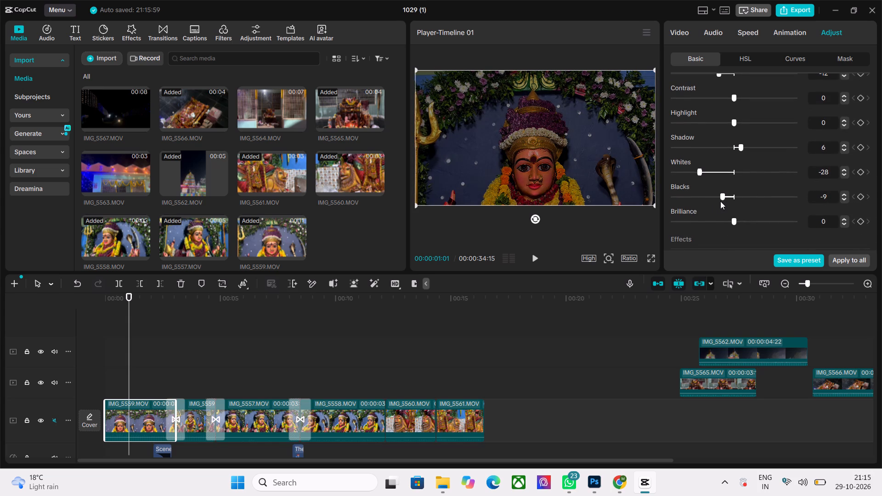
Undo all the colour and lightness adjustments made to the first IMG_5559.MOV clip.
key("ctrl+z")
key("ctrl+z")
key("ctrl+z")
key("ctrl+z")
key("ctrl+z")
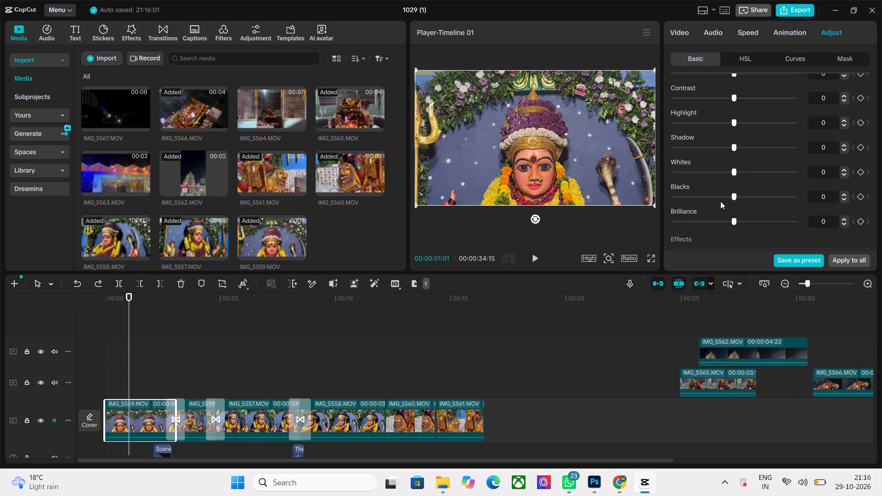
Undo the earlier placement of the sound effect under the third transition and the shift of the Scene sound effect.
key("ctrl+z")
key("ctrl+z")
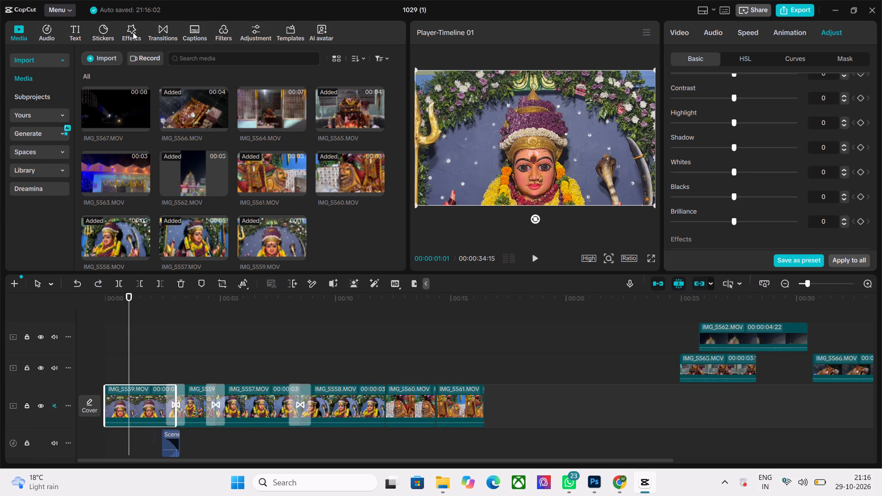
Audition BassComedy CTE04_65.2 from the Cartoon sound effects.
left_click(47, 29)
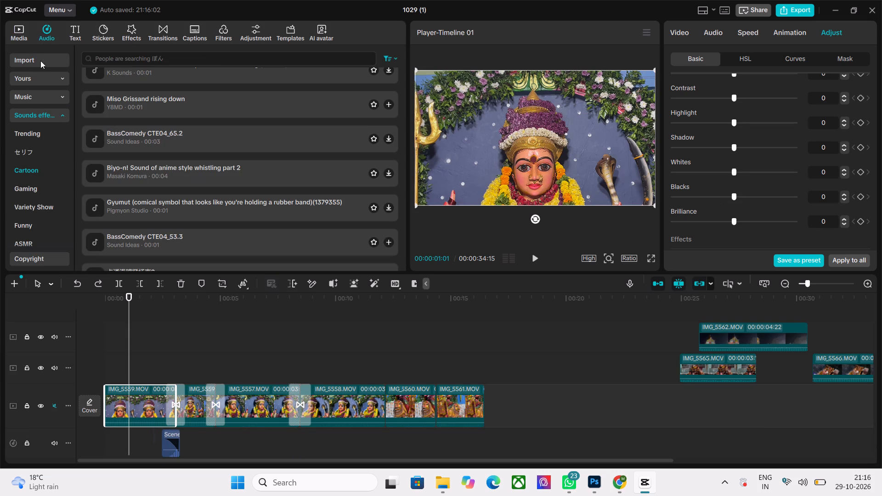
left_click(96, 141)
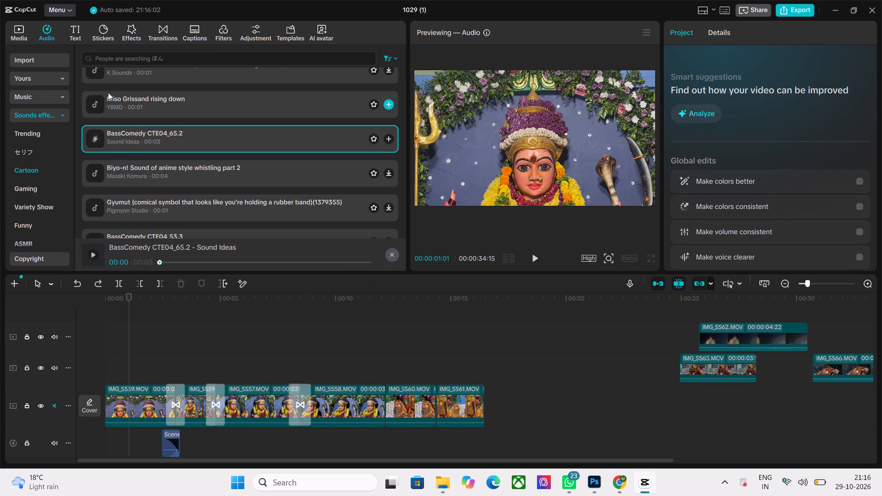
Audition the favourite sound effects ding crisp sound08 and Realistic sound effects for typing on keyboards.
left_click(31, 79)
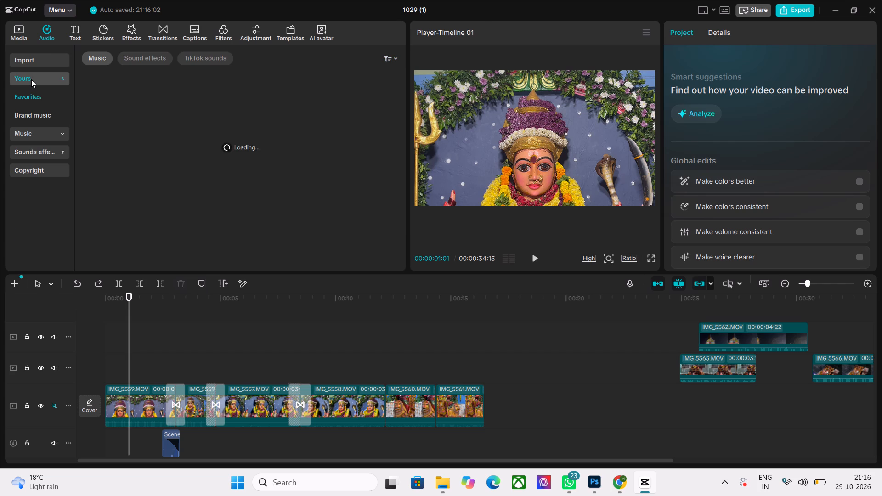
left_click(33, 95)
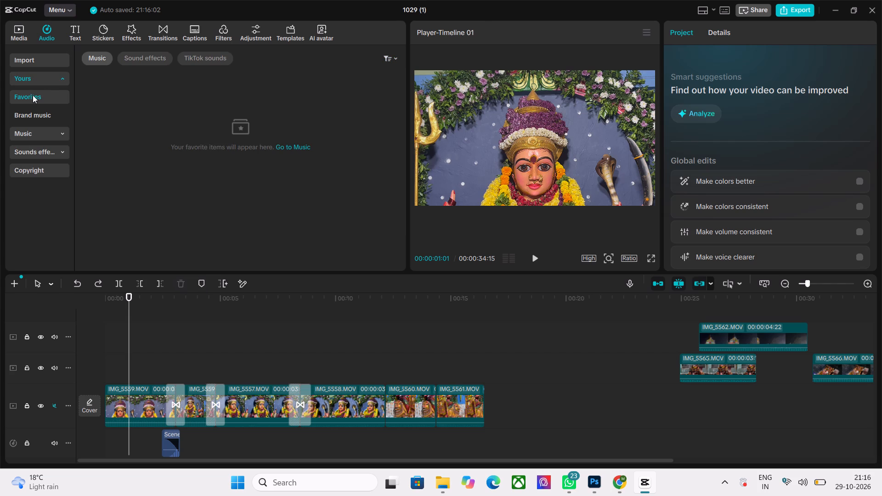
left_click(139, 56)
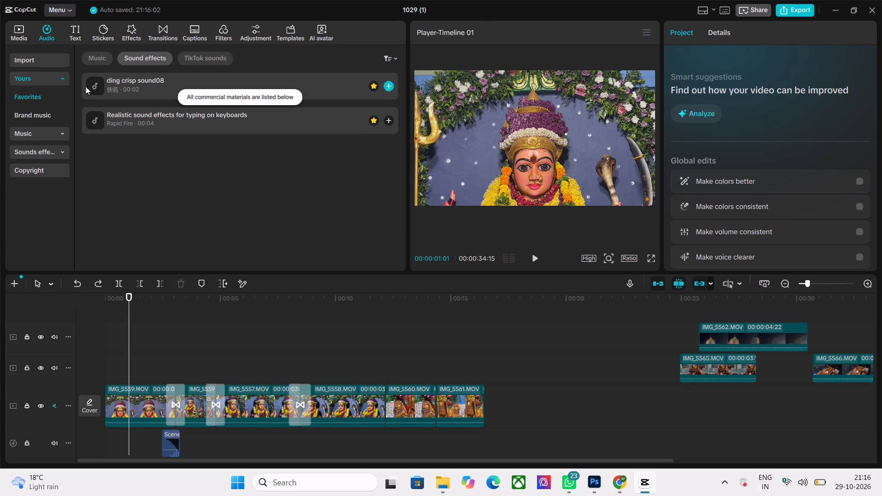
left_click(96, 83)
left_click(95, 113)
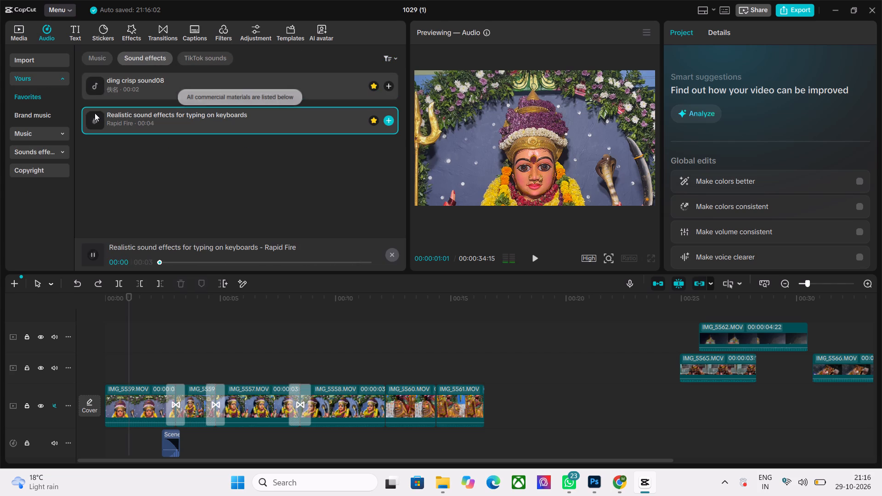
Return to the Cartoon sound effects and audition Biyo-n! Sound of anime style whistling part 2.
left_click(28, 152)
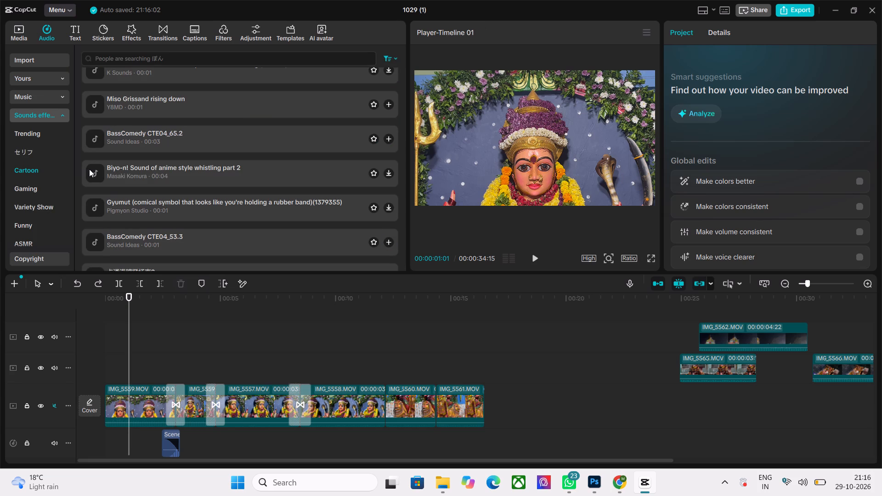
left_click(89, 169)
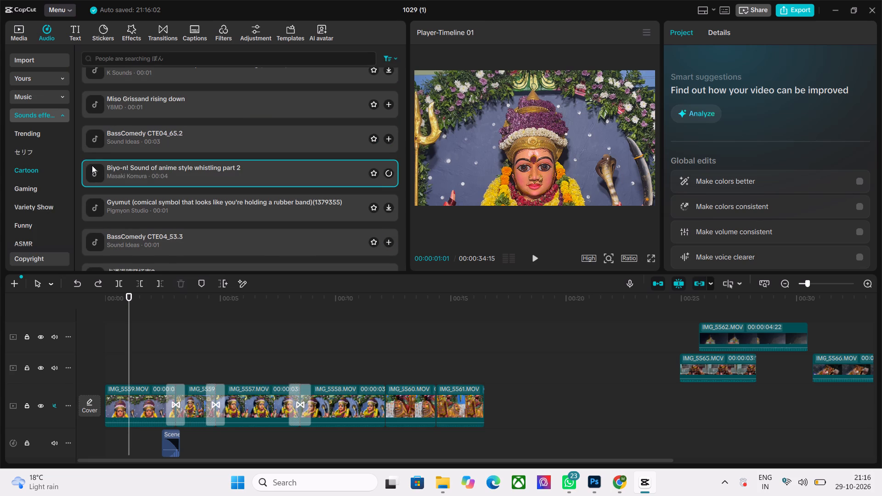
Audition Holy Heal_01 and Swoosh! A sharp, slashing combo slash.(1658454) from the Gaming sound effects.
left_click(30, 197)
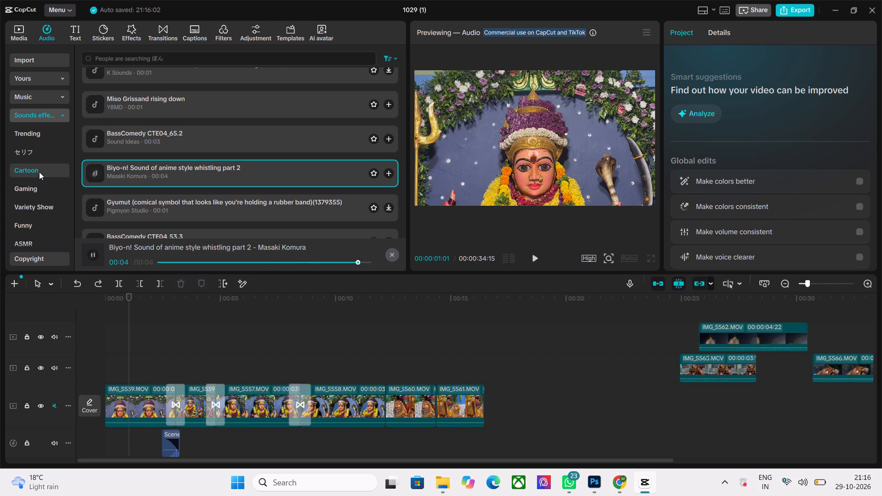
left_click(37, 189)
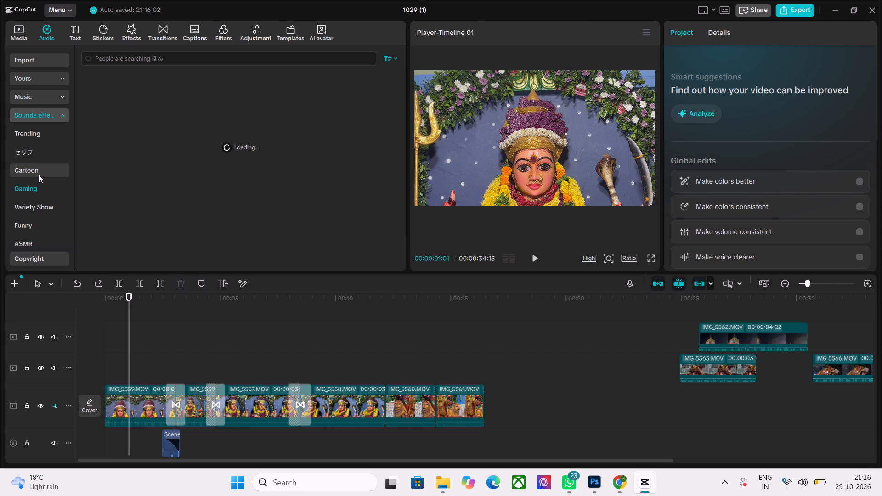
left_click(98, 166)
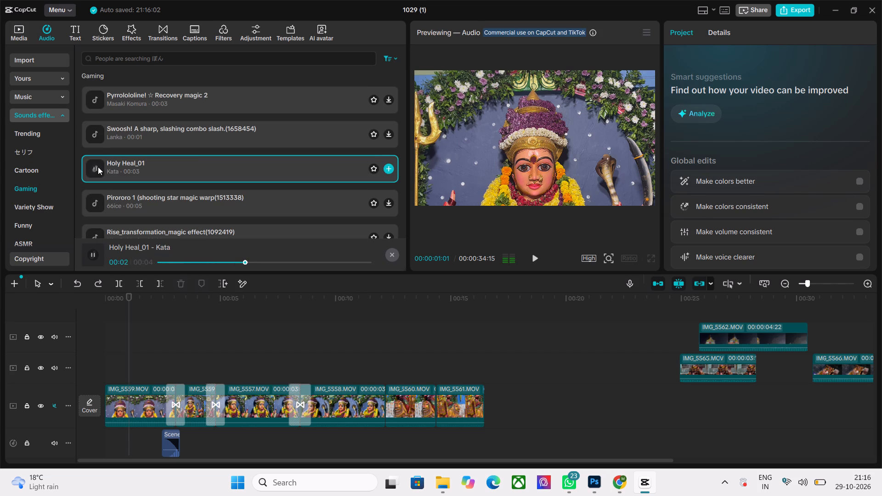
left_click(93, 125)
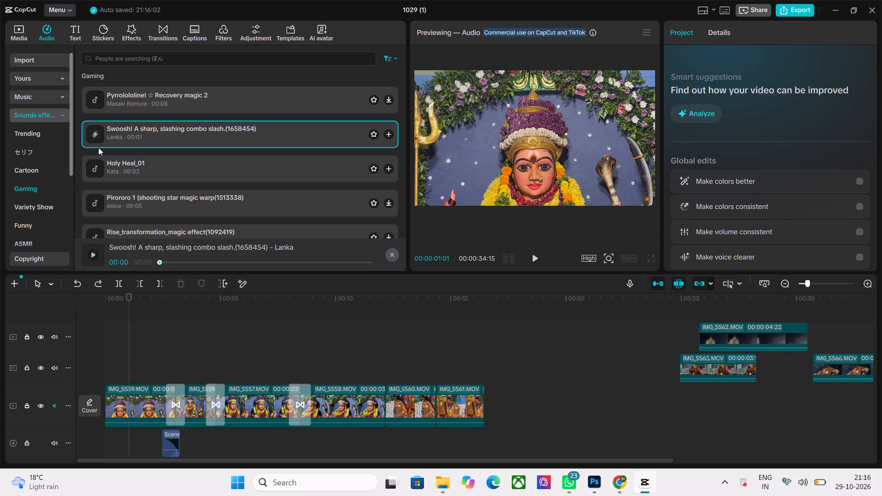
left_click(92, 132)
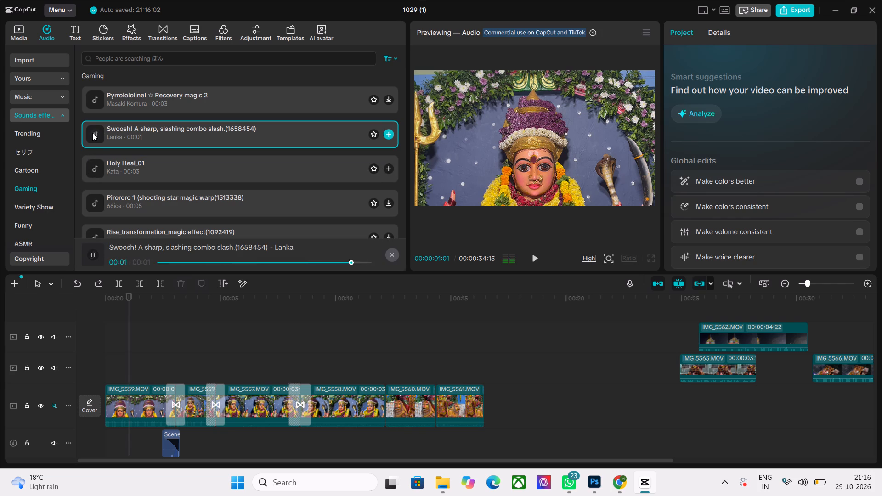
Audition DentalDrillStrtStpLong PEHD096901 from the Machines sound effects.
scroll(40, 199, "down", 3)
left_click(41, 181)
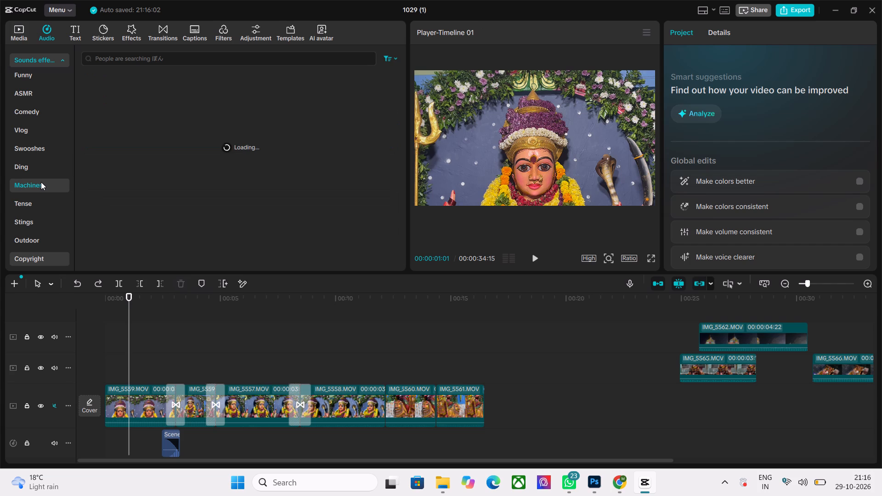
scroll(110, 225, "down", 3)
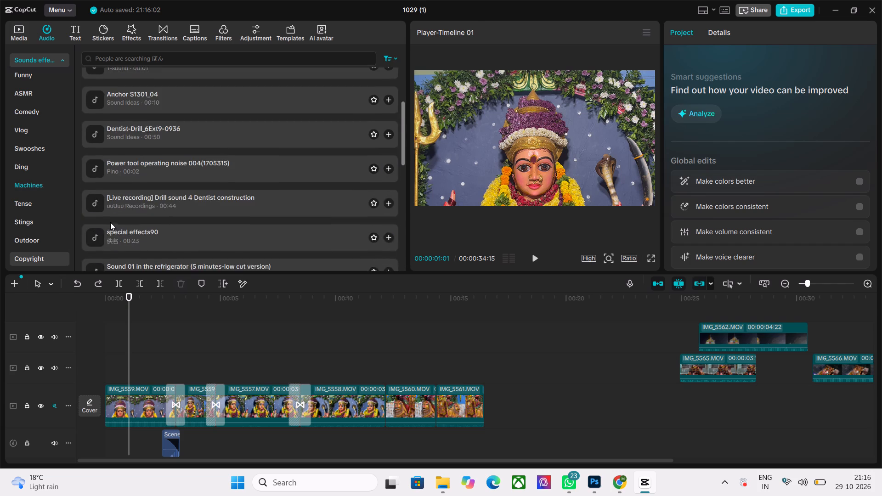
scroll(110, 222, "down", 2)
left_click(91, 213)
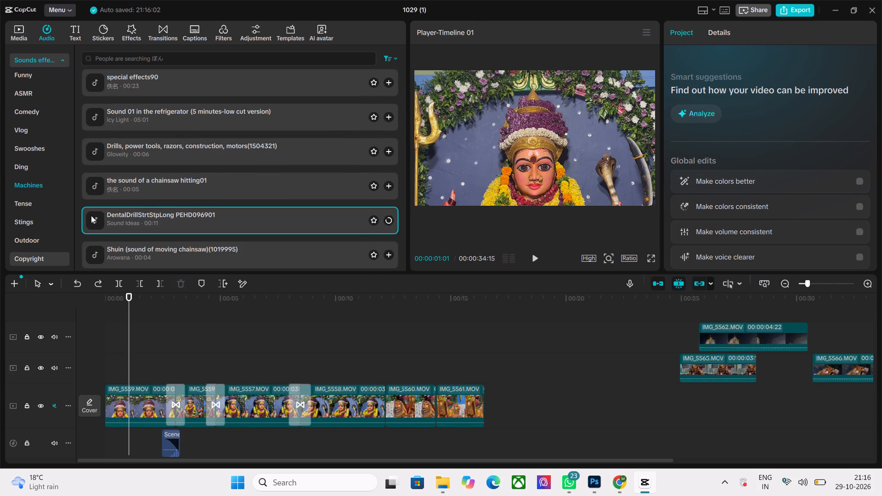
Browse the rest of the Machines sound effects for a sound that suits the transitions.
scroll(111, 165, "down", 9)
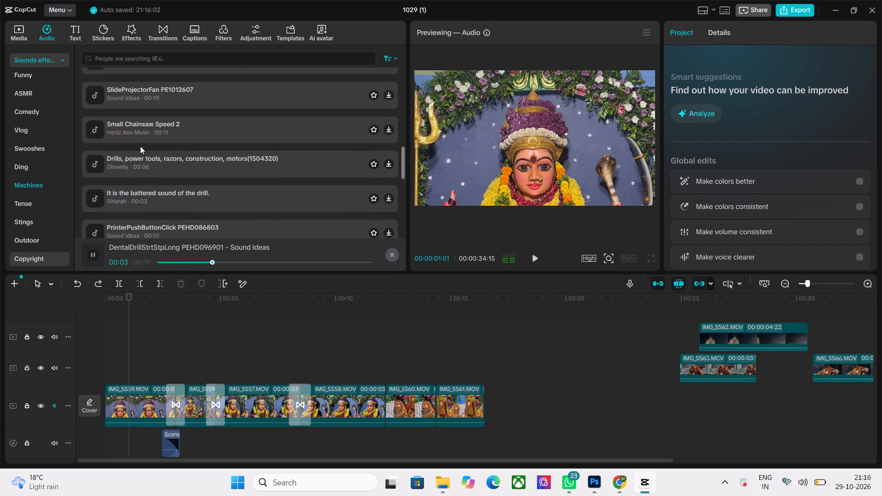
scroll(140, 146, "down", 11)
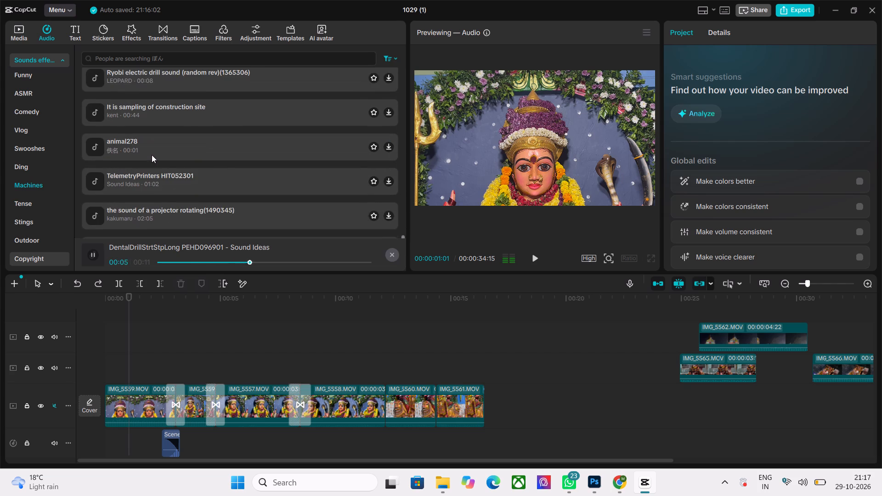
scroll(152, 155, "down", 9)
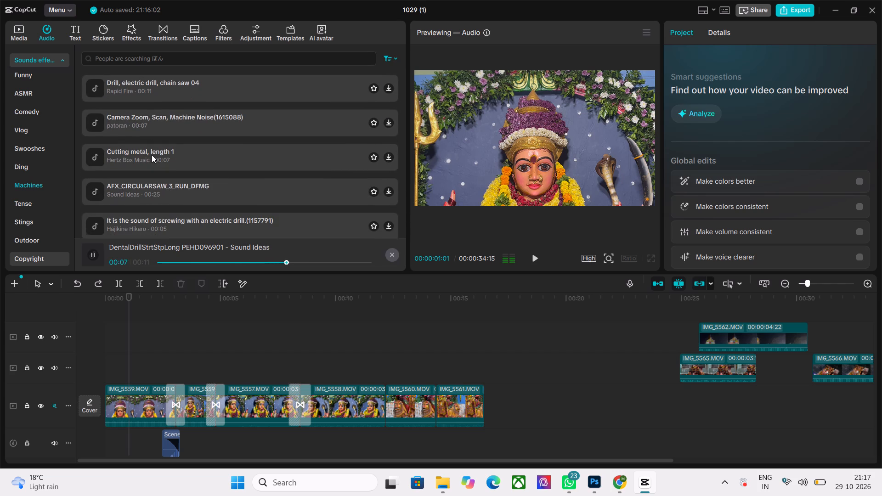
scroll(152, 155, "down", 2)
scroll(152, 155, "up", 1)
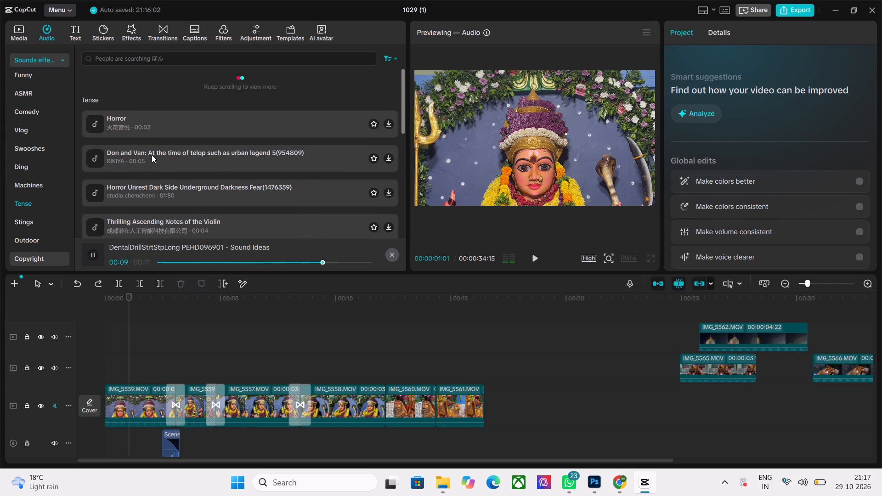
scroll(152, 155, "up", 1)
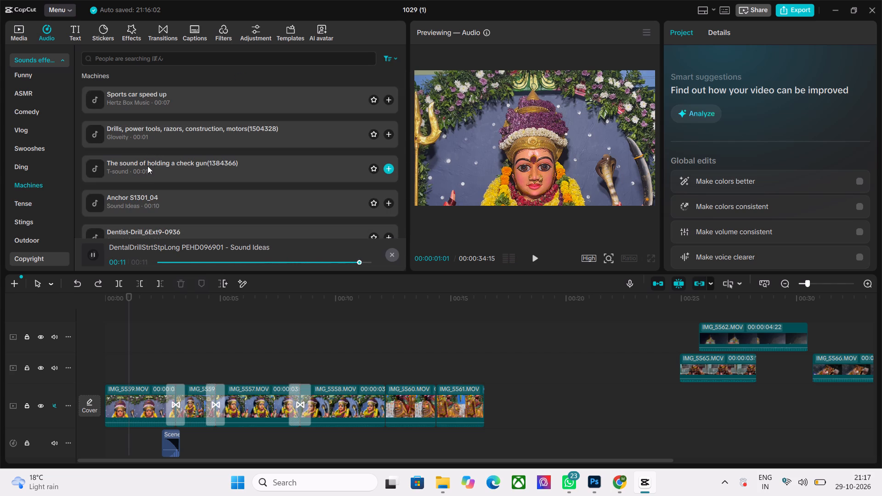
Audition ding crisp sound08 and Short bell sound from the Ding sound effects.
scroll(147, 170, "up", 4)
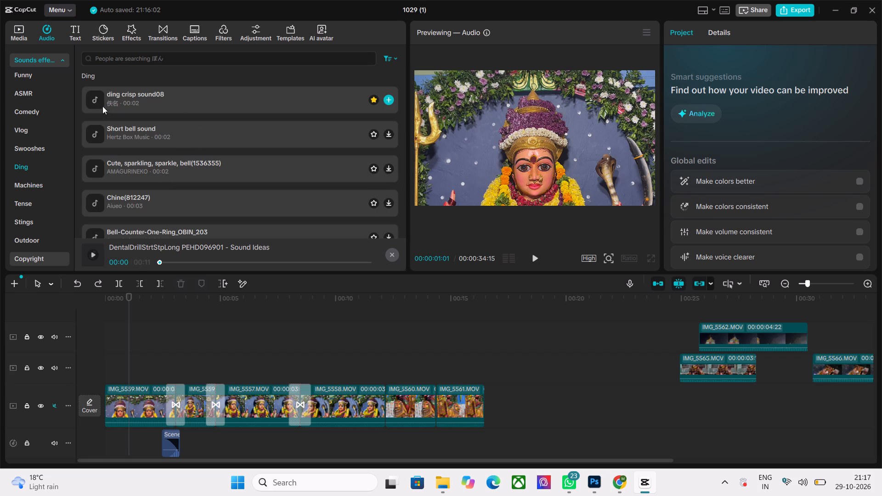
left_click(93, 99)
left_click(93, 139)
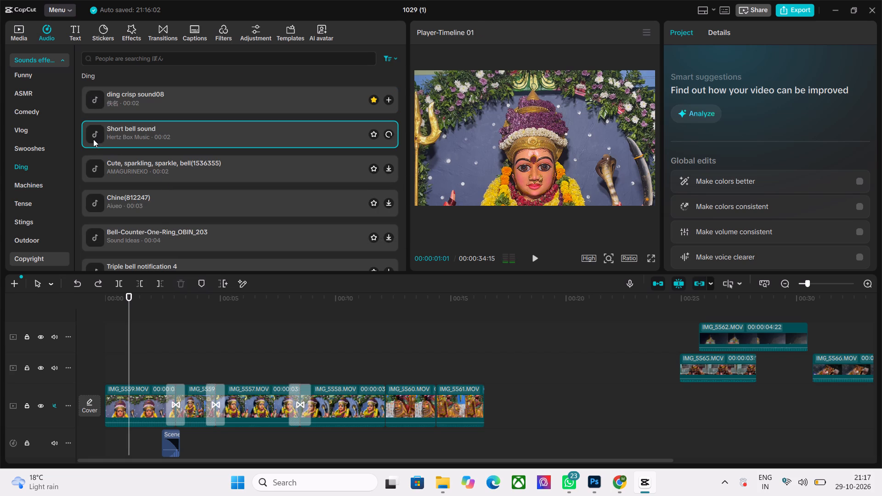
Audition The sound of holding a check gun(1384521) from the Machines sound effects and add it to the favourites.
left_click(29, 185)
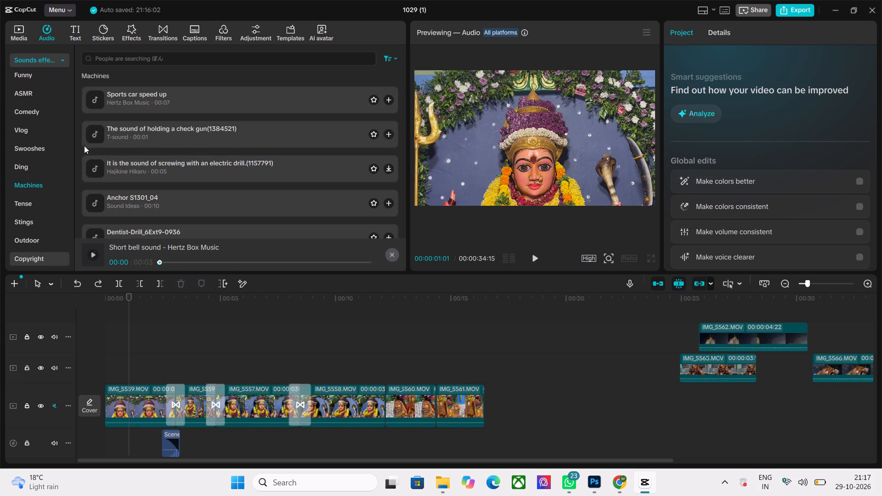
left_click(94, 130)
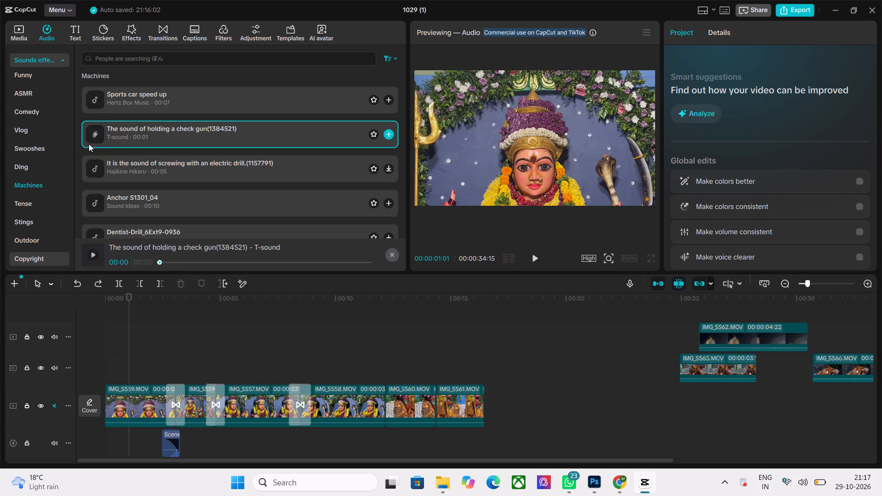
left_click(372, 135)
Place the check gun sound on the audio track under the transition between IMG_5557 and IMG_5558.
left_click_drag(164, 134, 164, 133)
left_click_drag(164, 133, 289, 445)
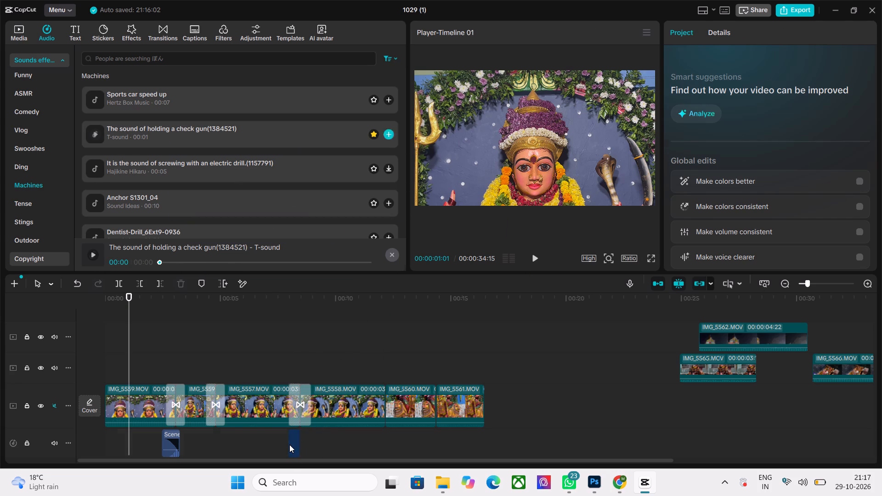
Play the timeline across the transition from IMG_5557 to IMG_5558 to hear the placed sound.
left_click_drag(129, 297, 200, 304)
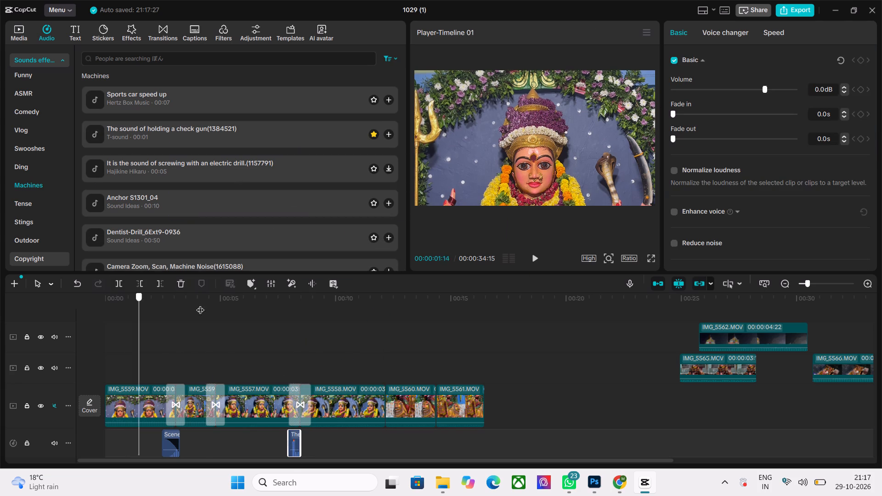
left_click_drag(200, 304, 277, 319)
left_click(537, 255)
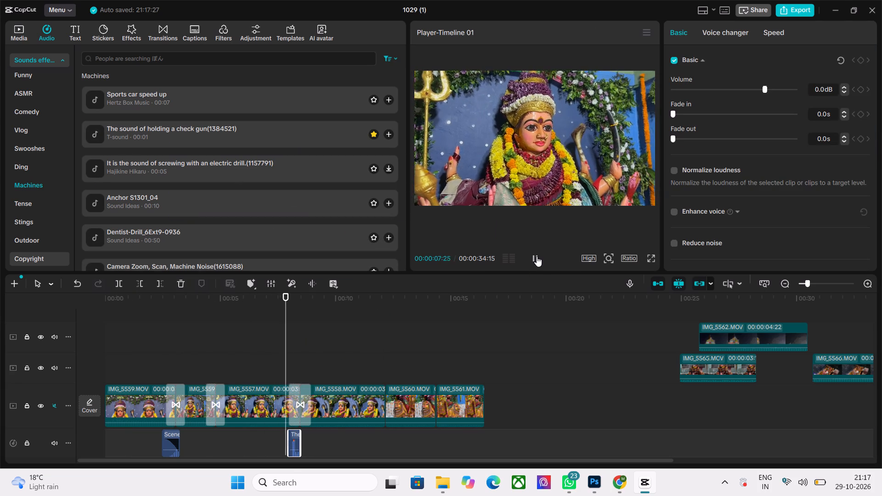
left_click(537, 256)
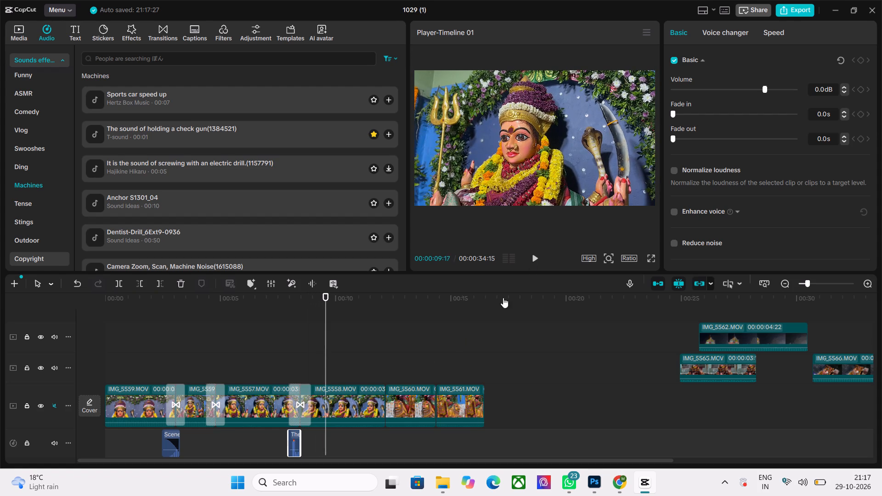
Go back to the first IMG_5559 clip and preview the Bold City filter from the Recommended filters.
left_click_drag(328, 294, 108, 319)
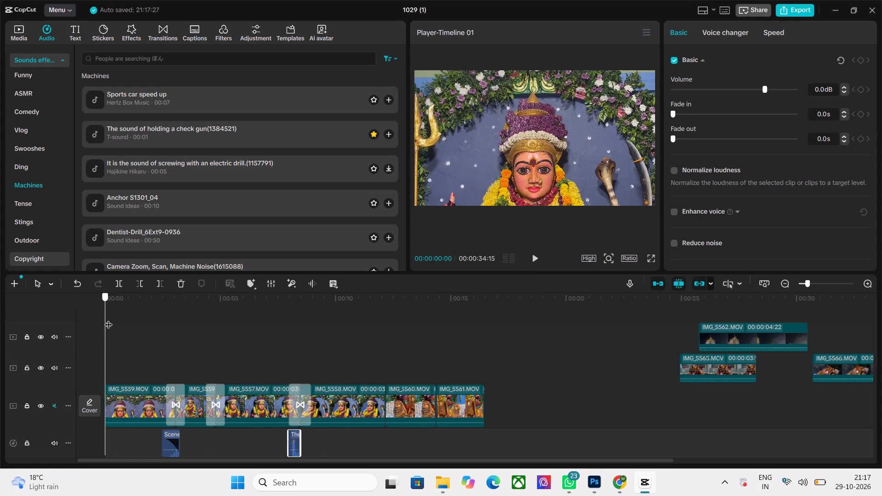
left_click_drag(108, 319, 131, 320)
left_click(147, 401)
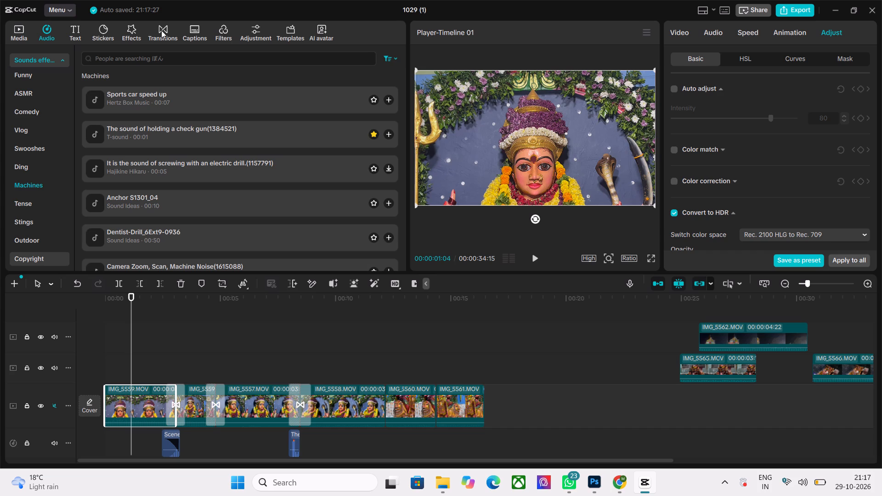
left_click(220, 31)
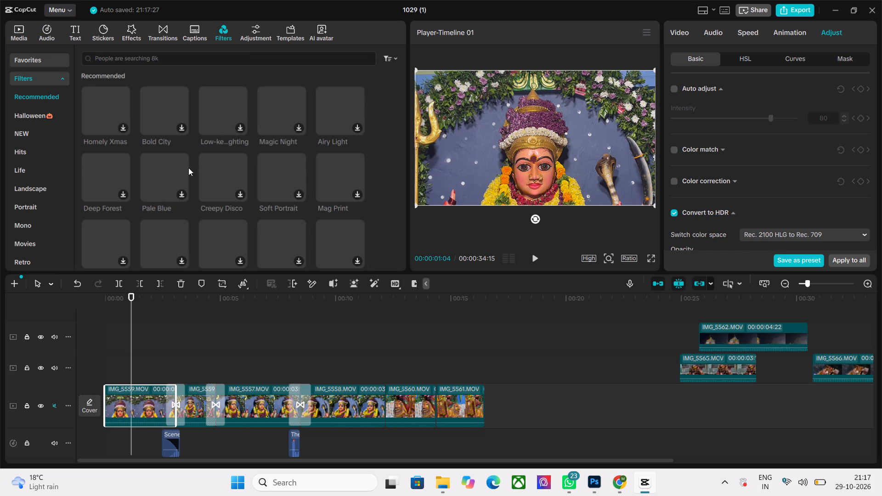
left_click(169, 112)
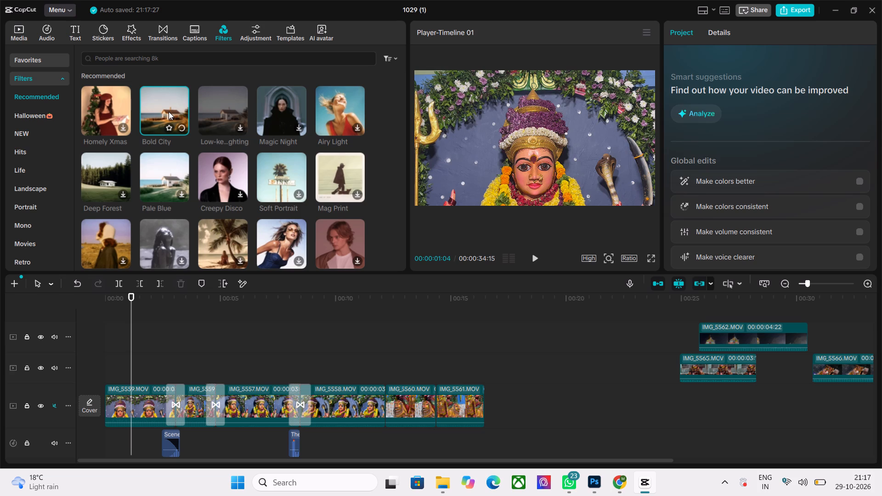
Add the Low-key Lighting filter above the first IMG_5559 clip, aligned with the start of the timeline.
left_click(214, 103)
left_click_drag(219, 103, 118, 361)
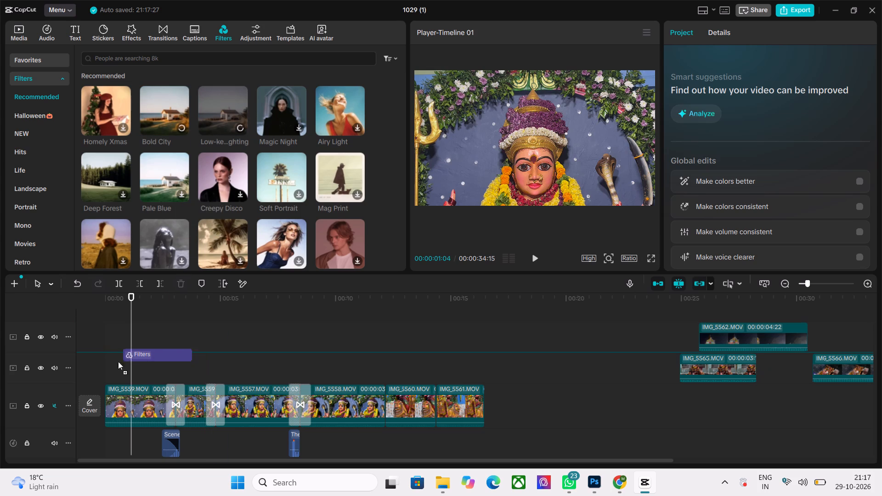
left_click_drag(118, 361, 115, 371)
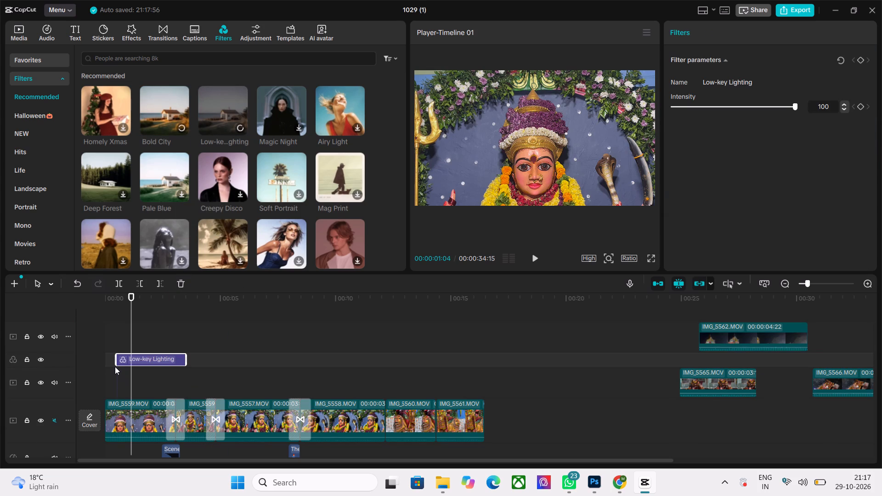
left_click_drag(149, 358, 130, 358)
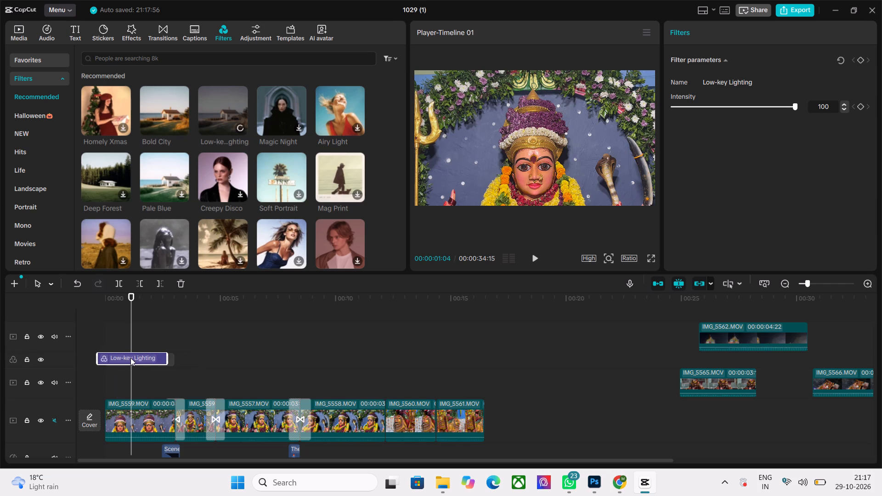
left_click_drag(130, 358, 140, 358)
left_click(174, 355)
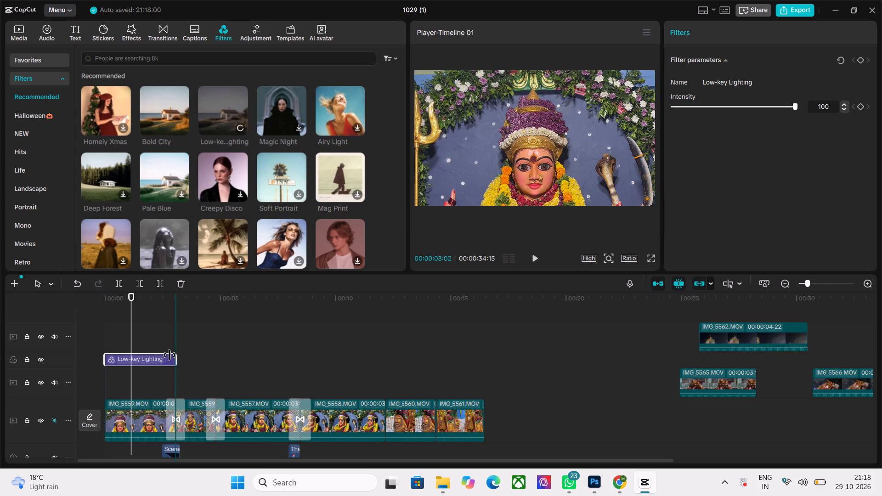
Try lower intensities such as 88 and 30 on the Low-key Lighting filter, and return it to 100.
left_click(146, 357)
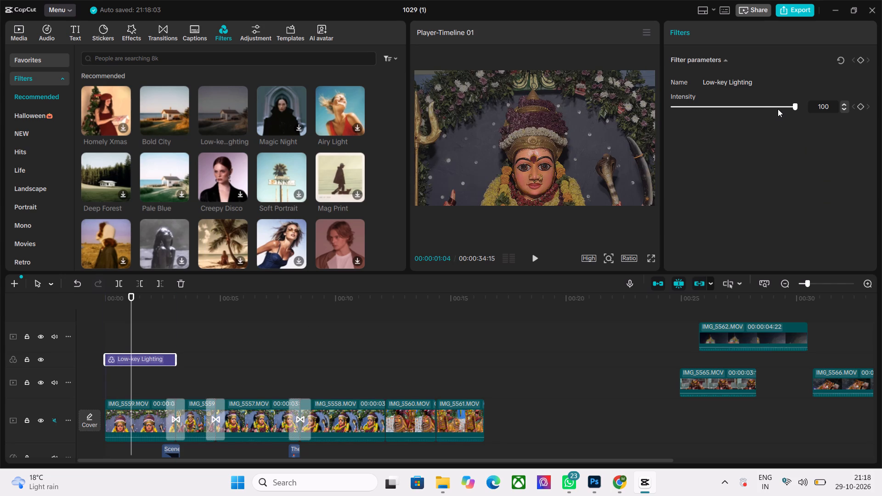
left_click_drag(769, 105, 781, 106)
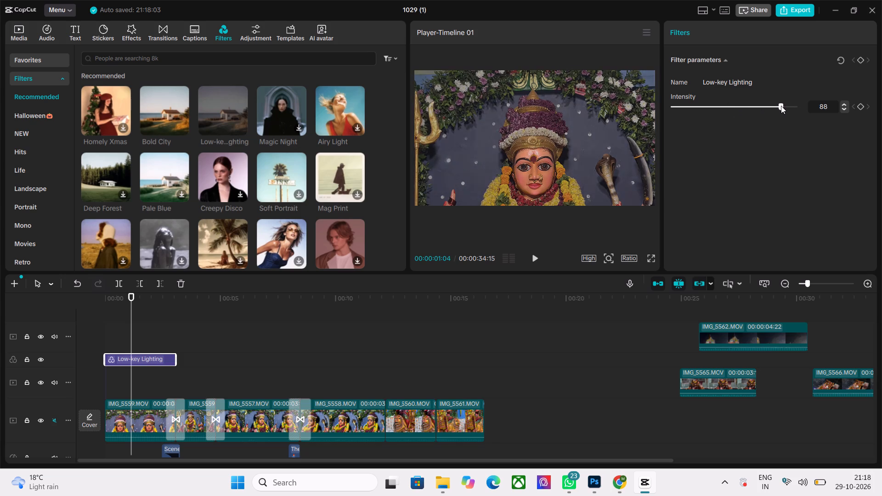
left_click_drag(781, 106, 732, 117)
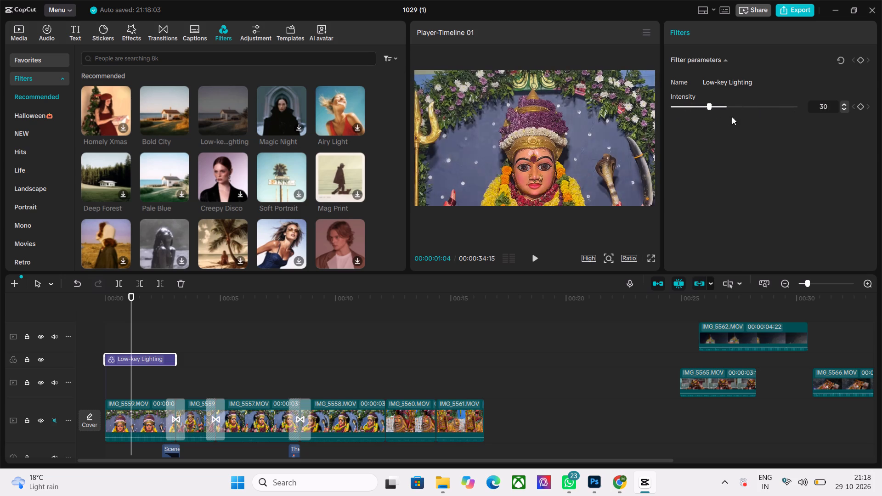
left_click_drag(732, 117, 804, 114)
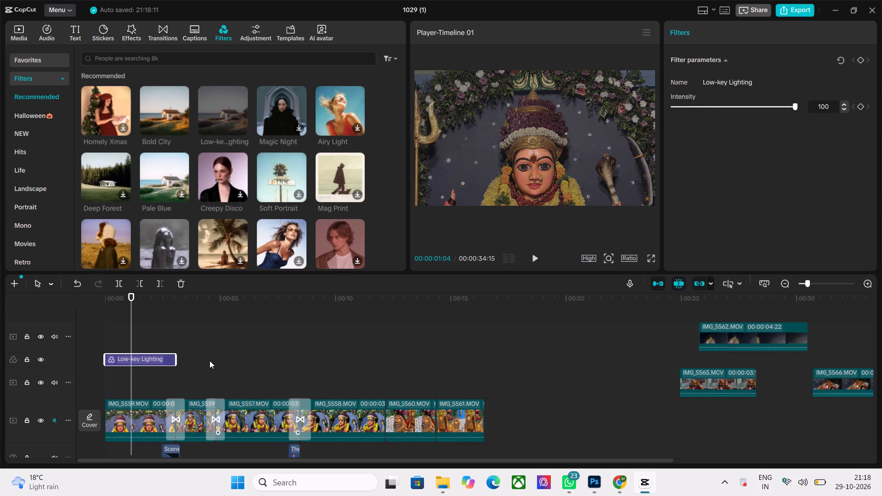
Preview the default text and add it on its own track above the first clip, at the start of the timeline.
left_click(79, 31)
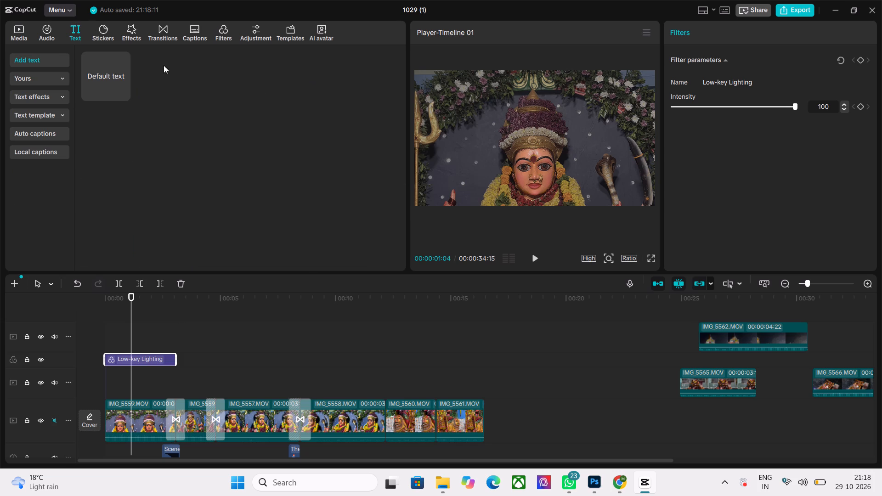
left_click(103, 76)
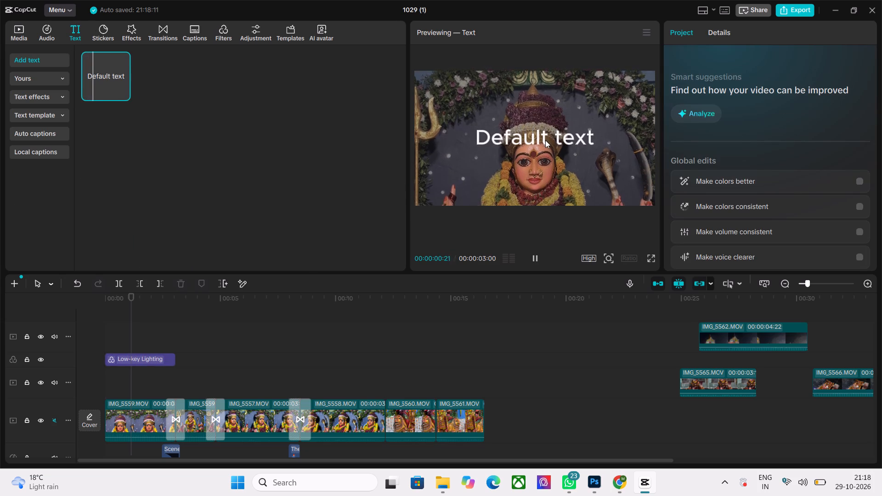
double_click(545, 139)
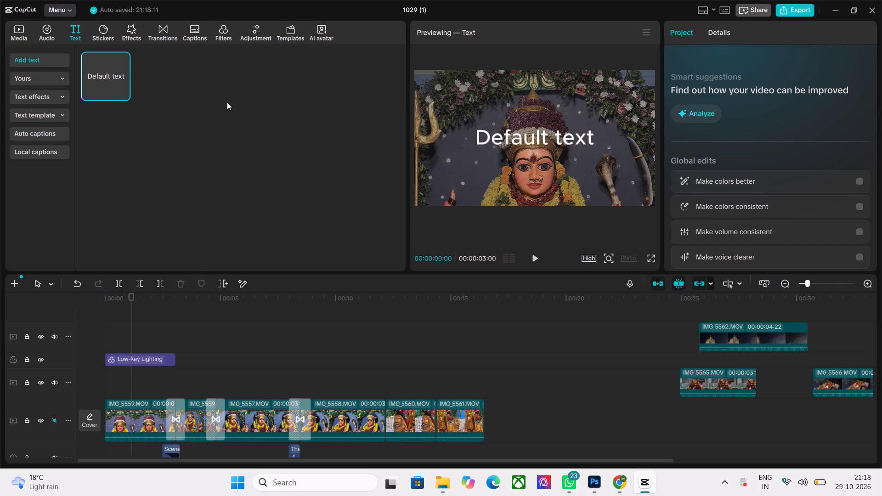
left_click_drag(105, 83, 105, 340)
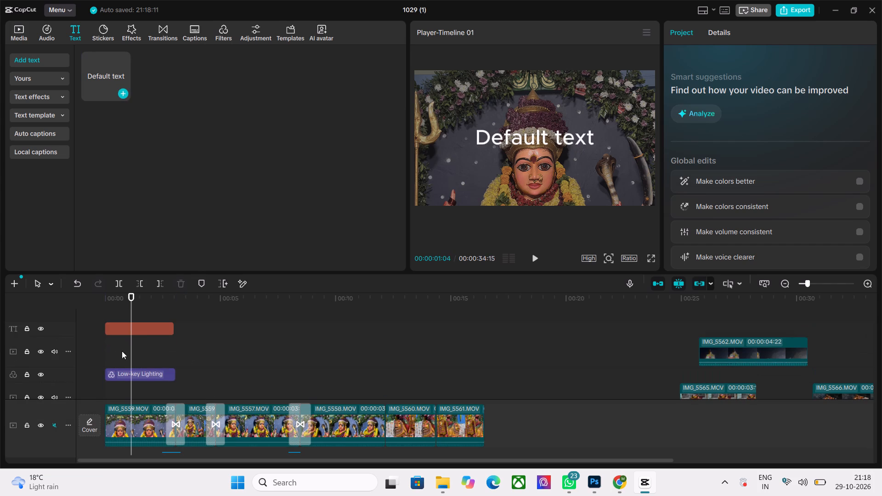
left_click_drag(143, 329, 141, 361)
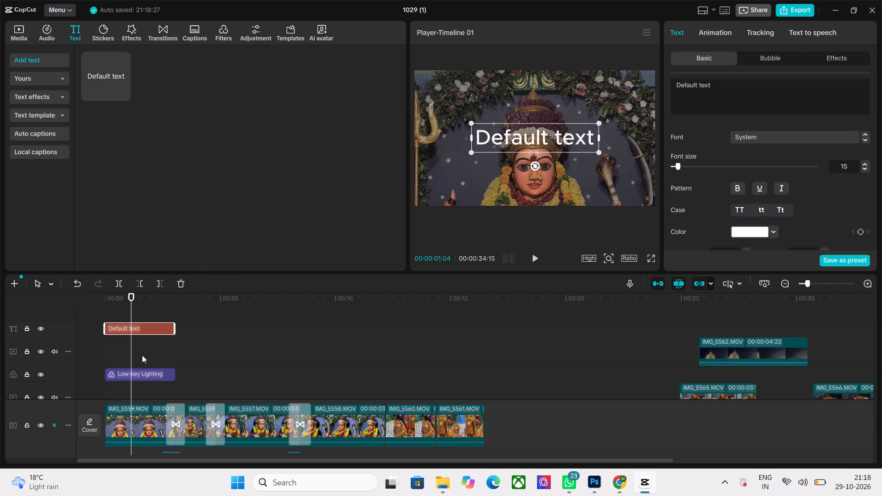
left_click_drag(150, 327, 150, 321)
Open the default text's wording for editing.
double_click(546, 135)
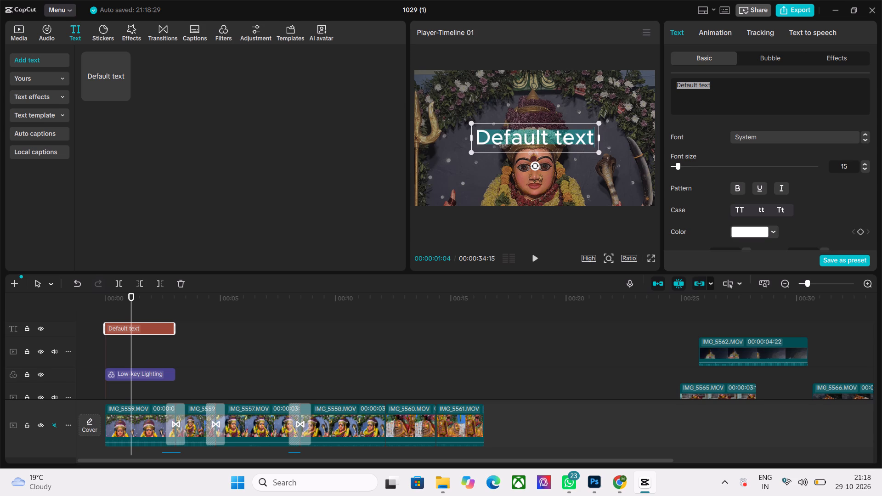
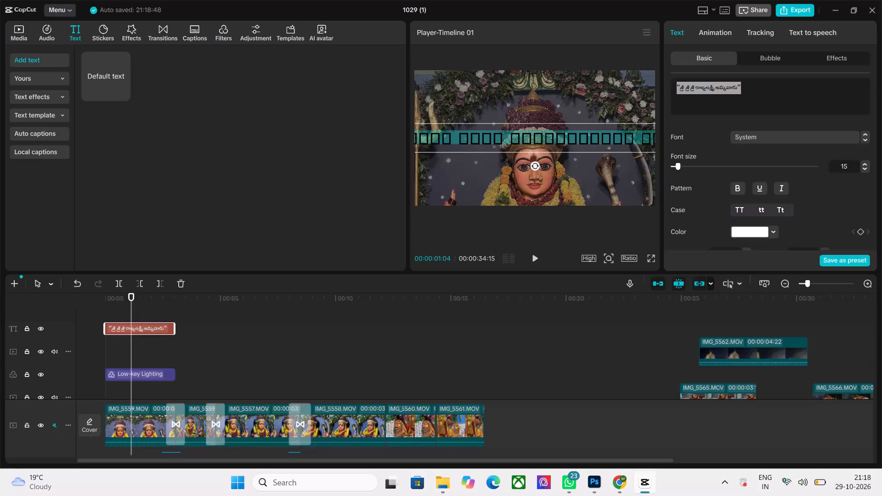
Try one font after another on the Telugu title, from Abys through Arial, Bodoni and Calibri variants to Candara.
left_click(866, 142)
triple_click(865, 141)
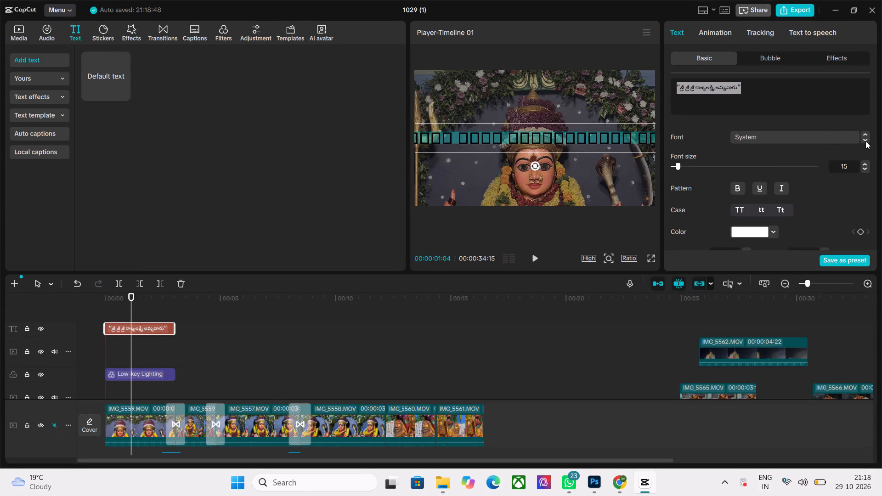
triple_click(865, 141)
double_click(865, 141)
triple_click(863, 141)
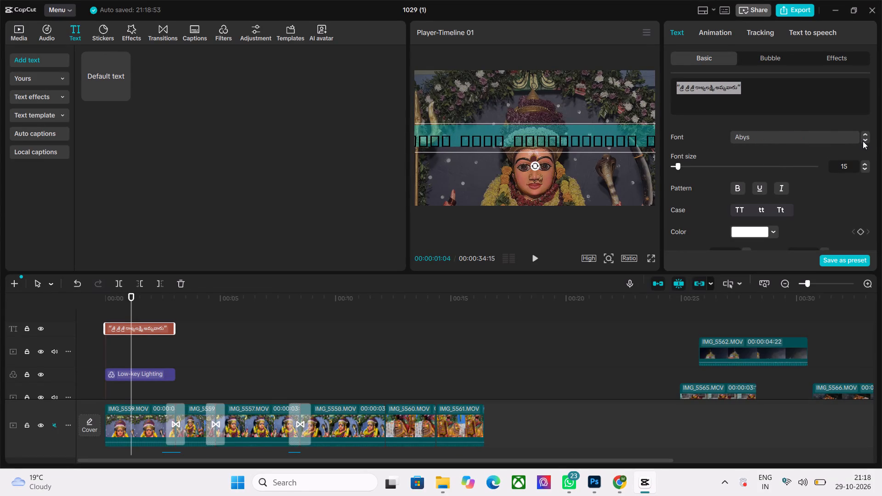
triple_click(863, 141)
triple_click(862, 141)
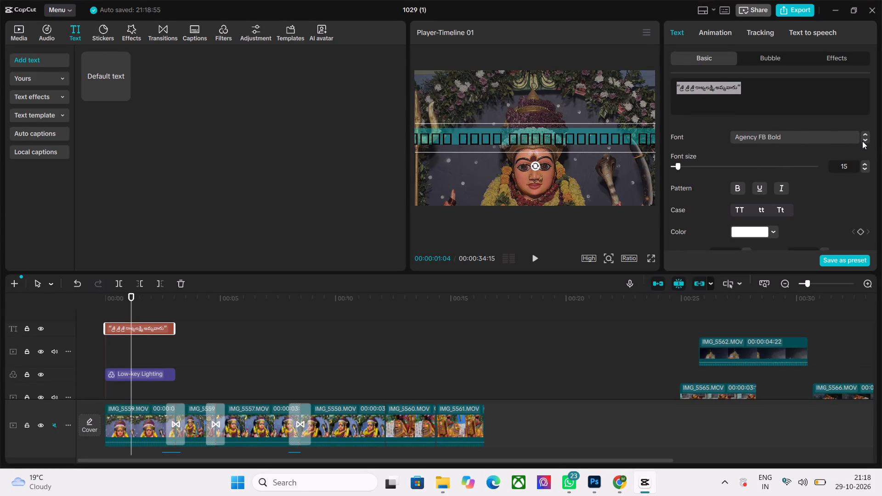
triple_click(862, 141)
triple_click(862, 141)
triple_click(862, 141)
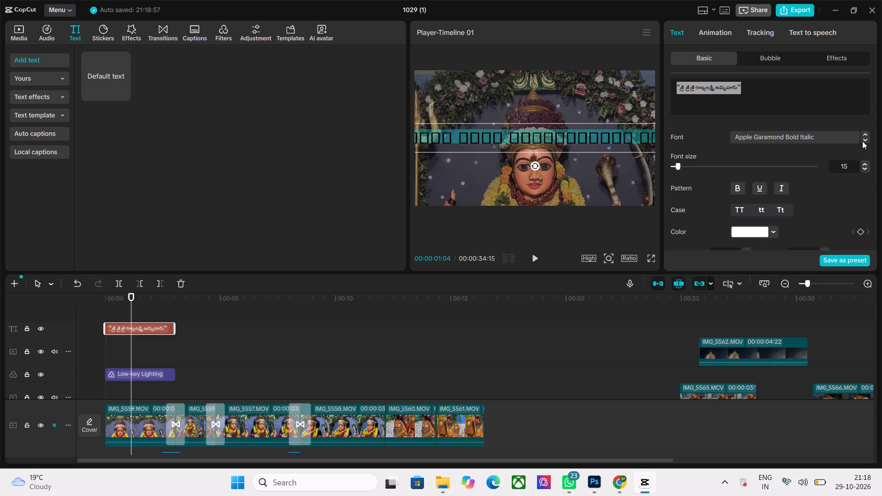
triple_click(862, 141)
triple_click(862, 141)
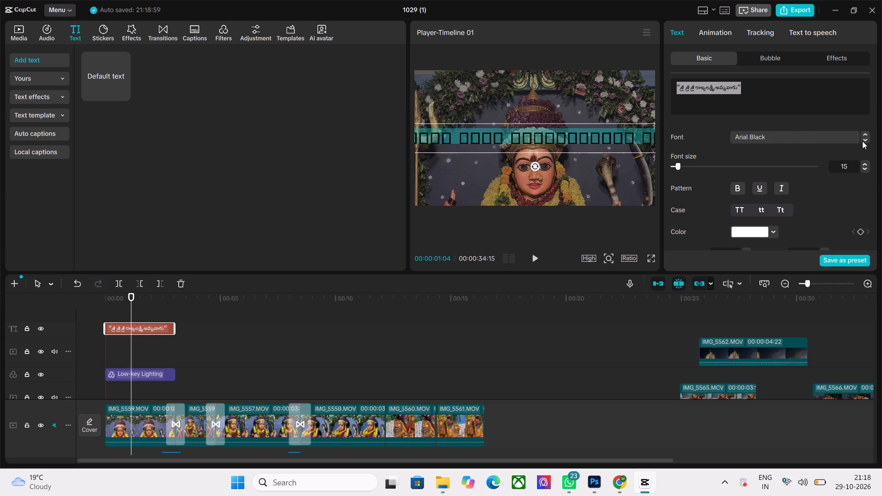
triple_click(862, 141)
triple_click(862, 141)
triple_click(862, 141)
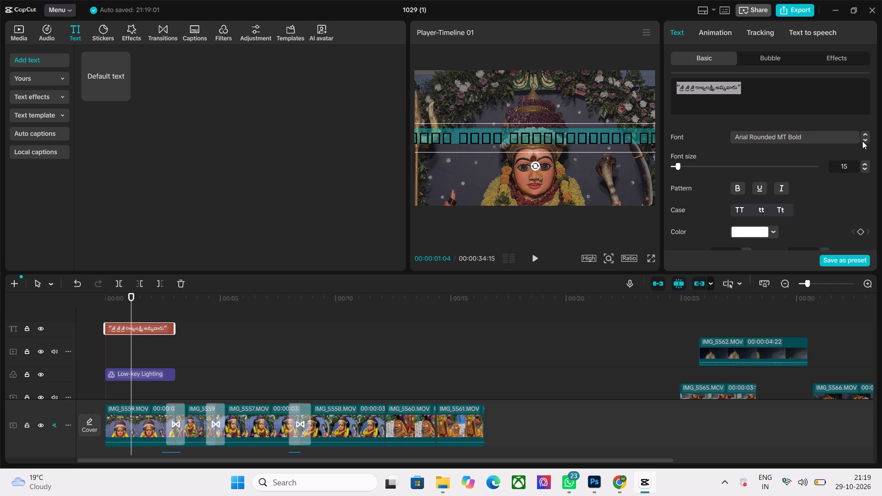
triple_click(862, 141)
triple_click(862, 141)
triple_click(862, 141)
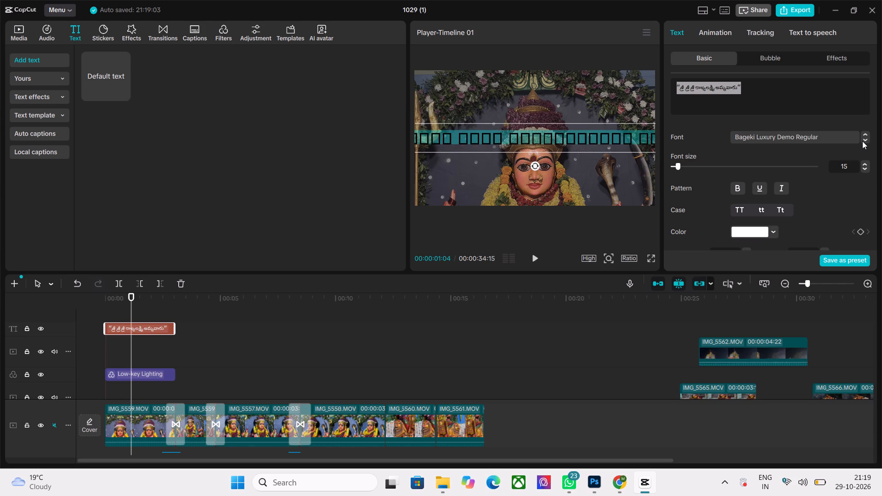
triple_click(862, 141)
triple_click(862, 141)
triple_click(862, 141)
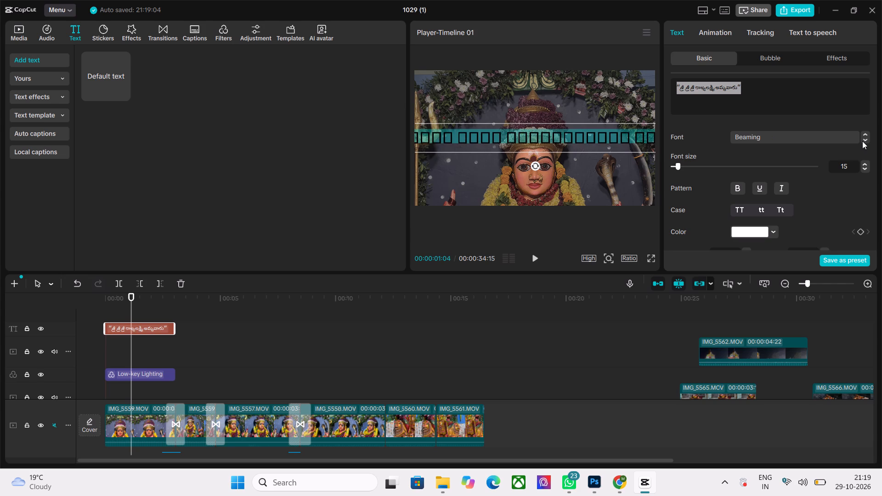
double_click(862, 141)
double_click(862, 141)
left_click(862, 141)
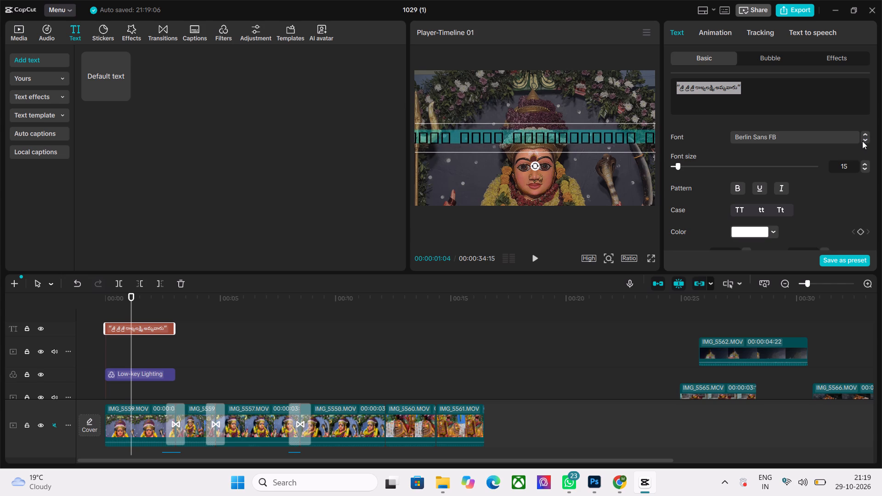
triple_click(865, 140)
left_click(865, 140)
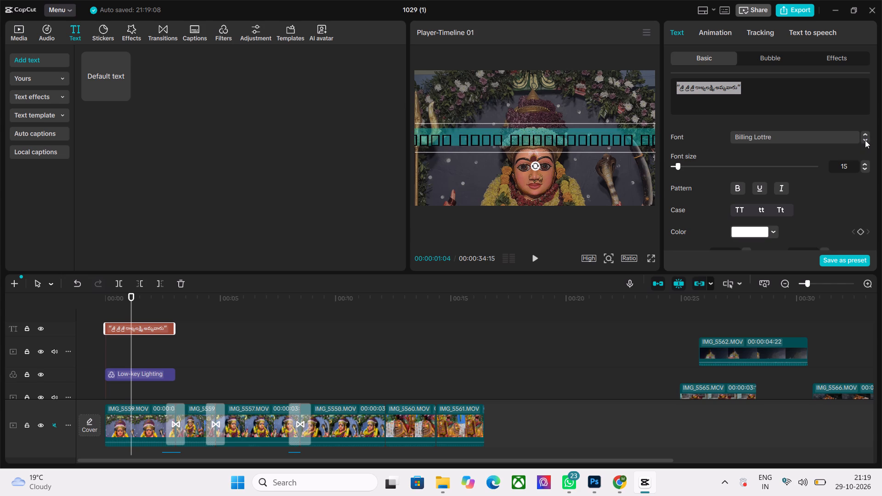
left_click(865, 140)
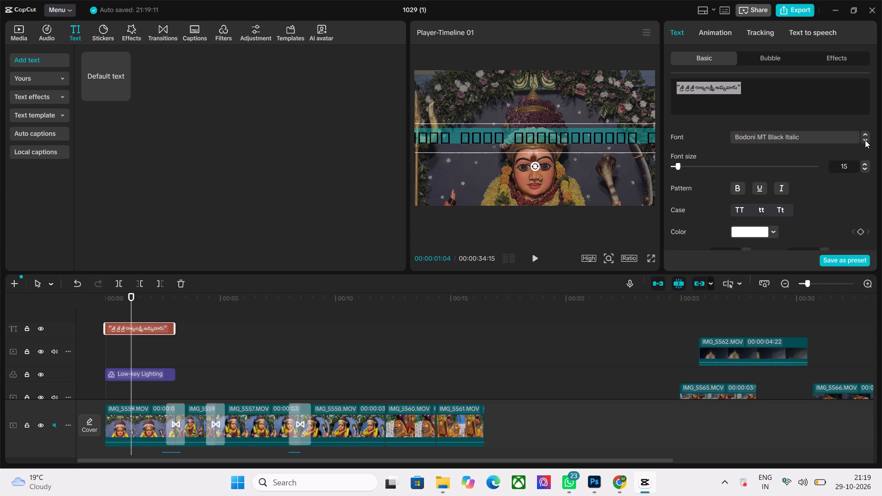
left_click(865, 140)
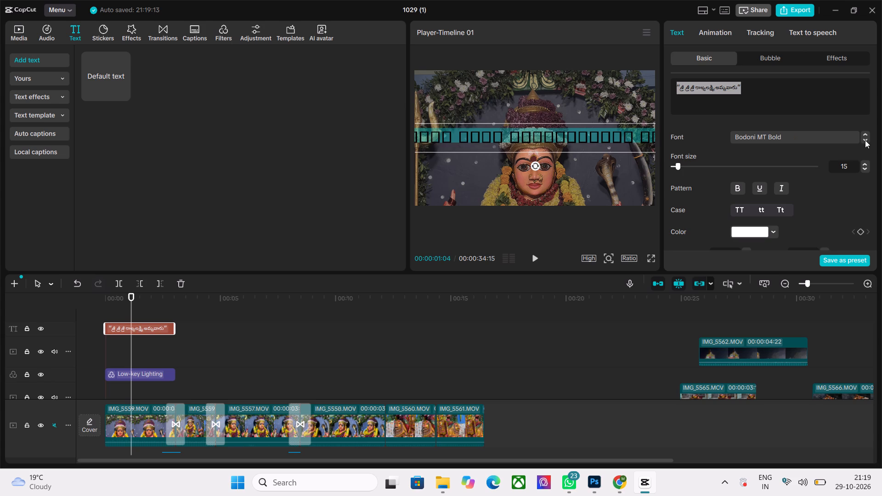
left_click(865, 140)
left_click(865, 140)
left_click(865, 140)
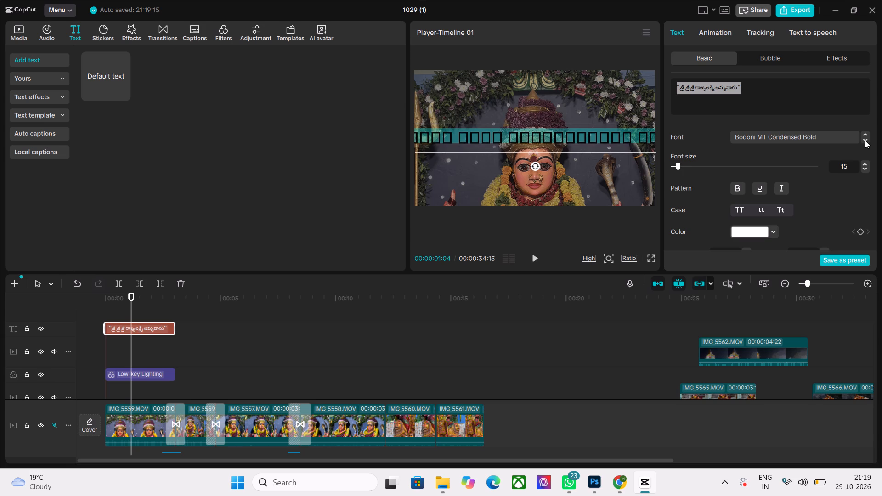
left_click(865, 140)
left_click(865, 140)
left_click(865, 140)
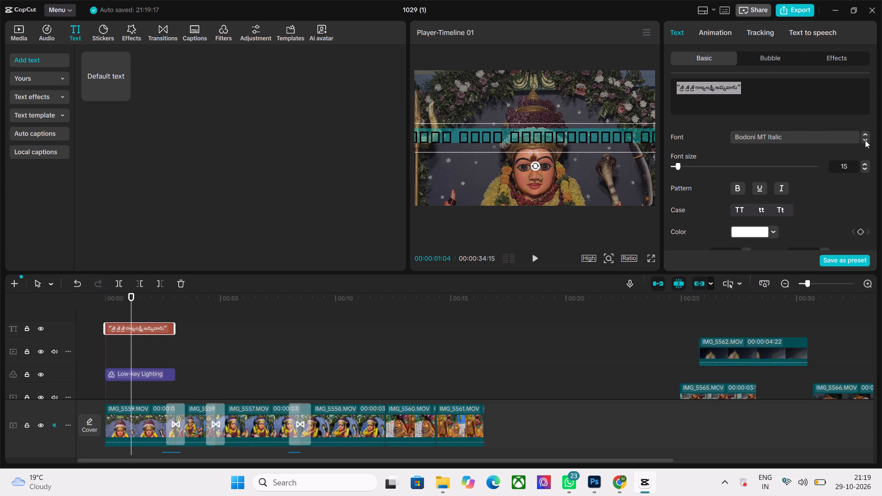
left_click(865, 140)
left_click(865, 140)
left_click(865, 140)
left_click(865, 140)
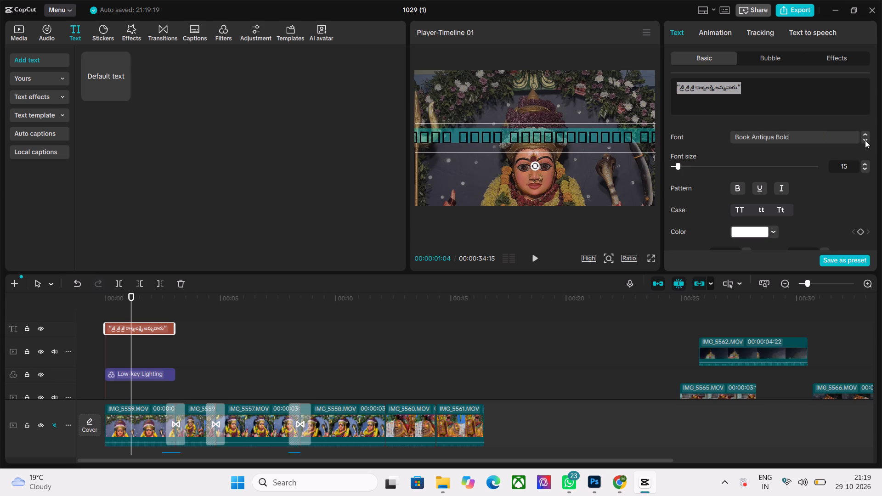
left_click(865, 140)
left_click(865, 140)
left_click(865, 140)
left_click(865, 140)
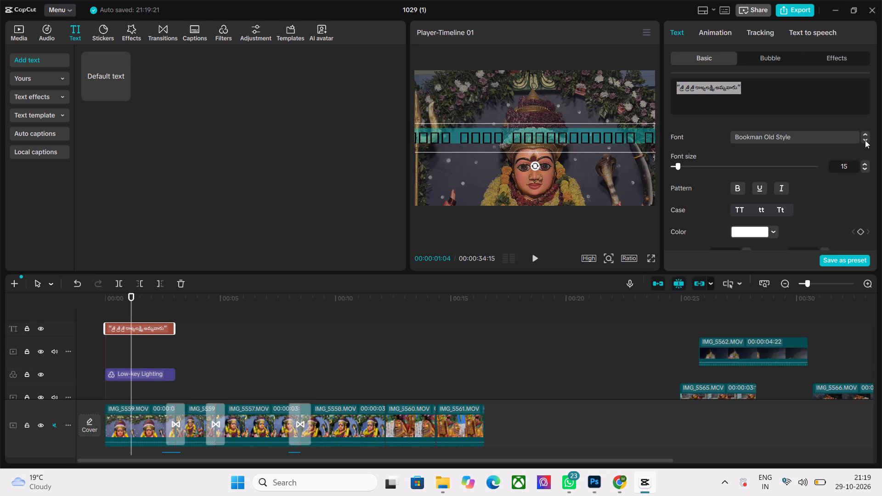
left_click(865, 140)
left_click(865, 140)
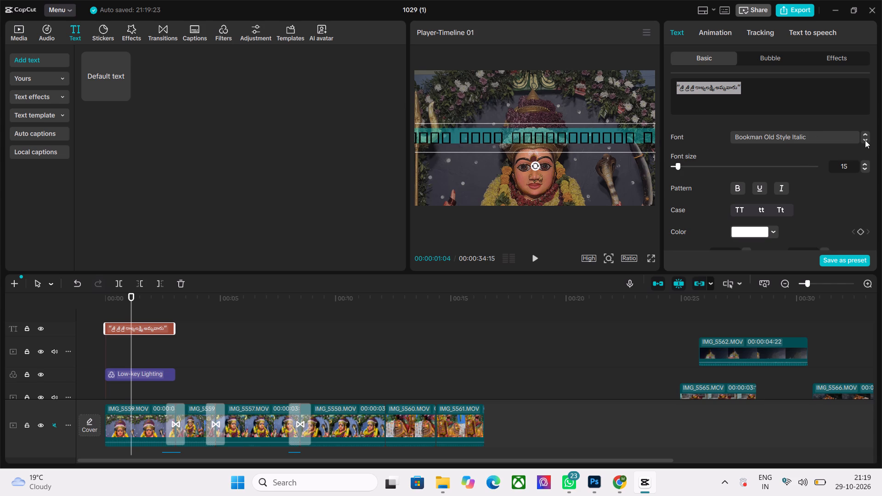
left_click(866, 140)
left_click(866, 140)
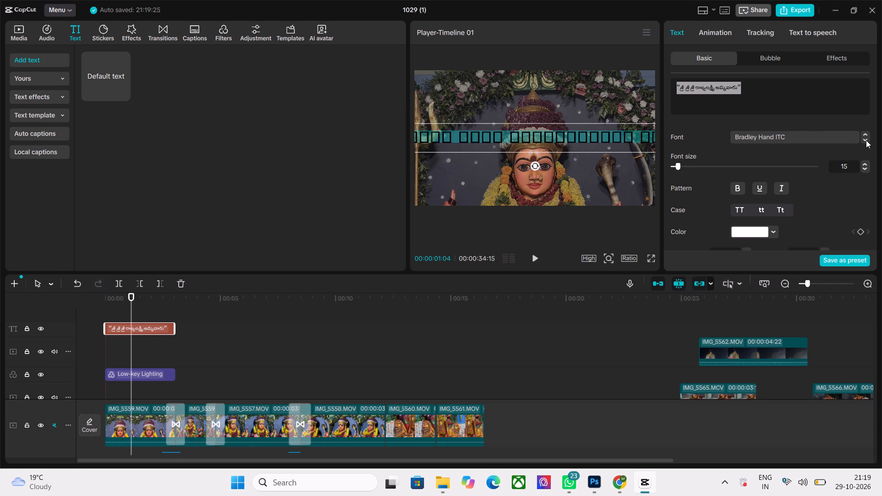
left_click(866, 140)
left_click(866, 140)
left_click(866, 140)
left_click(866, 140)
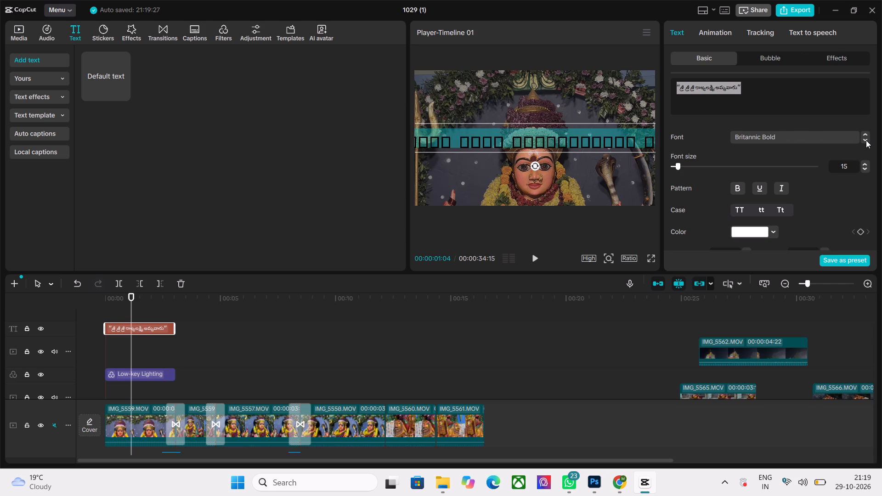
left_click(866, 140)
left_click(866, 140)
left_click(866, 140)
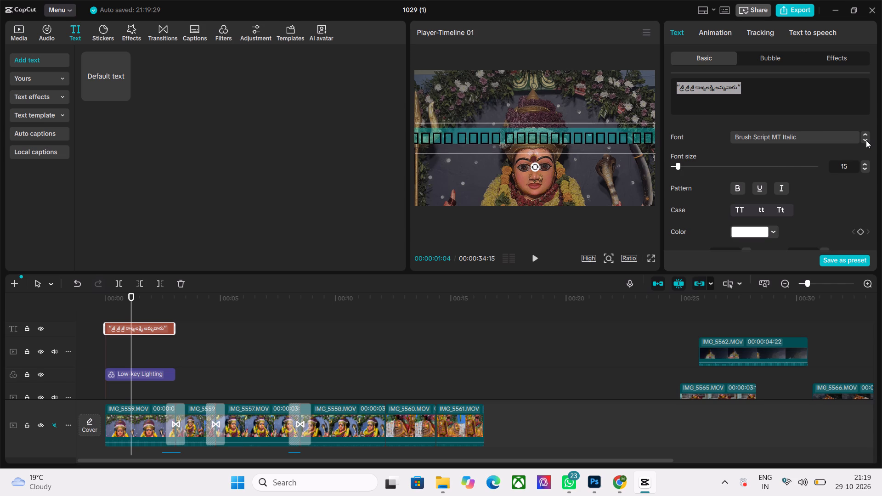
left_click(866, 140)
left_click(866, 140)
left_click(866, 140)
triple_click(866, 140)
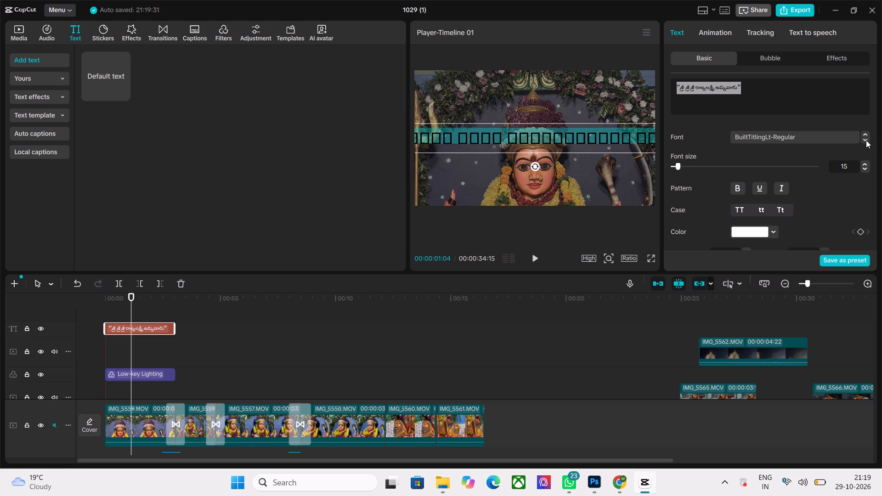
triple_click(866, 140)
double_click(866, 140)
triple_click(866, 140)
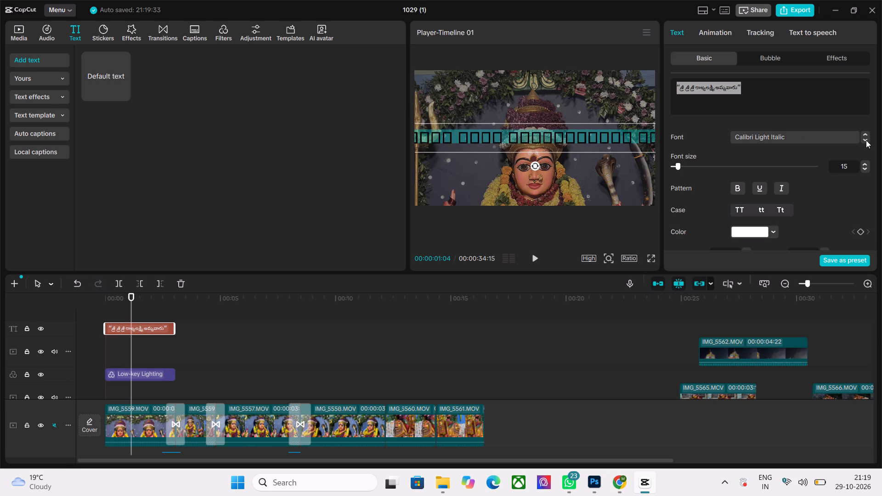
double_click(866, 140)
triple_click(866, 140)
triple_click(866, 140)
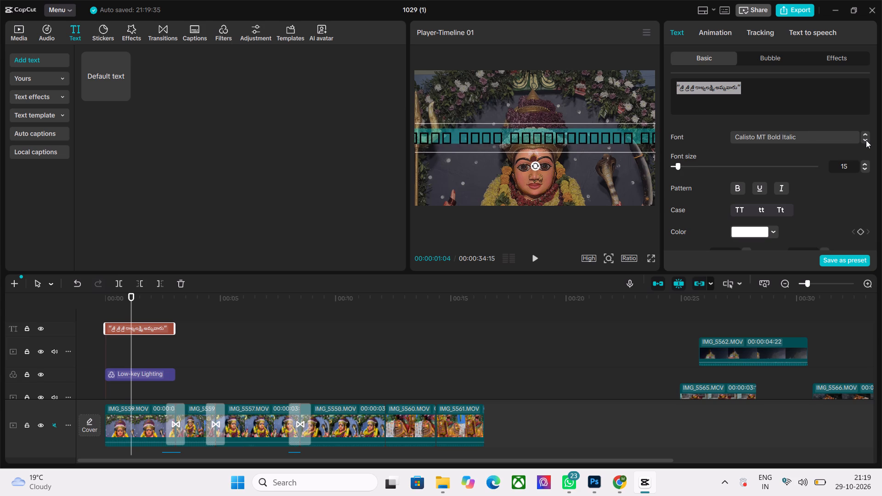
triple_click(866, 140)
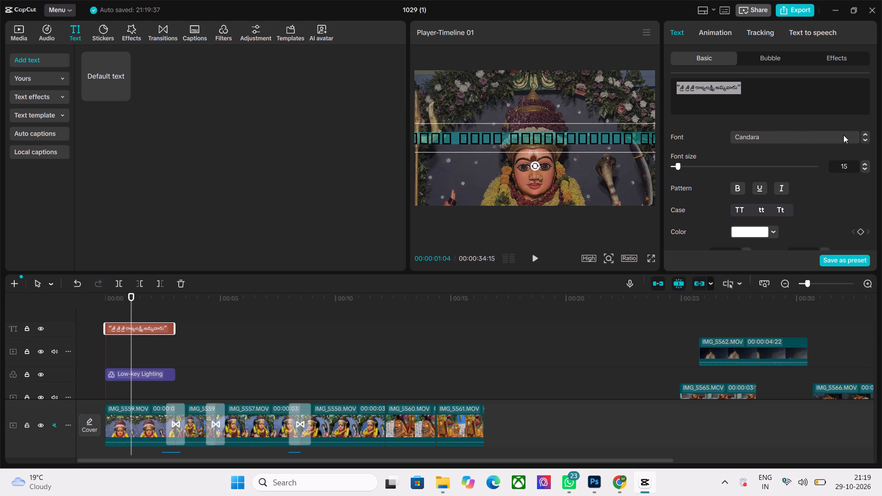
Set the title's font to Candara Bold.
left_click(838, 135)
left_click(827, 138)
Look through the font list from Candara Bold to the last font, previewing how each renders the Telugu title.
left_click(773, 135)
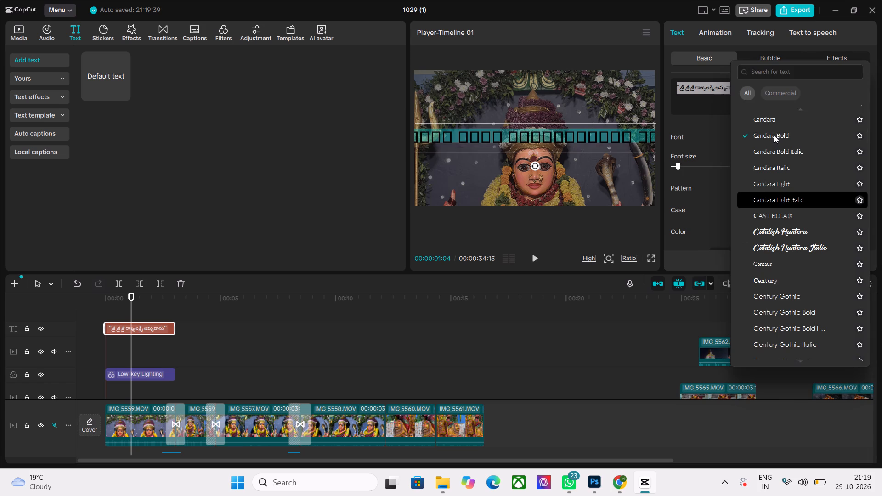
scroll(786, 236, "down", 9)
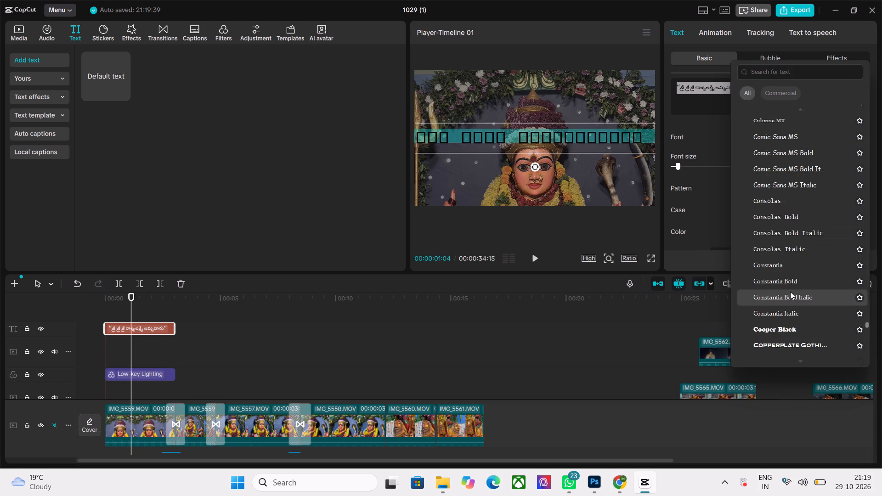
scroll(791, 274, "down", 5)
scroll(791, 268, "down", 20)
scroll(791, 268, "down", 6)
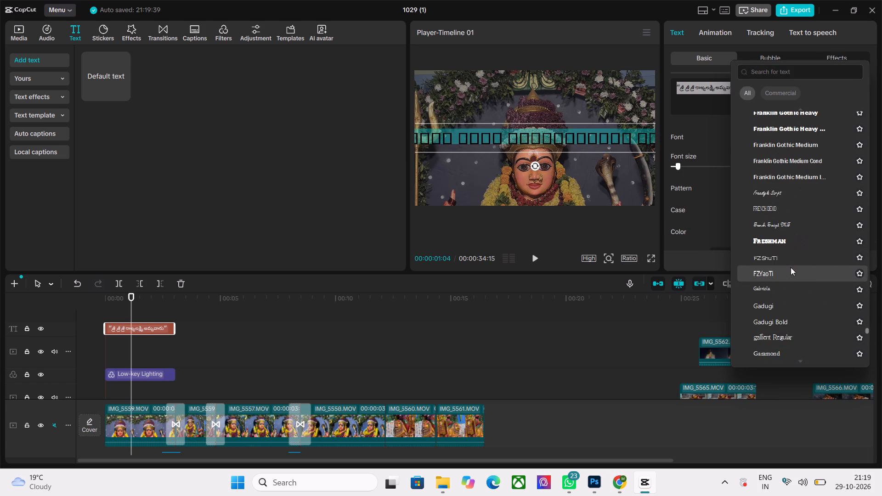
scroll(791, 267, "down", 16)
scroll(791, 300, "down", 7)
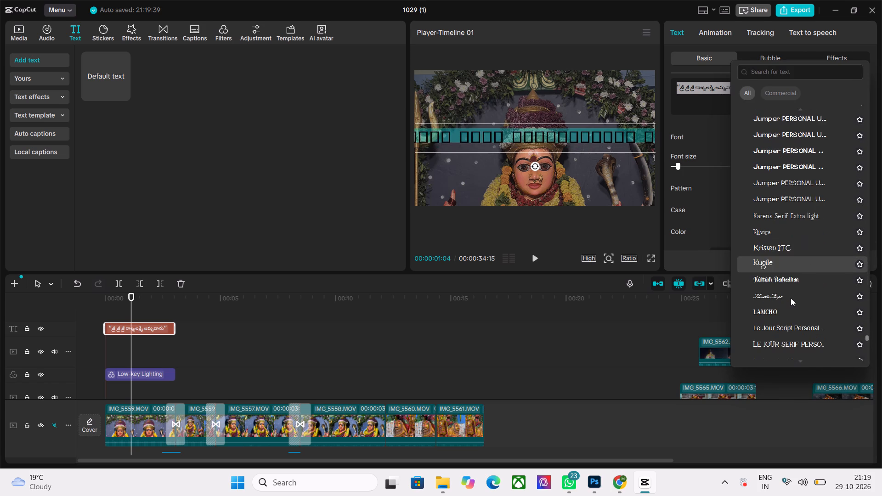
scroll(791, 298, "down", 18)
scroll(791, 296, "down", 7)
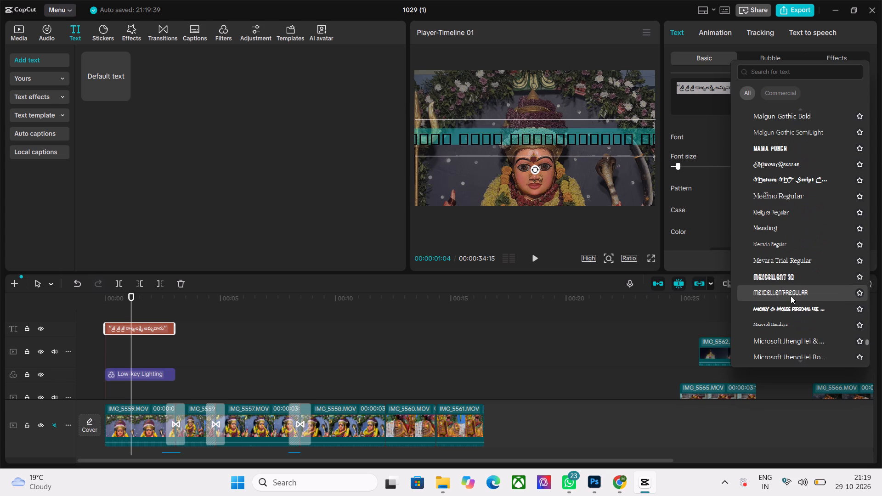
scroll(791, 296, "down", 20)
scroll(791, 303, "down", 6)
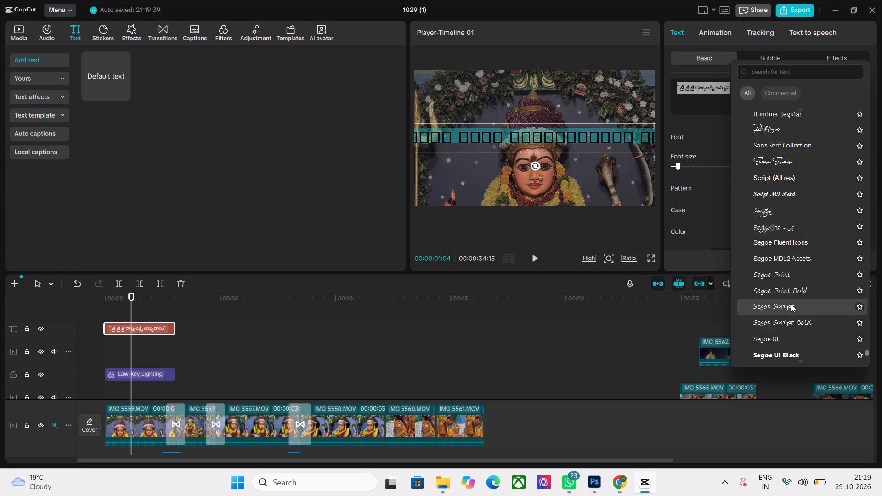
scroll(791, 304, "down", 15)
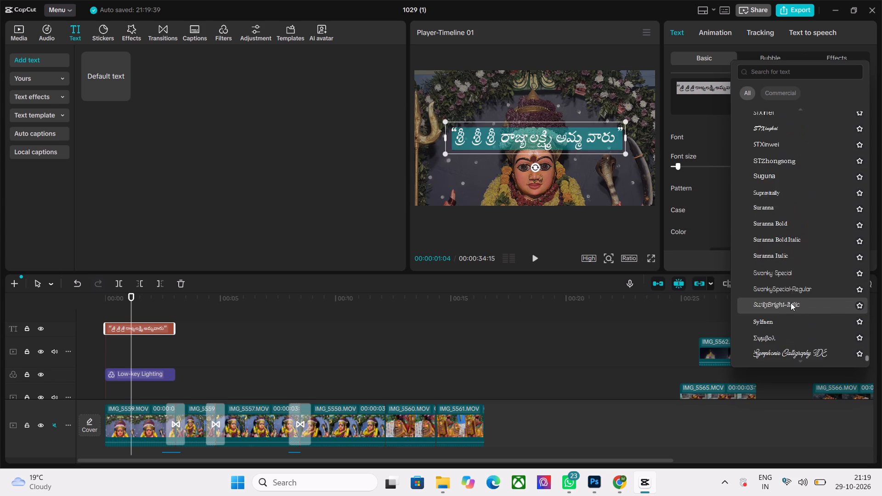
scroll(791, 303, "down", 1)
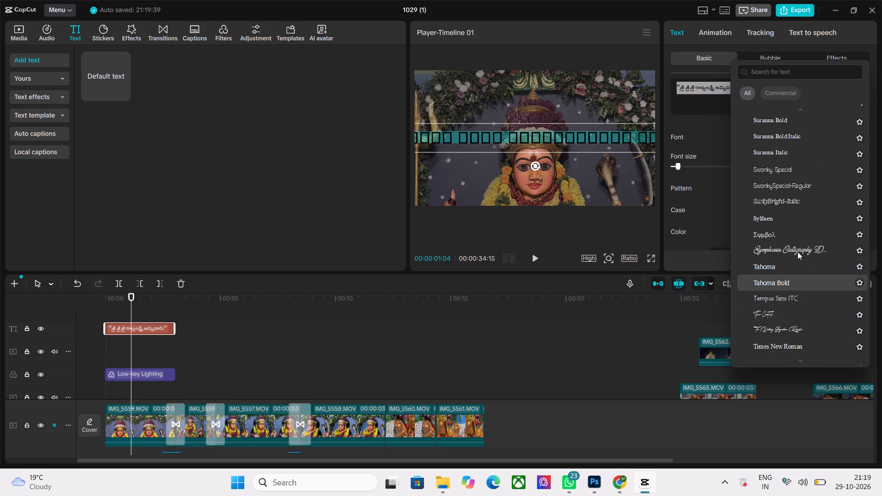
scroll(798, 251, "down", 2)
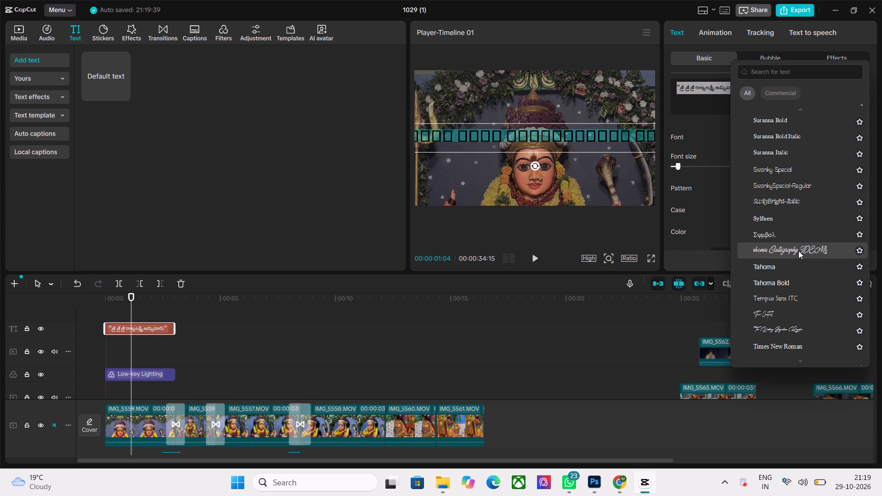
scroll(798, 251, "down", 13)
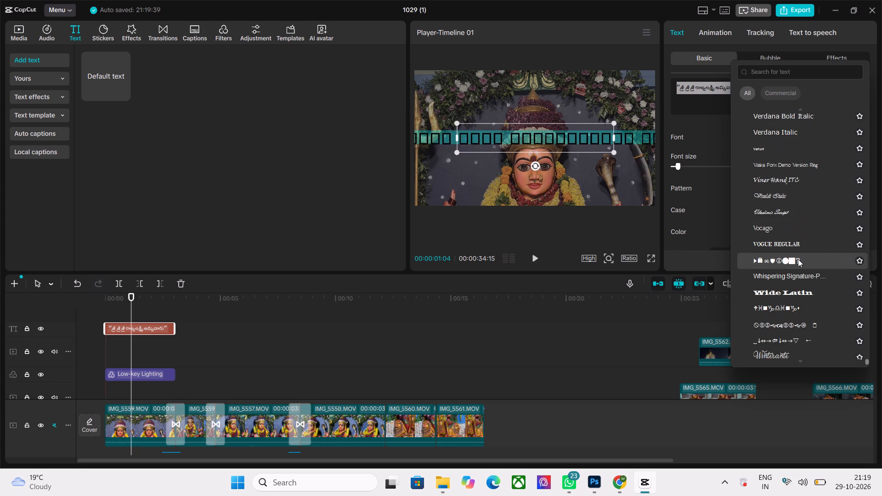
scroll(796, 305, "down", 5)
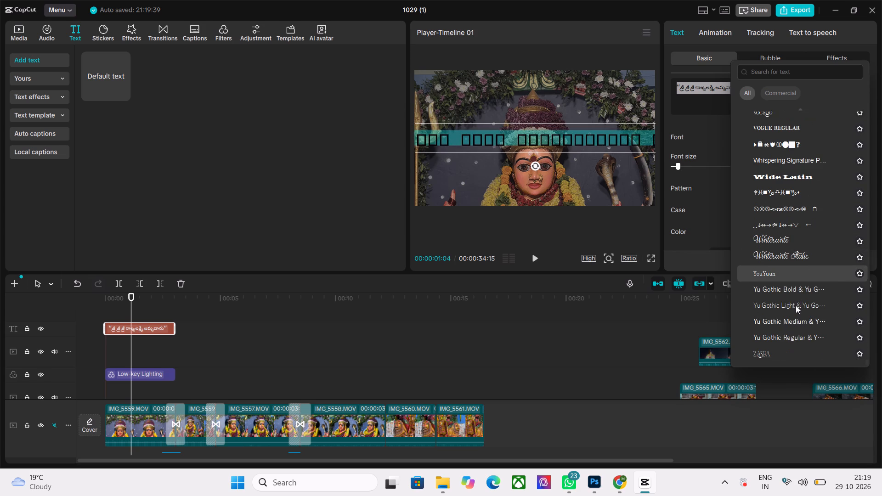
scroll(796, 305, "down", 1)
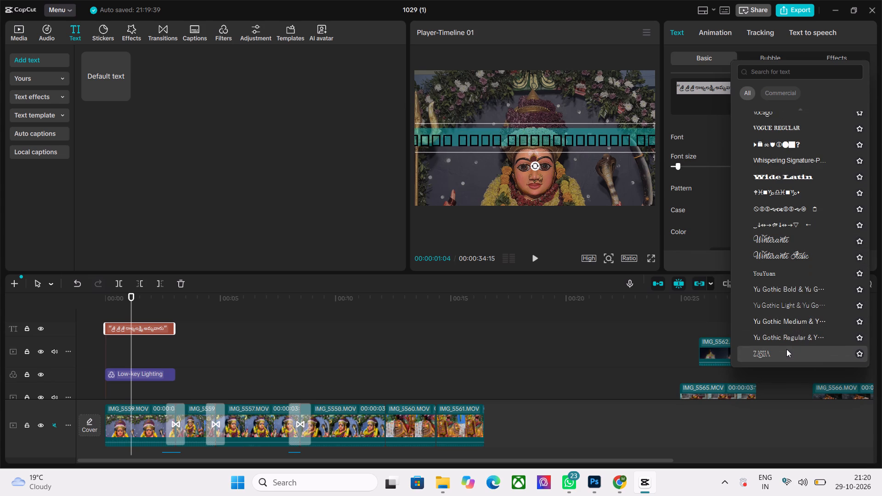
scroll(785, 349, "down", 9)
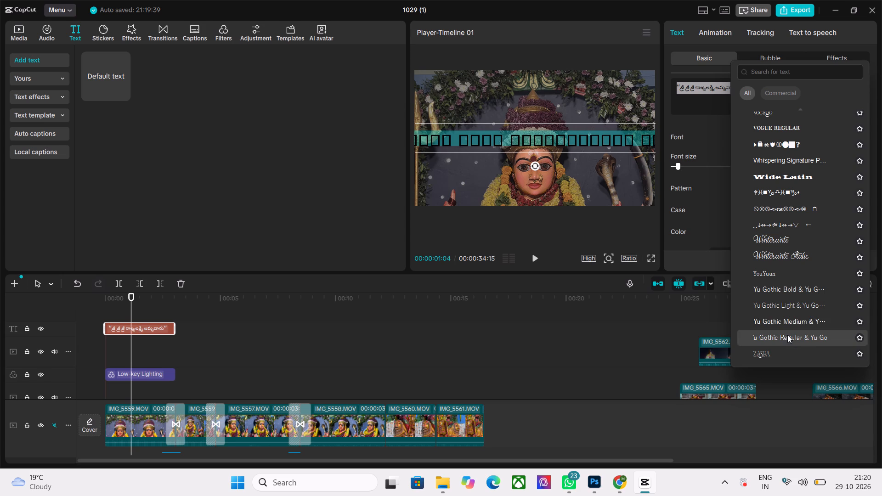
scroll(787, 335, "down", 8)
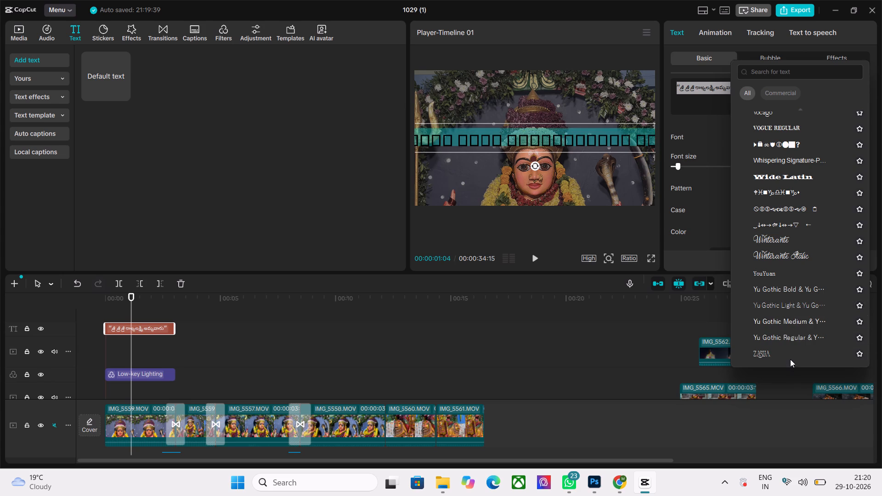
left_click(834, 143)
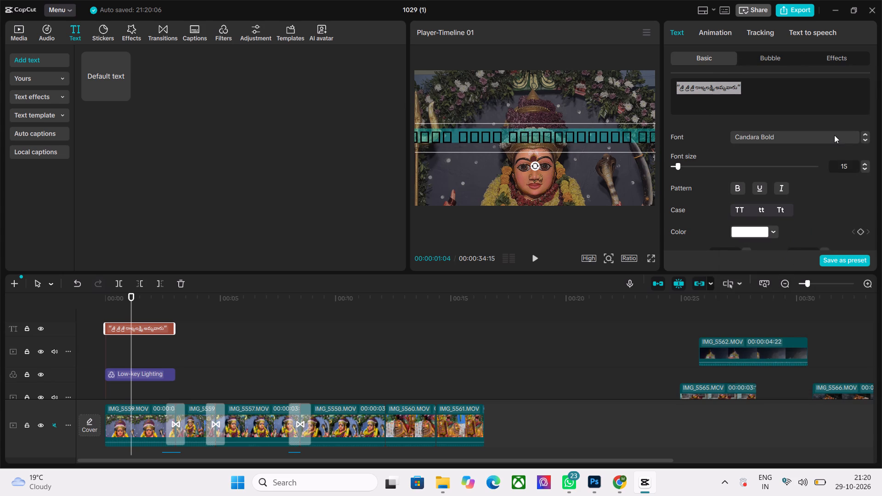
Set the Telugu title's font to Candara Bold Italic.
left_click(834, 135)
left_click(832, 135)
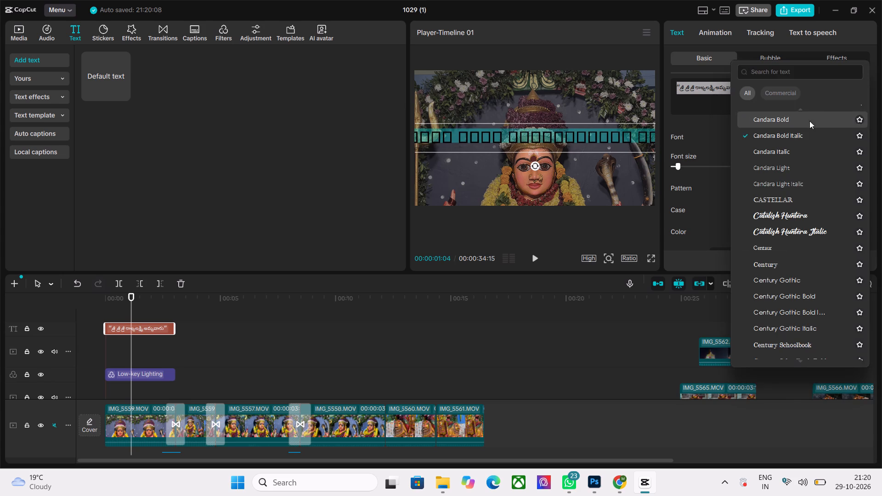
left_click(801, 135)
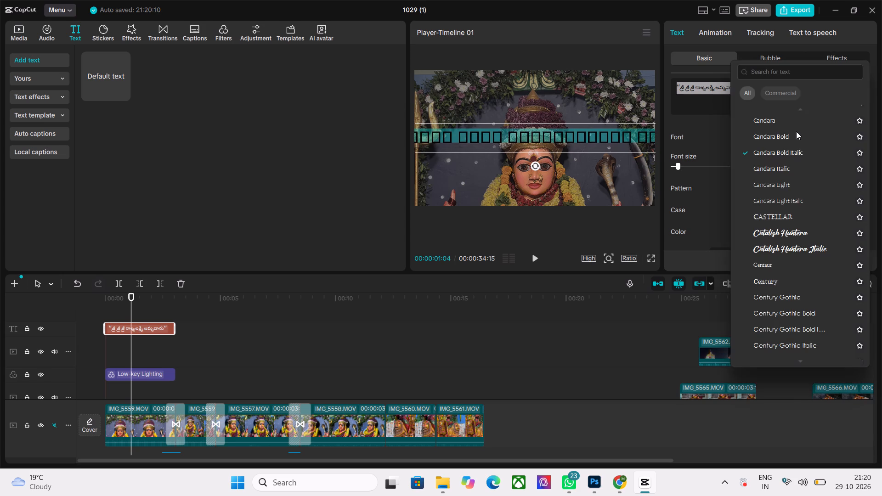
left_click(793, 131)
Check the font list again from Candara to its end for a font that renders the Telugu title.
scroll(794, 163, "down", 9)
scroll(800, 233, "down", 4)
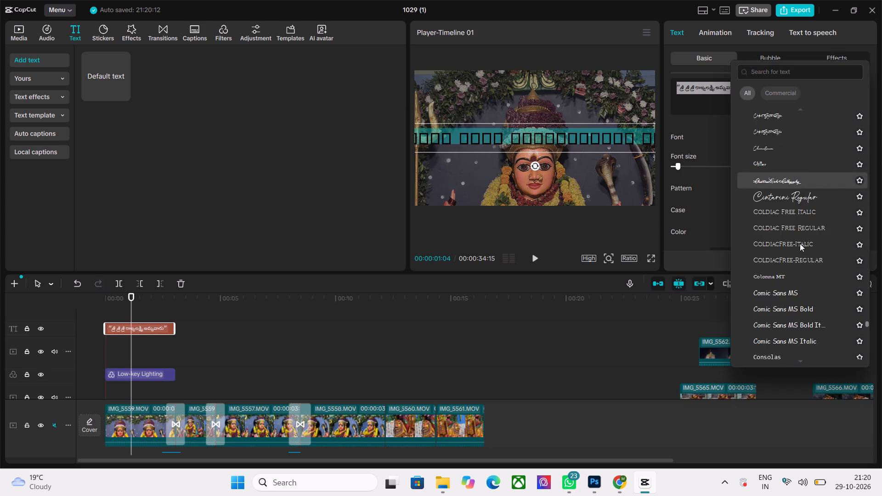
scroll(800, 243, "down", 19)
scroll(800, 248, "down", 6)
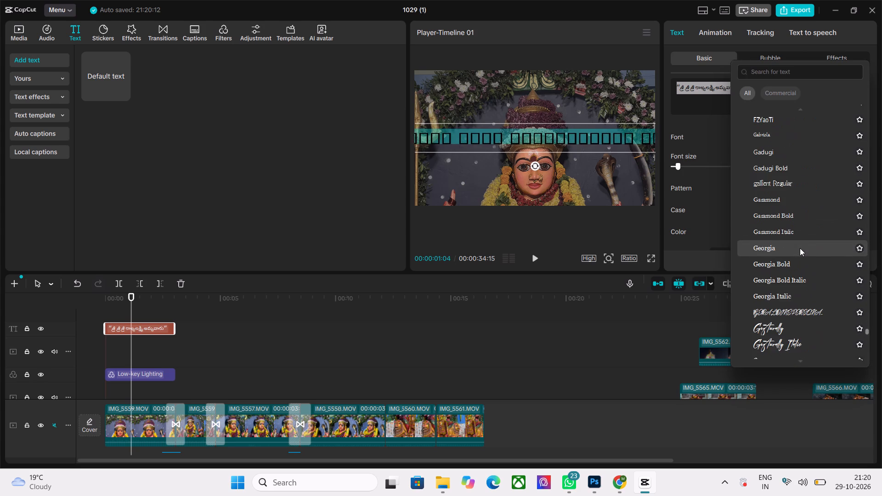
scroll(800, 248, "down", 19)
scroll(800, 248, "down", 5)
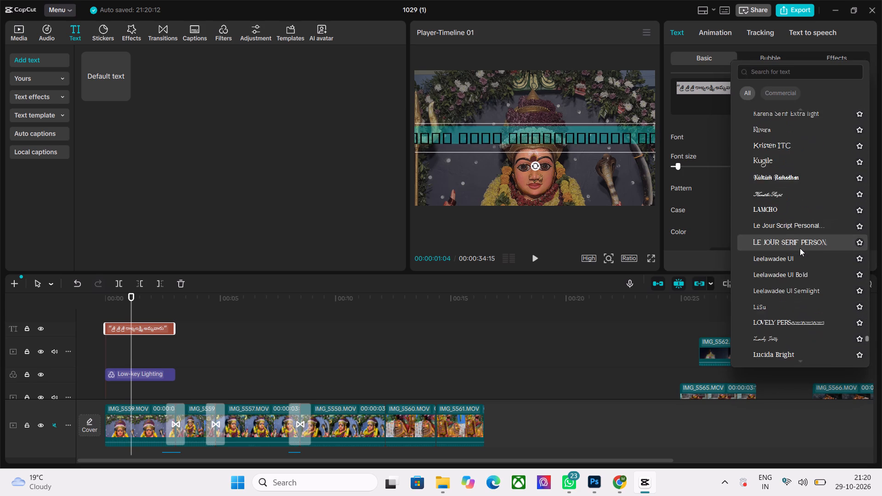
scroll(800, 248, "down", 18)
scroll(800, 248, "down", 6)
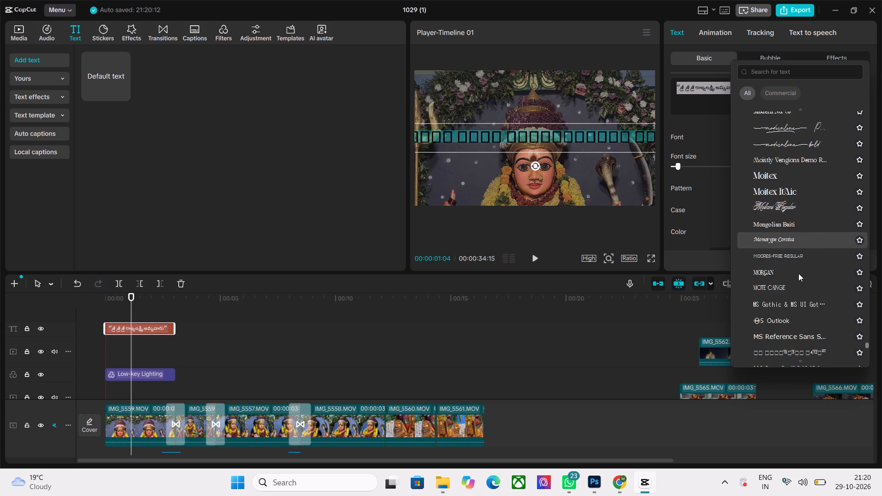
scroll(798, 273, "up", 2)
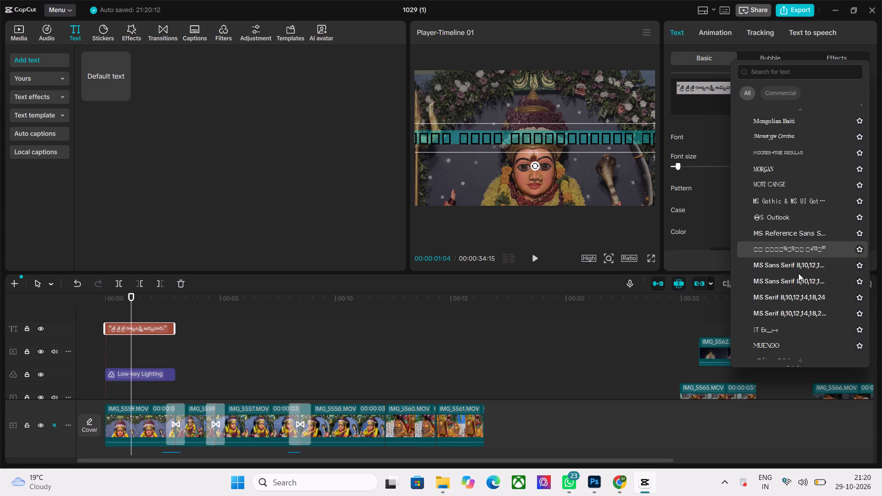
scroll(802, 252, "up", 2)
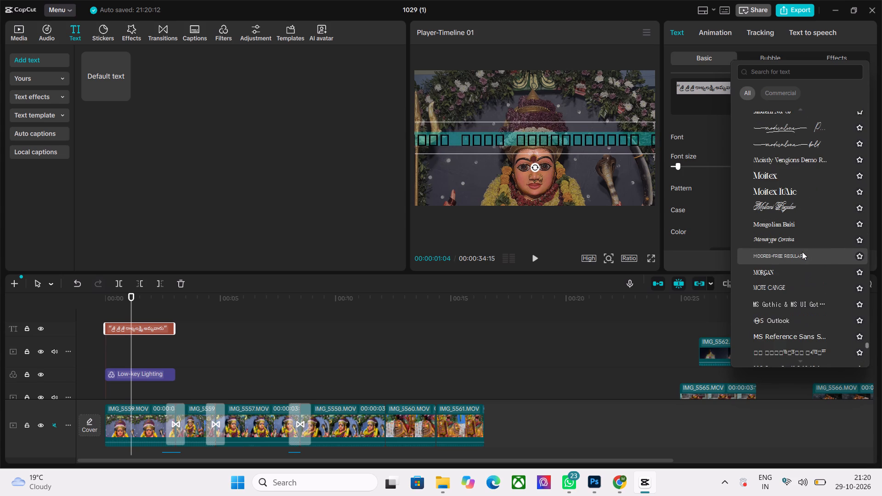
scroll(802, 252, "up", 1)
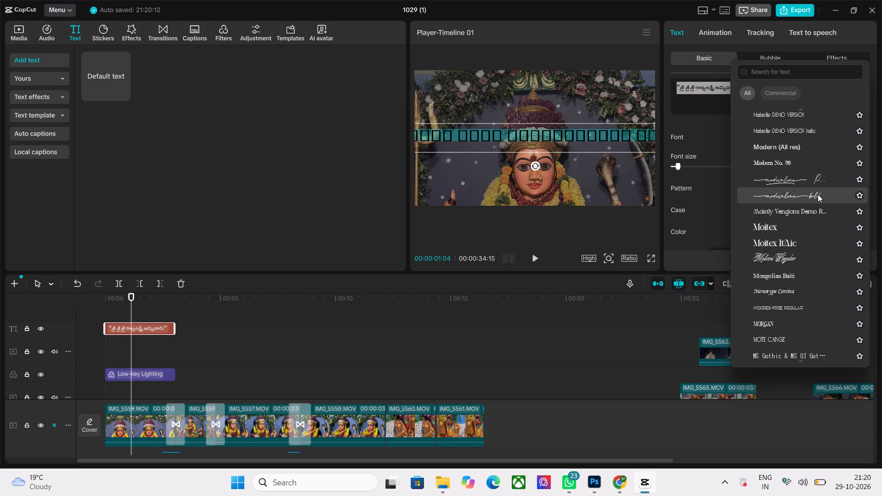
scroll(818, 194, "up", 3)
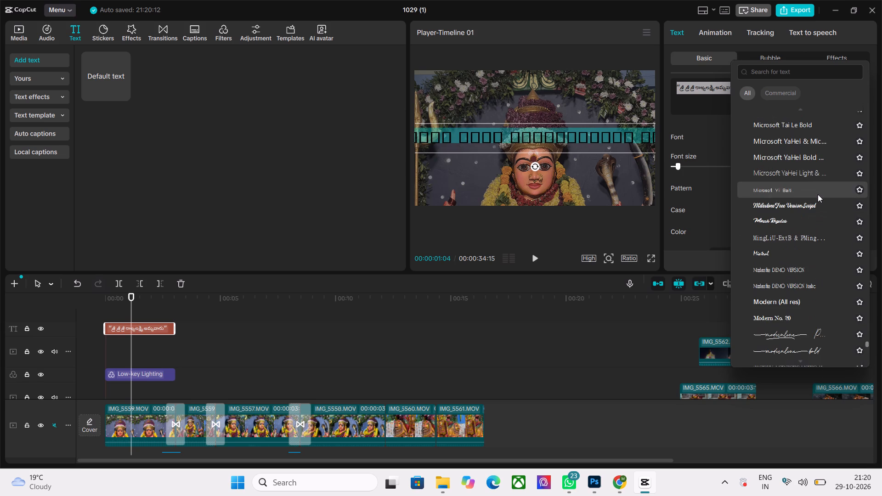
scroll(818, 194, "down", 17)
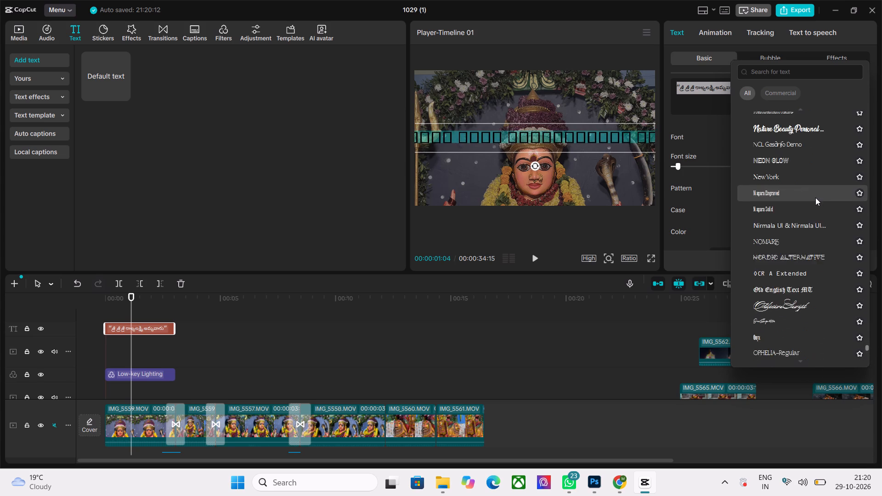
scroll(815, 197, "down", 13)
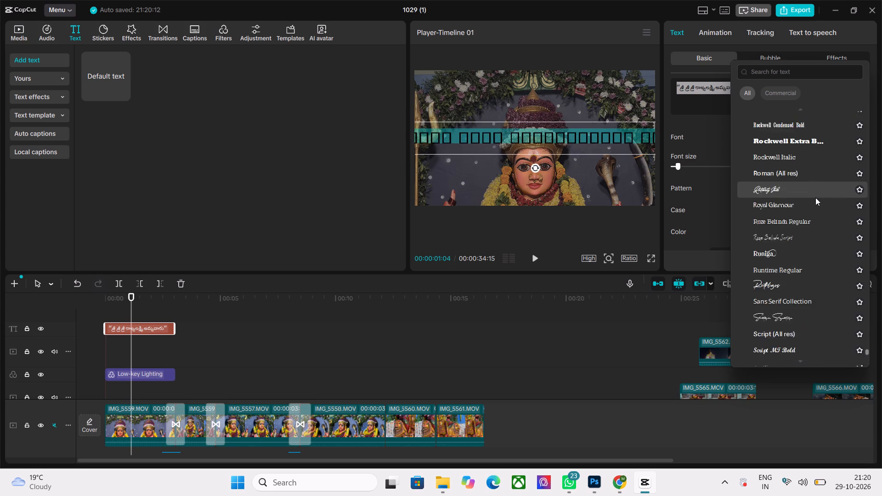
scroll(815, 197, "down", 15)
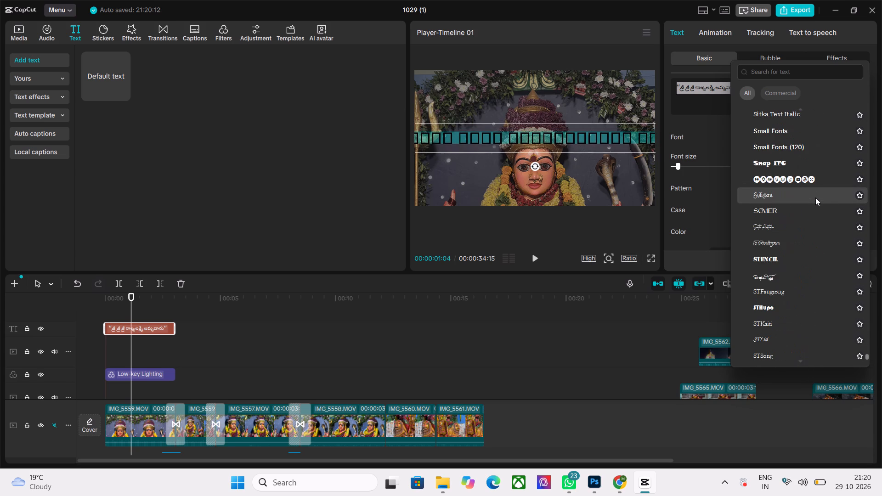
scroll(814, 198, "down", 14)
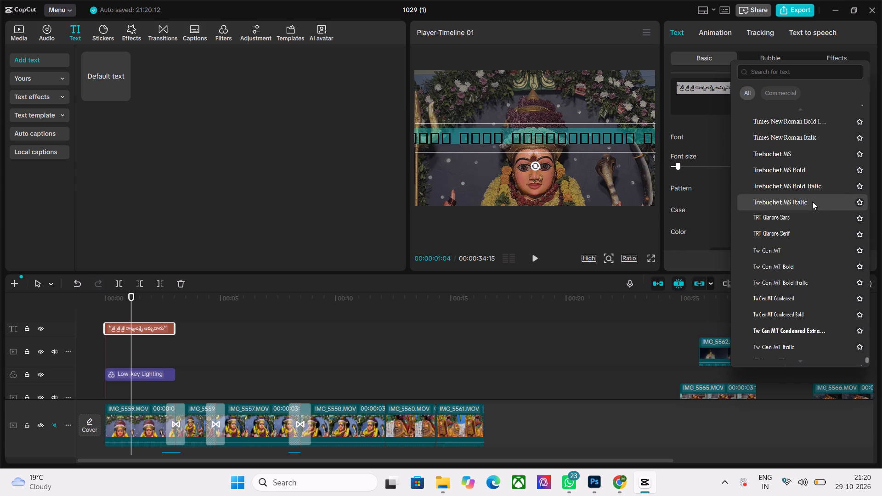
scroll(812, 202, "down", 9)
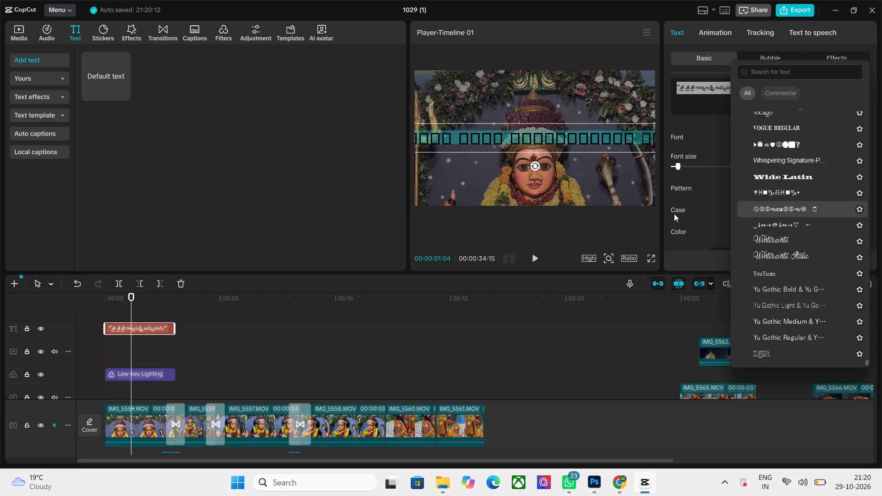
Delete the whole Telugu wording from the title text.
left_click_drag(742, 85, 720, 86)
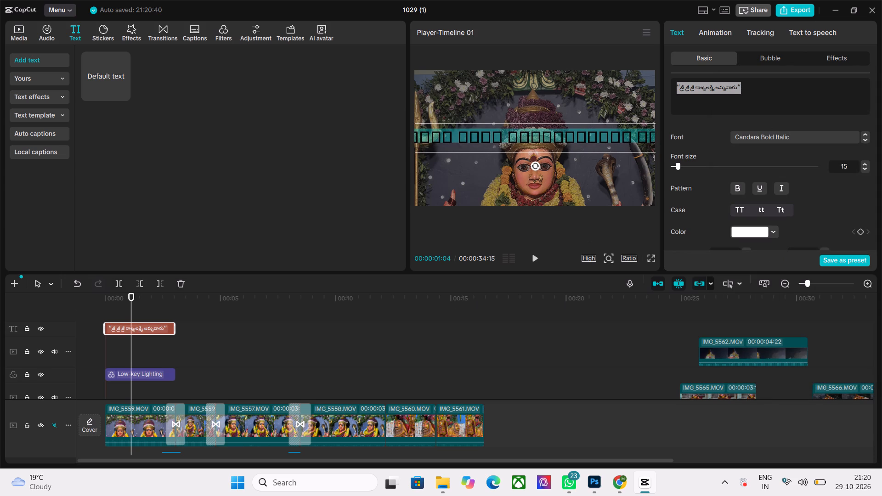
left_click_drag(720, 86, 672, 80)
key("BackSpace")
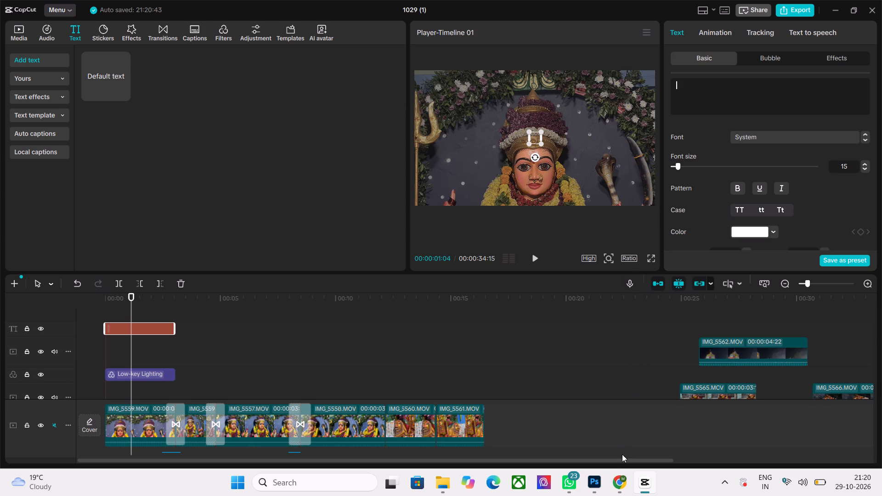
Copy "sri sri sri Rajyalakshmi ammavaru" from the Google results in Chrome and paste it as the title text in CapCut.
left_click(619, 481)
left_click(186, 0)
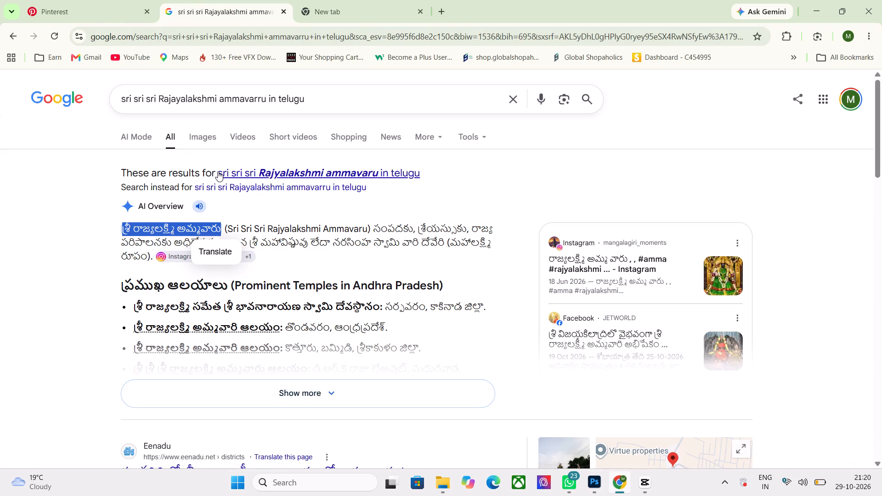
left_click_drag(216, 171, 376, 167)
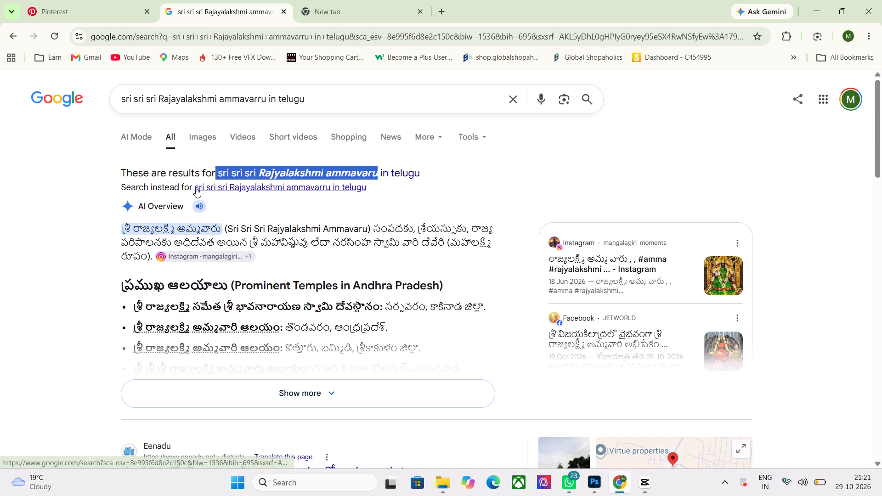
left_click_drag(193, 186, 290, 191)
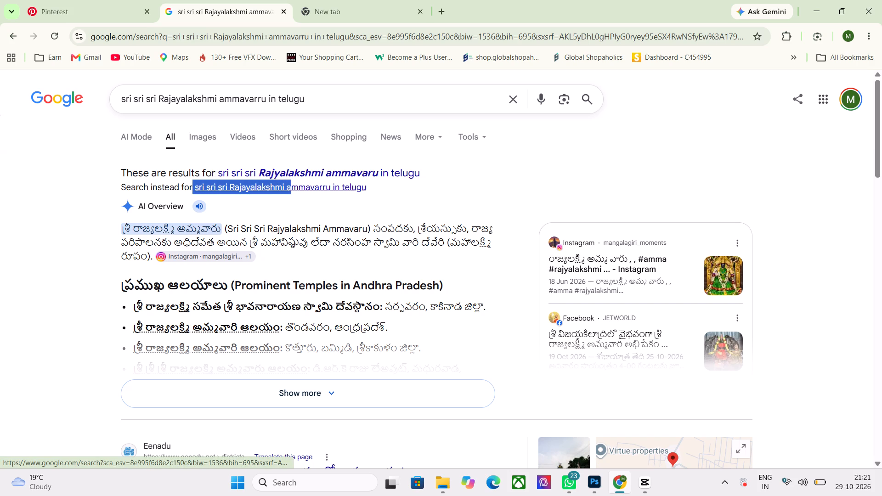
left_click_drag(290, 191, 329, 192)
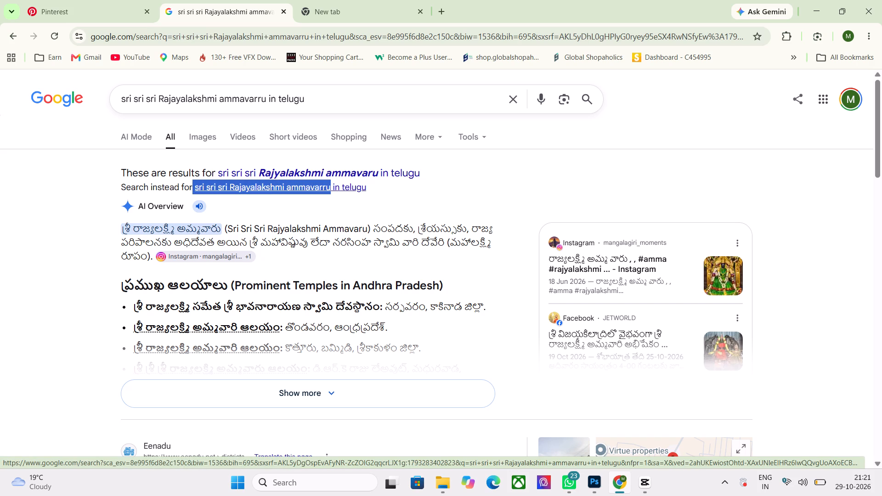
left_click_drag(329, 192, 329, 192)
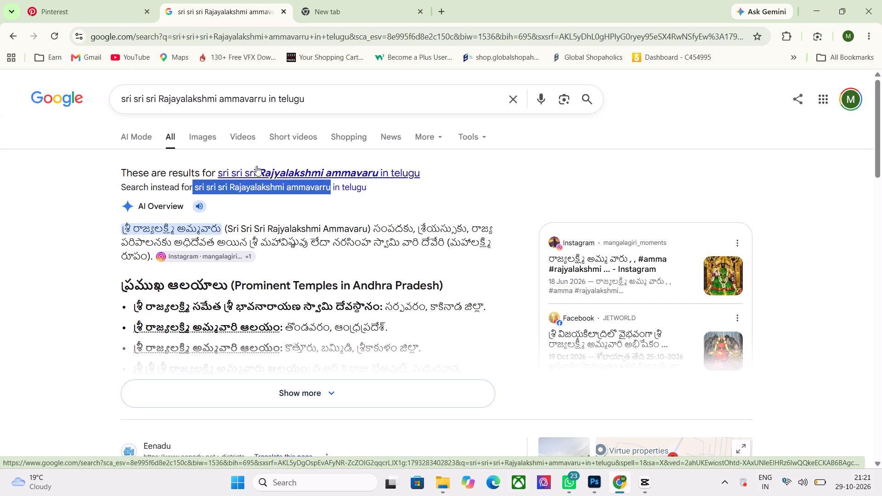
left_click_drag(218, 172, 250, 176)
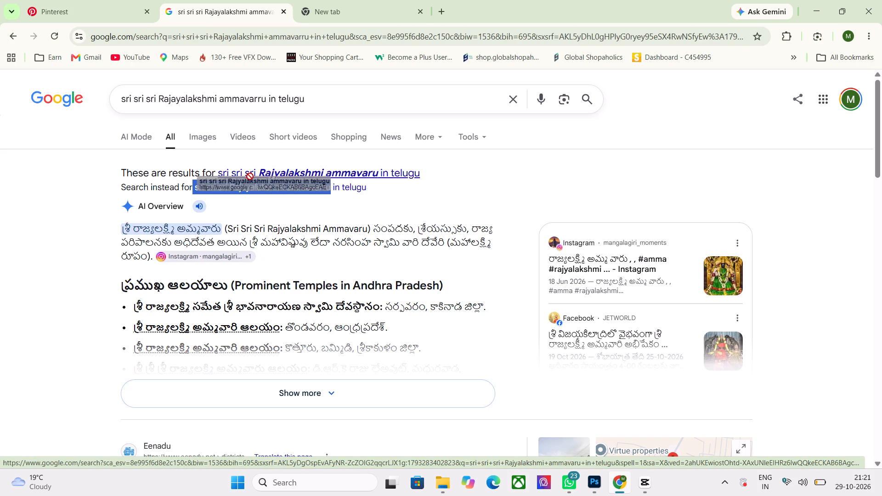
left_click_drag(250, 176, 249, 176)
left_click(445, 196)
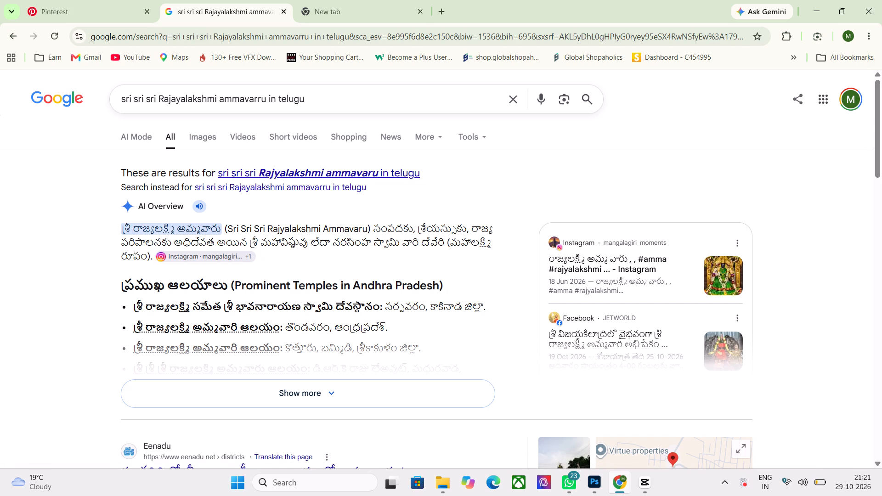
left_click_drag(216, 173, 379, 176)
key("ctrl+c")
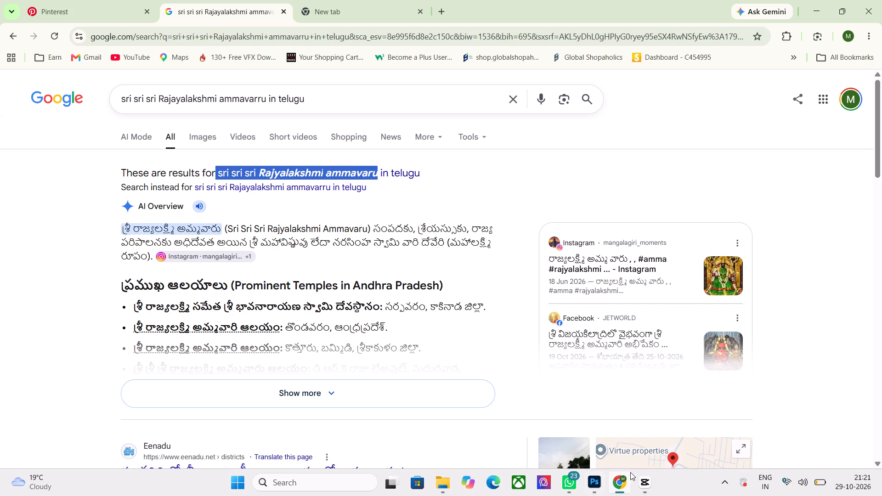
left_click(651, 485)
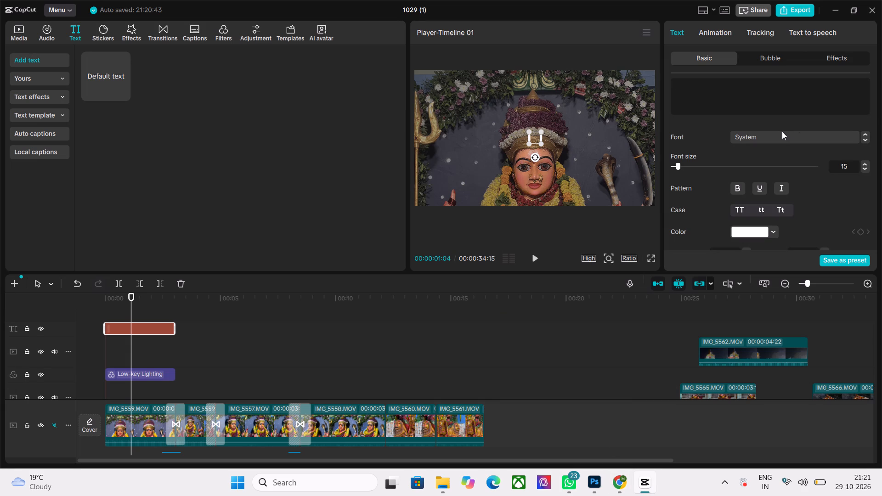
key("ctrl+v")
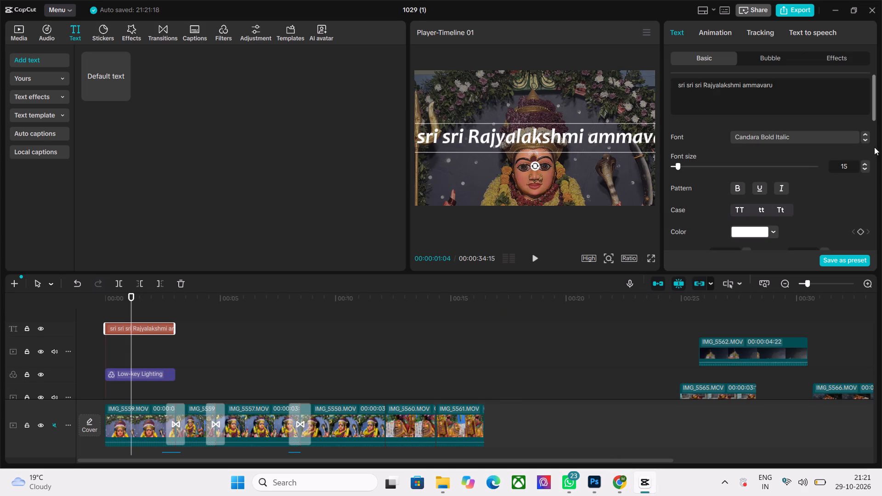
Preview fonts on the English title from Candara Bold onwards and set its font to Kultum Ramadhan.
left_click(866, 132)
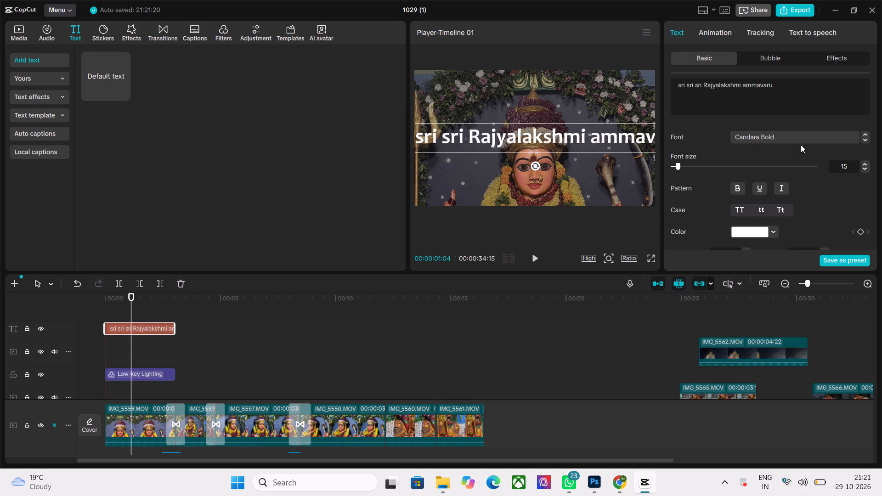
left_click(808, 139)
scroll(796, 221, "down", 5)
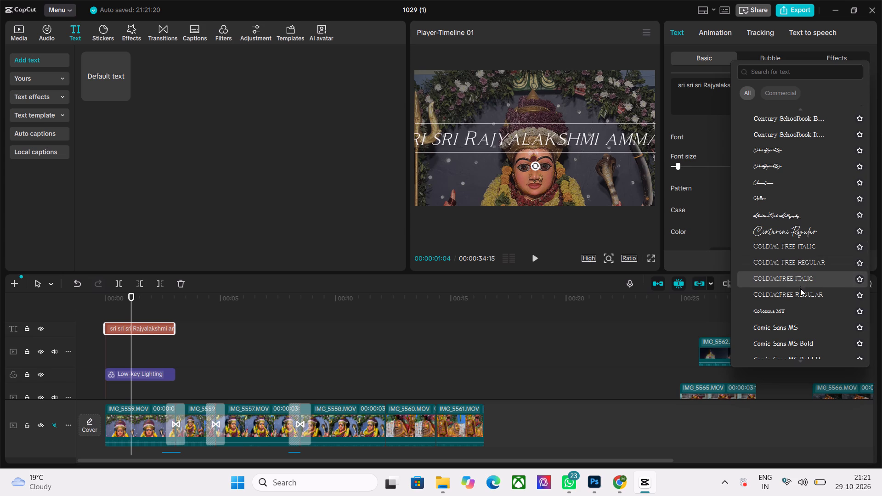
scroll(803, 303, "down", 7)
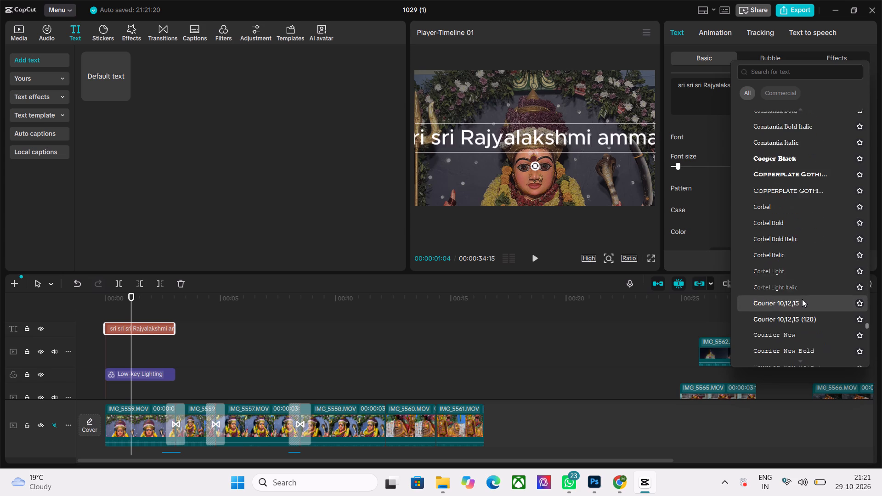
scroll(802, 299, "down", 5)
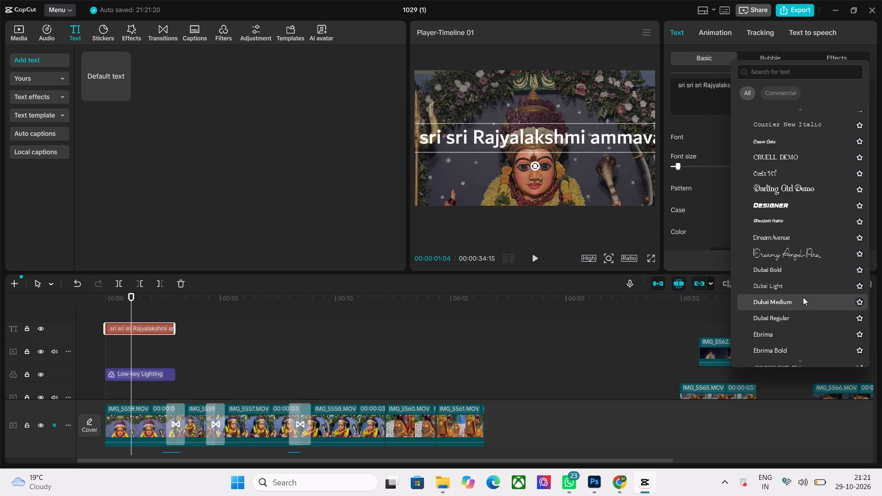
scroll(801, 313, "down", 6)
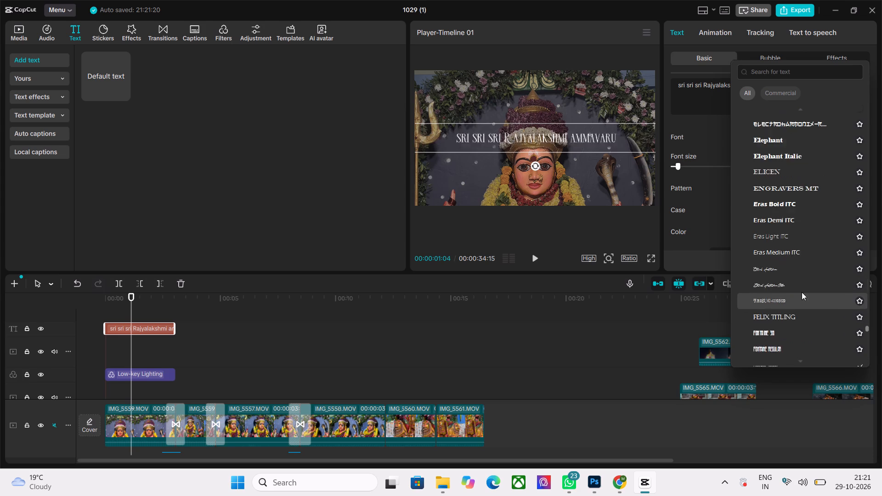
scroll(802, 292, "down", 2)
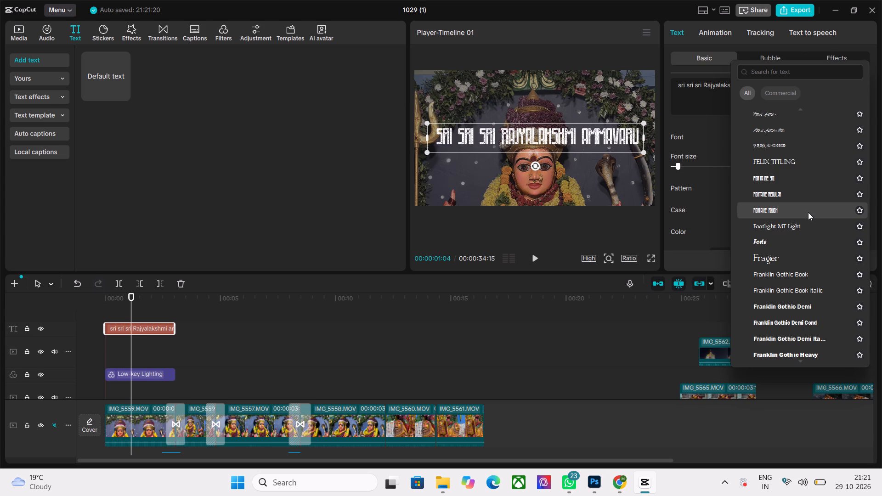
scroll(808, 212, "down", 7)
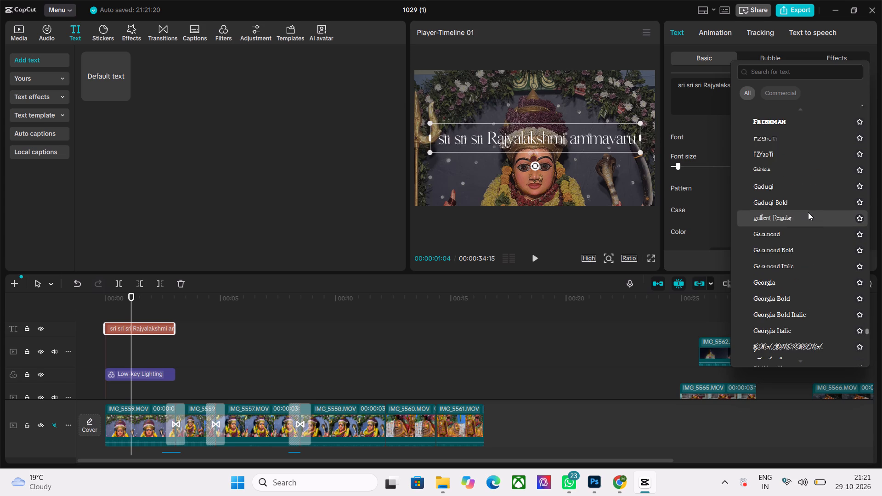
scroll(808, 212, "down", 3)
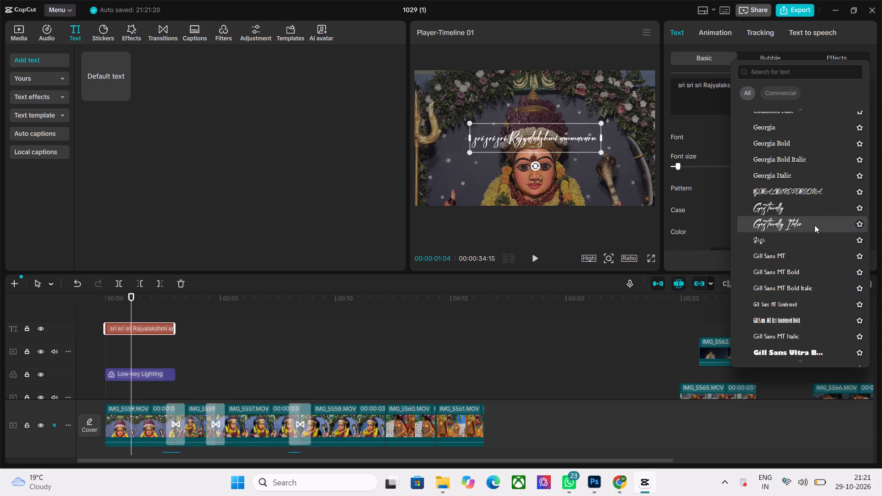
scroll(814, 225, "down", 2)
scroll(820, 284, "down", 2)
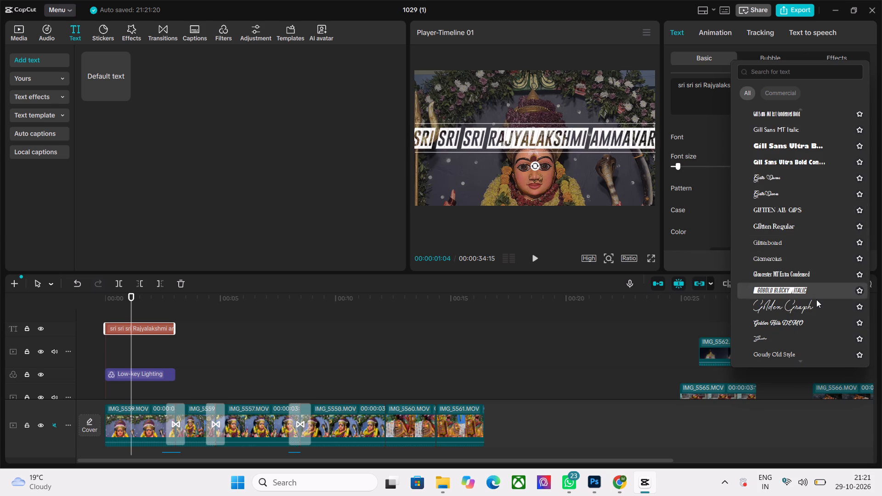
scroll(815, 319, "down", 5)
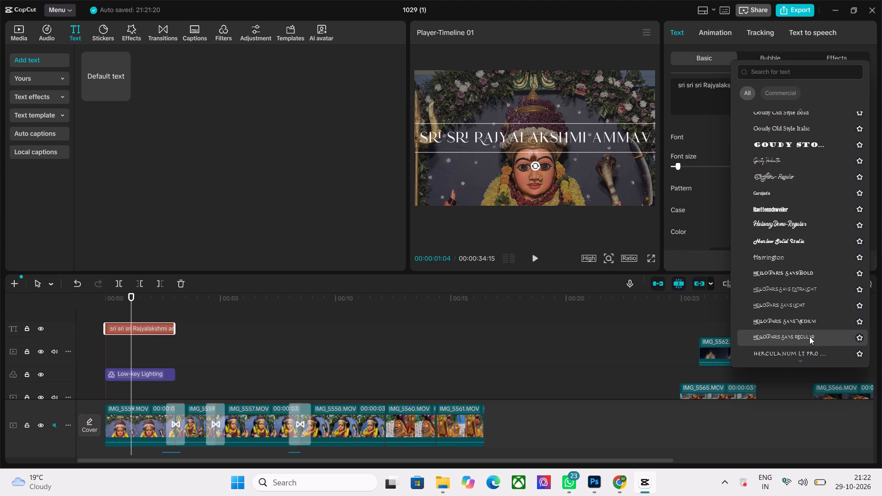
scroll(812, 313, "down", 2)
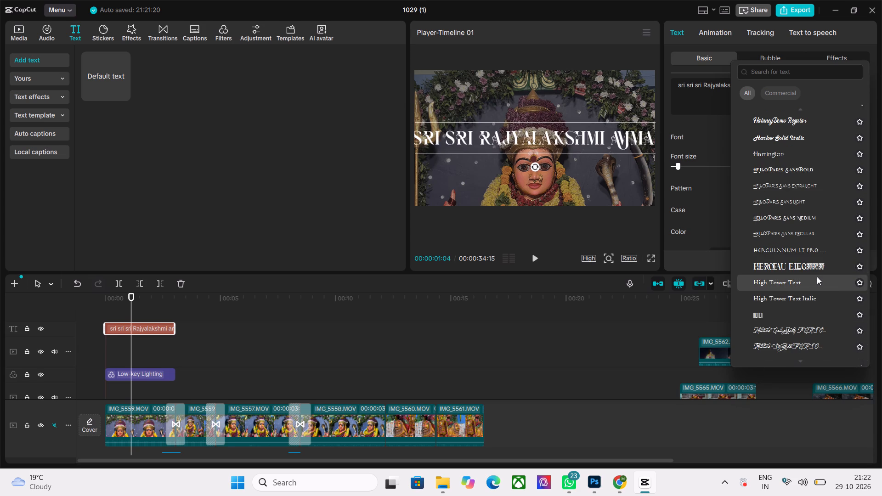
scroll(817, 287, "down", 4)
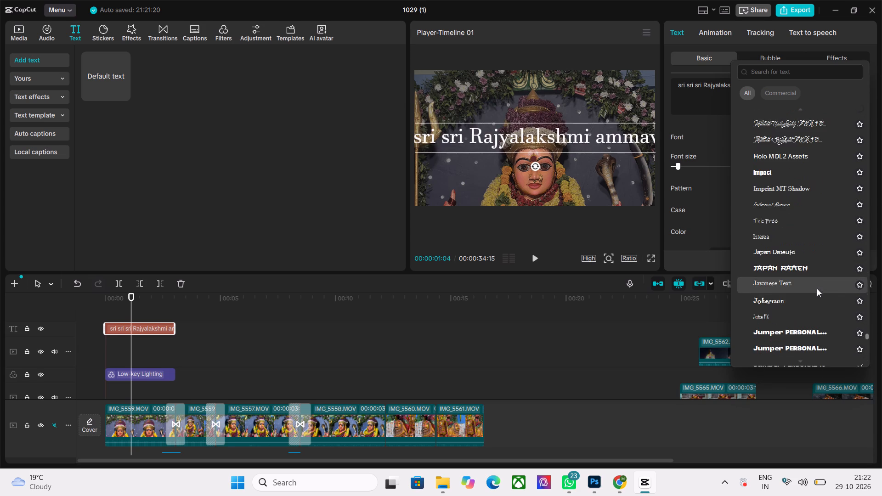
scroll(817, 288, "down", 6)
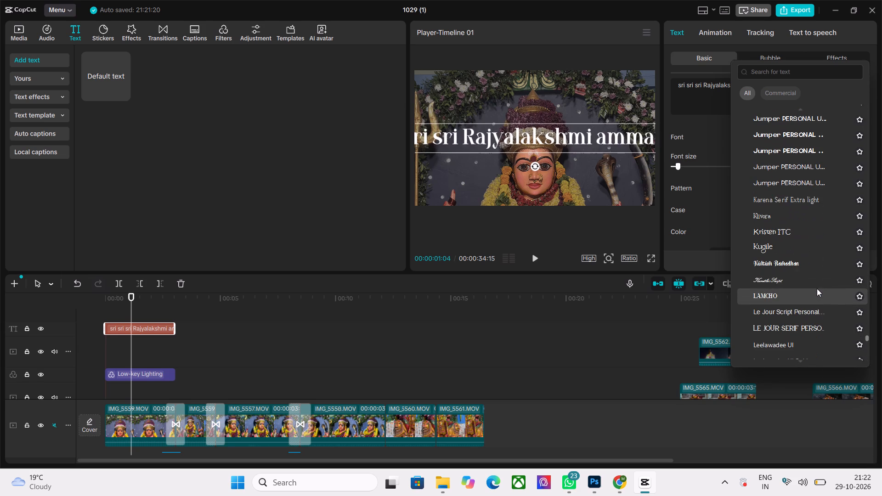
left_click(816, 258)
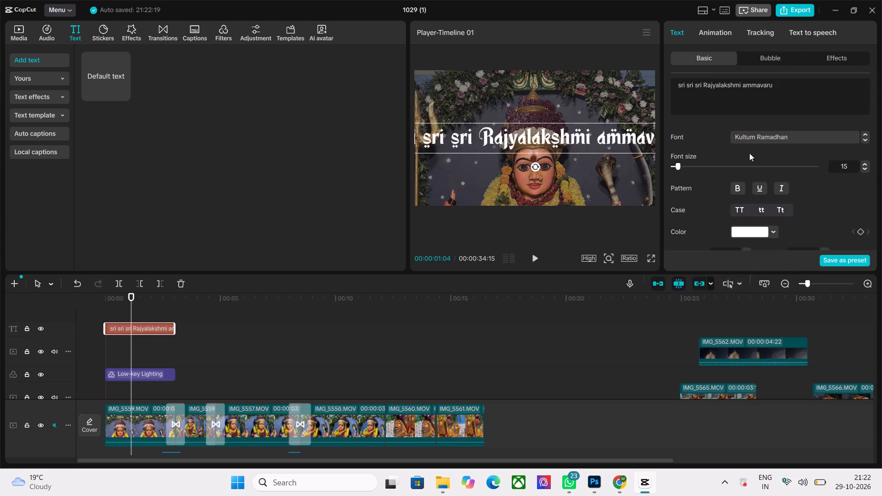
Reduce the title's font size to 11 so the whole name fits across the frame.
left_click(678, 166)
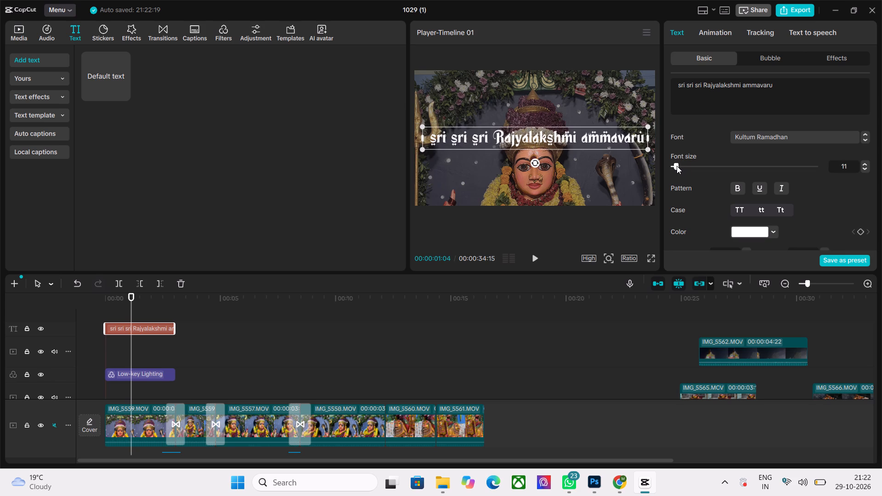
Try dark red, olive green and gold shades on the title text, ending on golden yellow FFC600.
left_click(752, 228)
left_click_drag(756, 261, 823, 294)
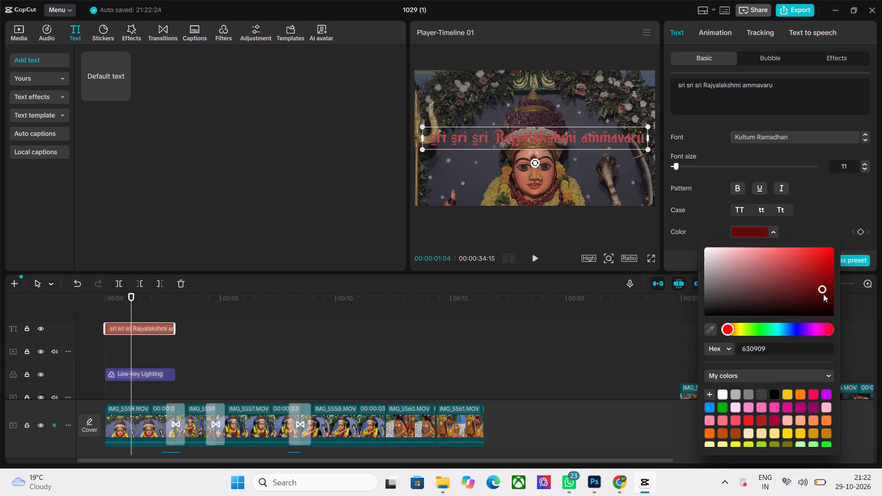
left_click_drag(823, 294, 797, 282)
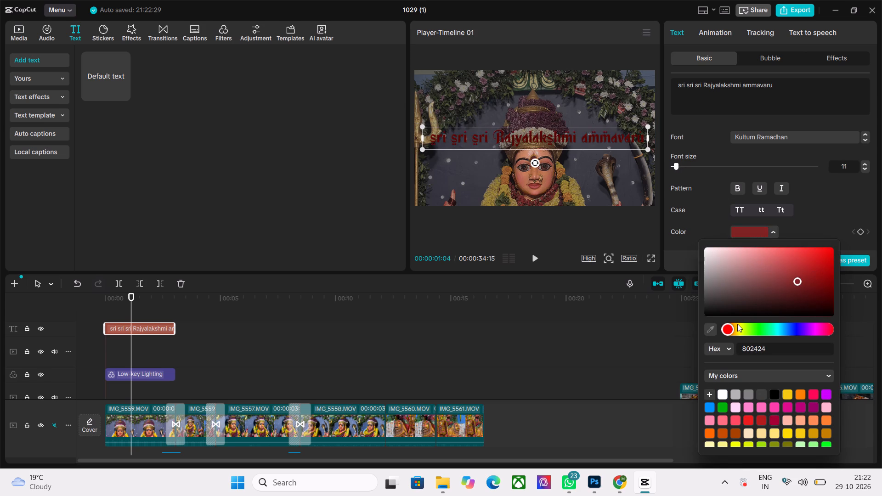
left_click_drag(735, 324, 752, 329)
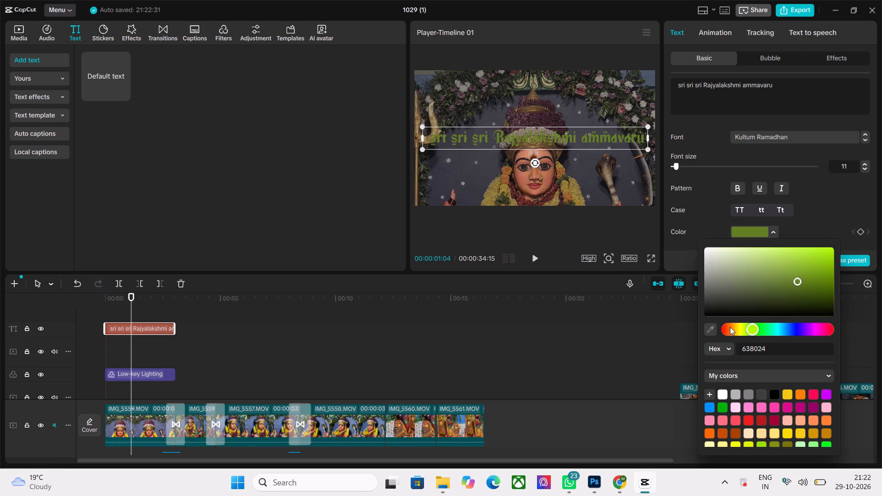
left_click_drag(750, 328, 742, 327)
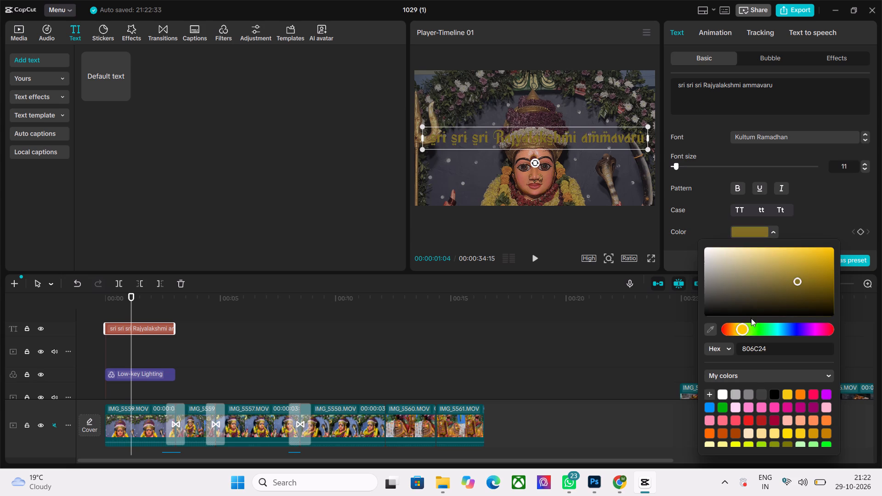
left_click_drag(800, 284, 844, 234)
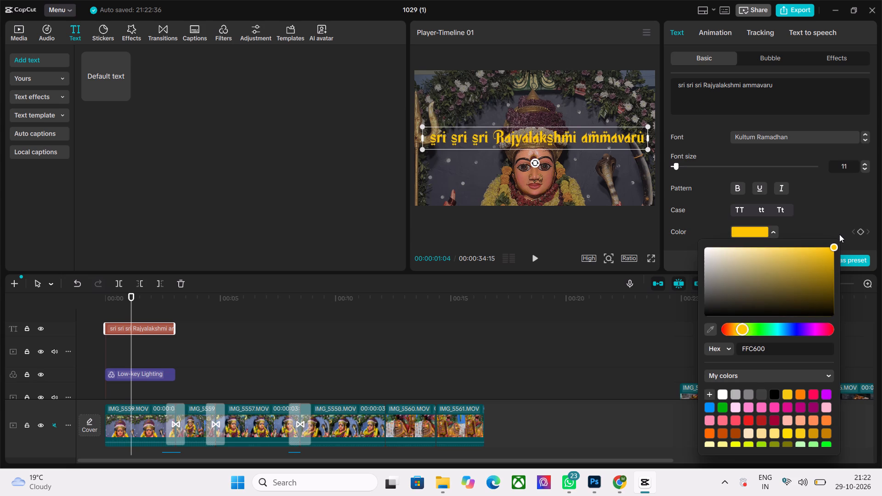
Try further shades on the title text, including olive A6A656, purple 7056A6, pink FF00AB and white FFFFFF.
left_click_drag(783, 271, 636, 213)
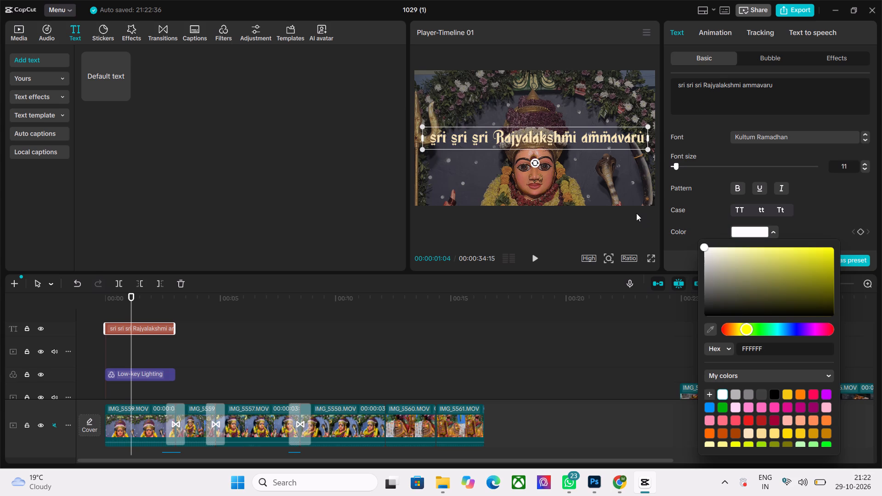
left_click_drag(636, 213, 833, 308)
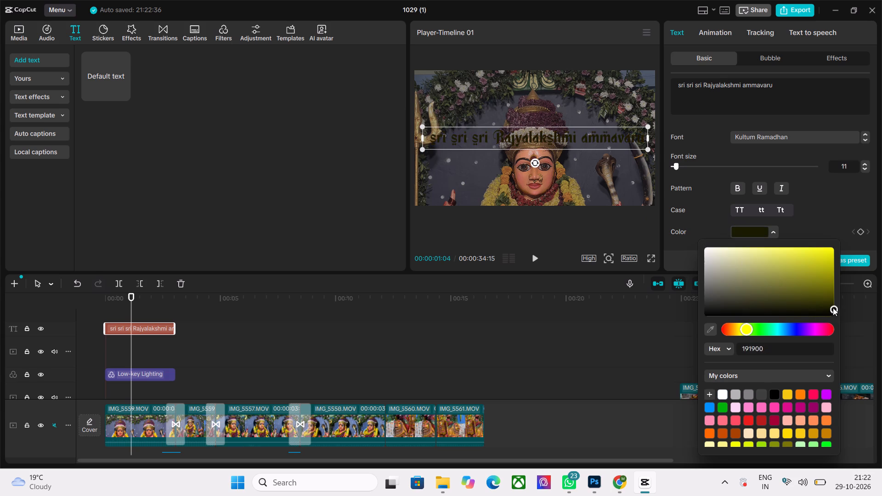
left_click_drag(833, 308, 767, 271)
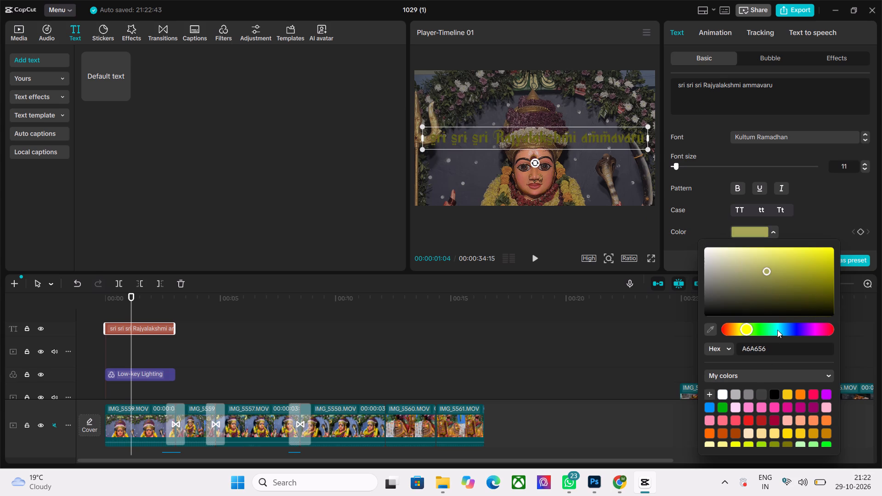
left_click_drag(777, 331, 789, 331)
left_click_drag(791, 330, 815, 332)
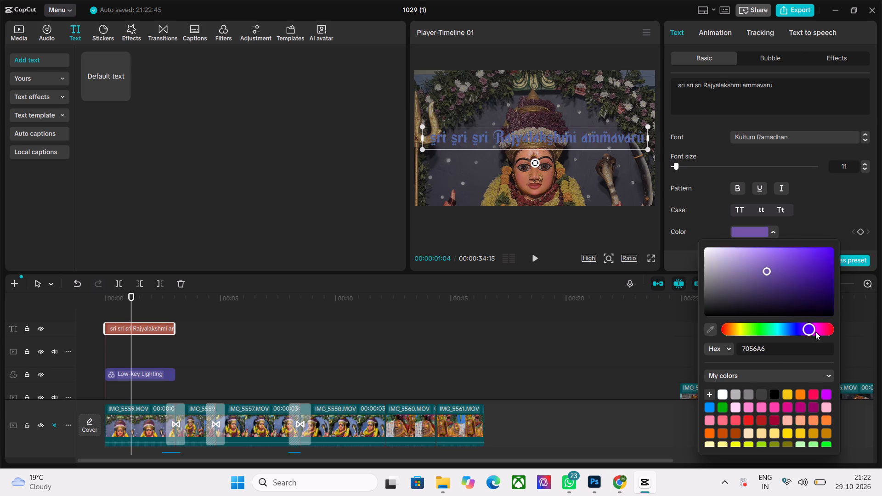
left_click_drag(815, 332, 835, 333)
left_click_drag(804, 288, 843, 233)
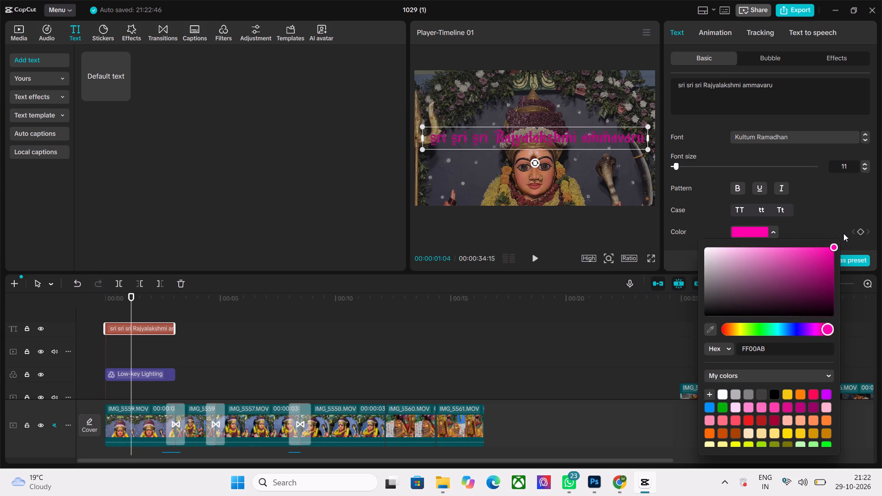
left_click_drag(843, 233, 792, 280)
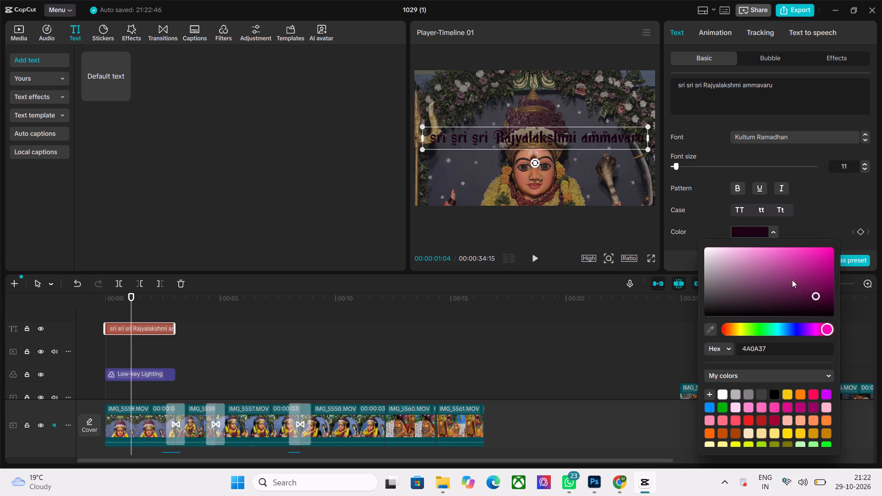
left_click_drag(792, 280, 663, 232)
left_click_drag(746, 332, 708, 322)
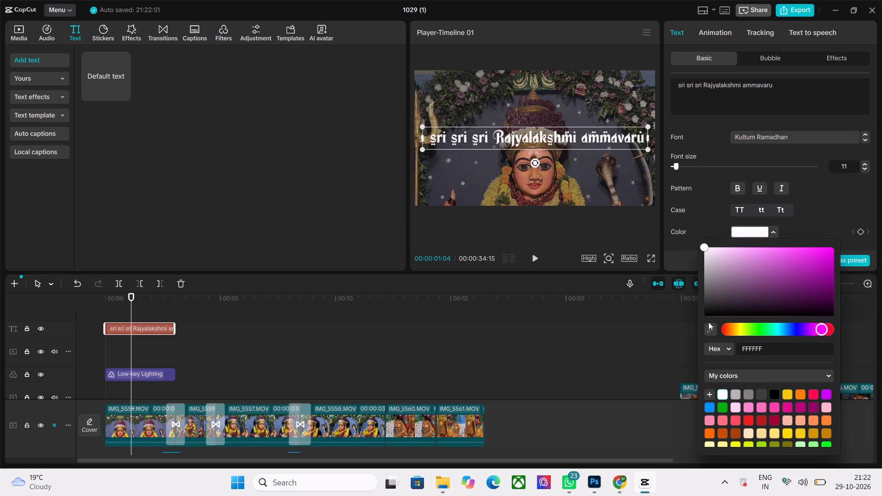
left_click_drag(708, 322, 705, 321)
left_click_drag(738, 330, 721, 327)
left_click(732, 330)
Set the title text's colour to bright red E00000 and check the frame in full screen.
left_click_drag(732, 330, 708, 328)
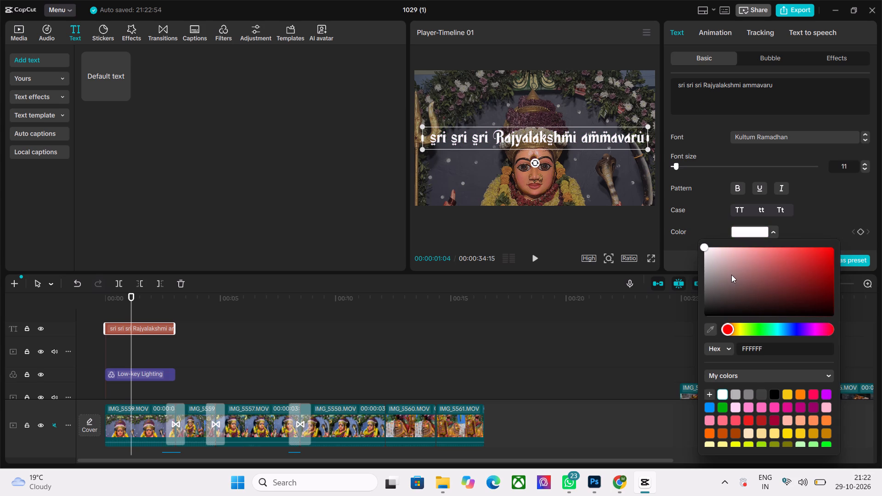
left_click_drag(740, 262, 818, 309)
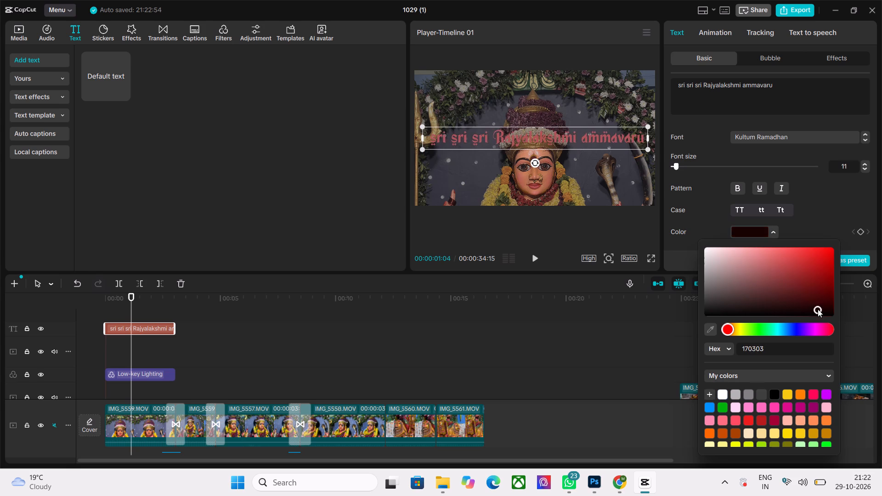
left_click_drag(818, 309, 837, 248)
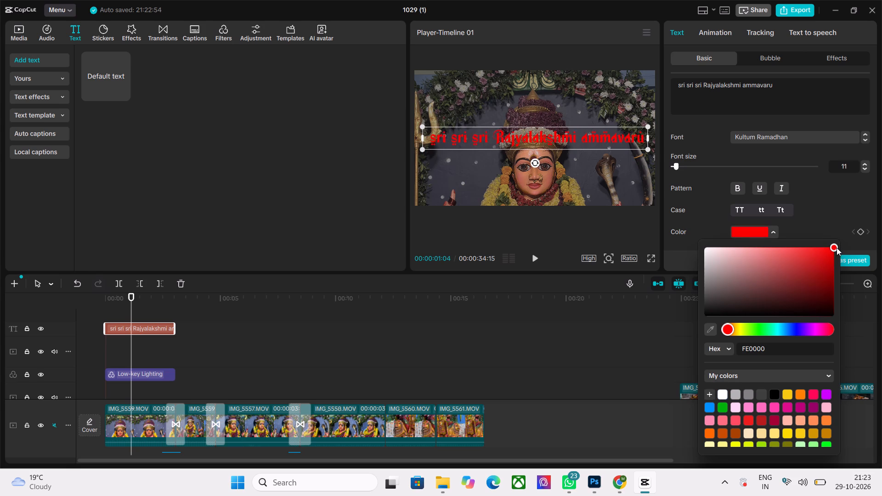
left_click_drag(837, 248, 838, 256)
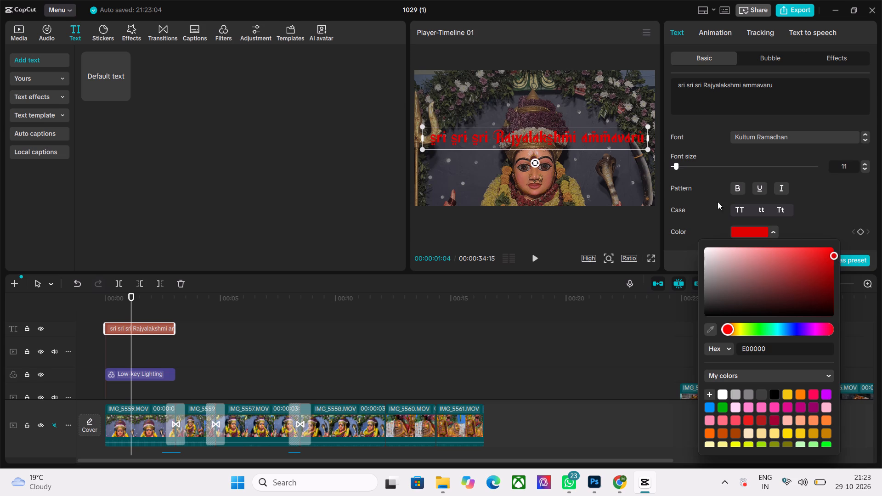
left_click(624, 228)
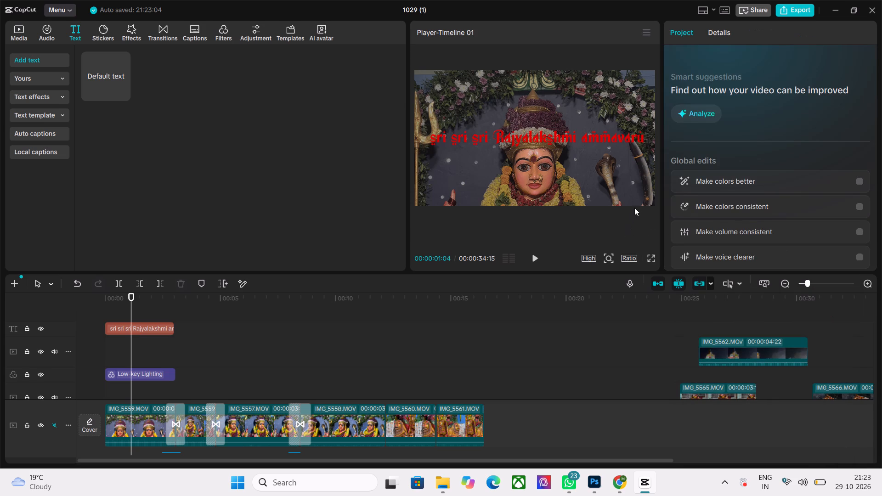
left_click(651, 257)
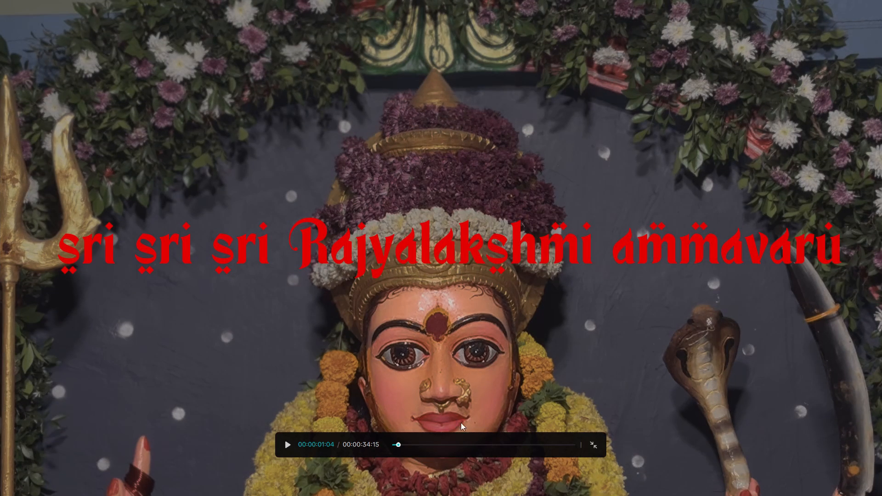
left_click(589, 441)
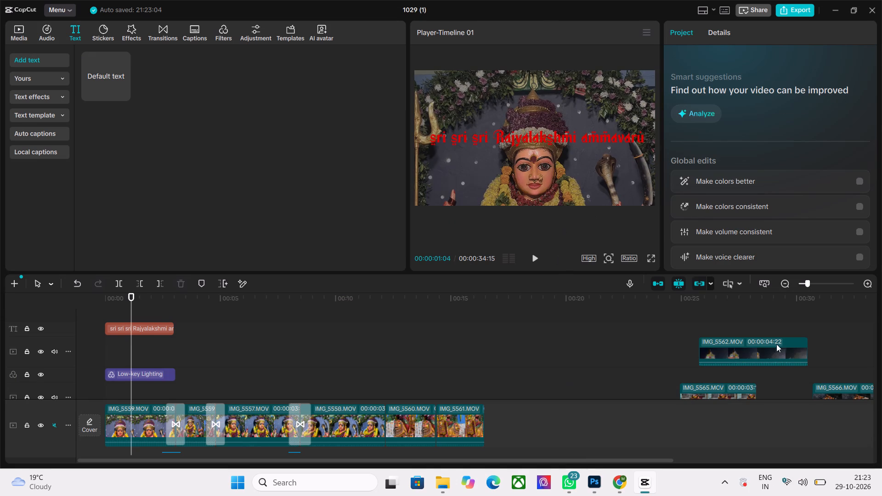
Search the video effects for "opening" and look through the results for one to suit the first clip.
left_click(129, 423)
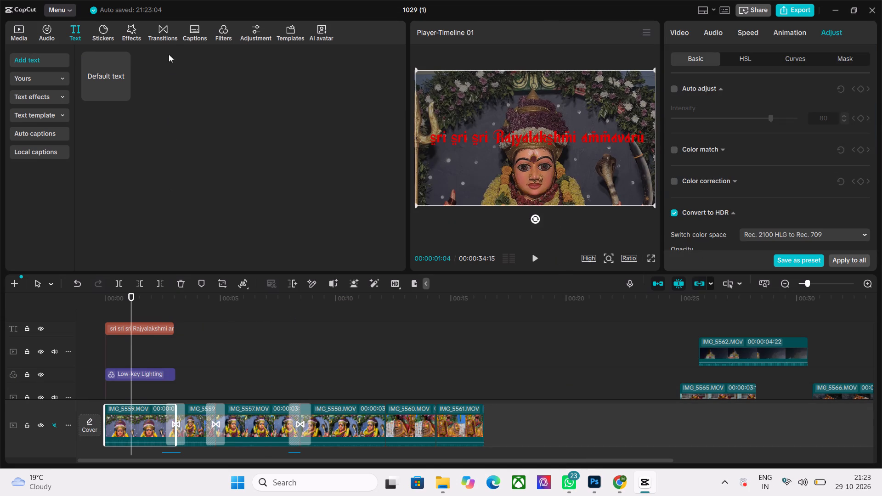
left_click(126, 37)
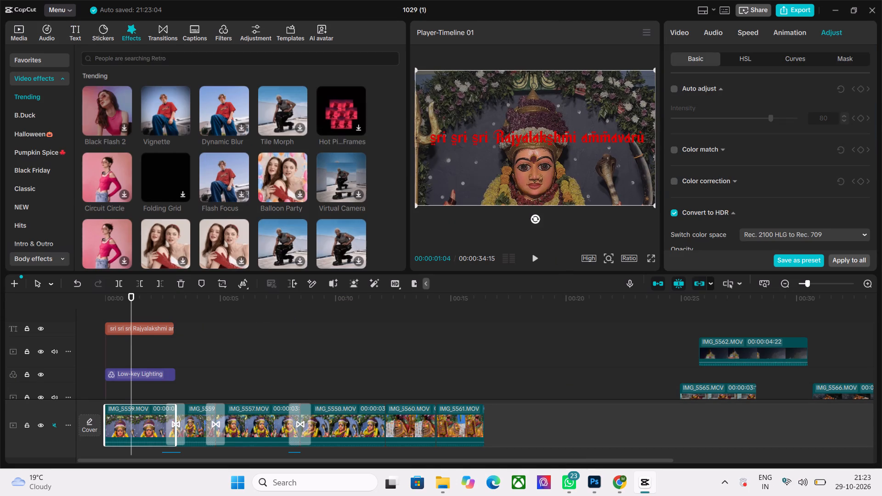
left_click(128, 58)
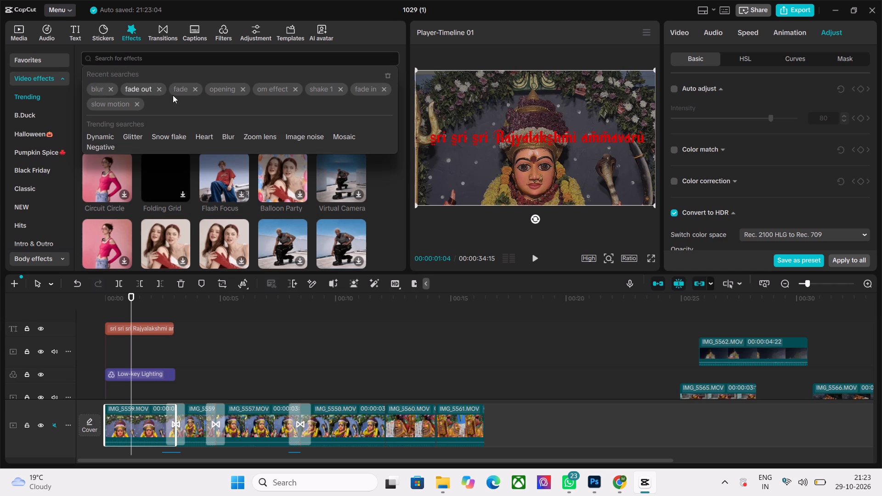
left_click(221, 85)
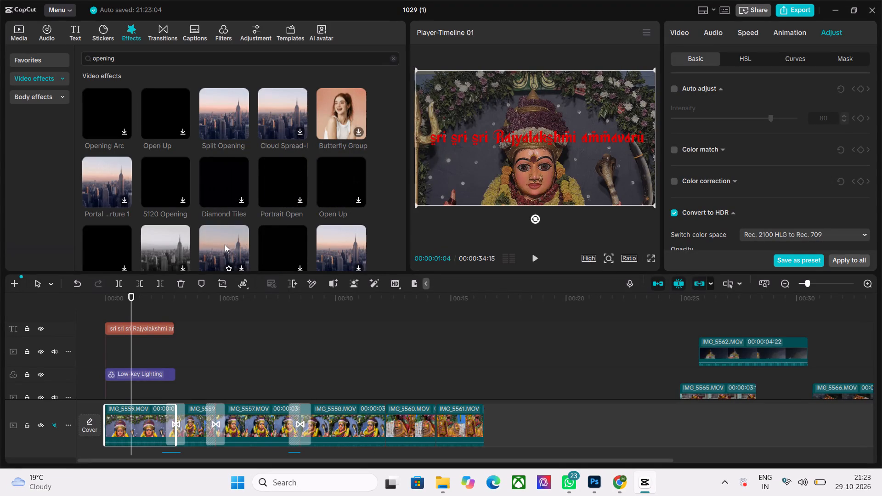
scroll(225, 242, "down", 1)
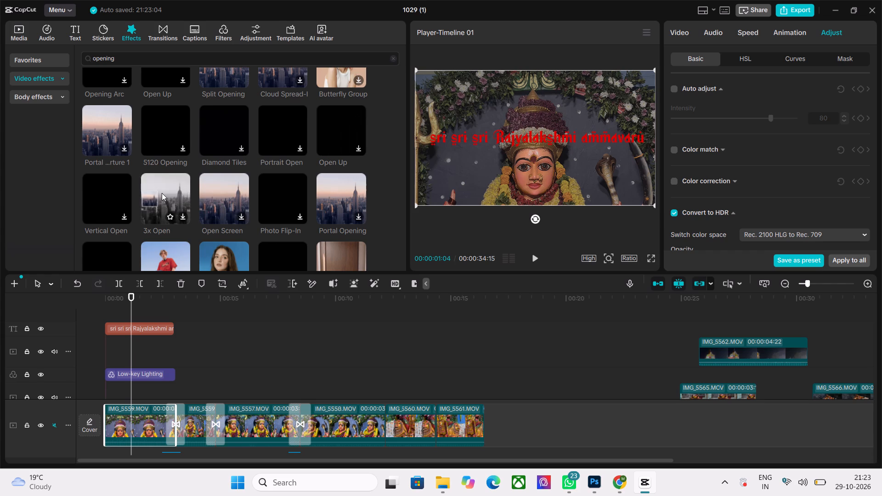
scroll(107, 195, "down", 1)
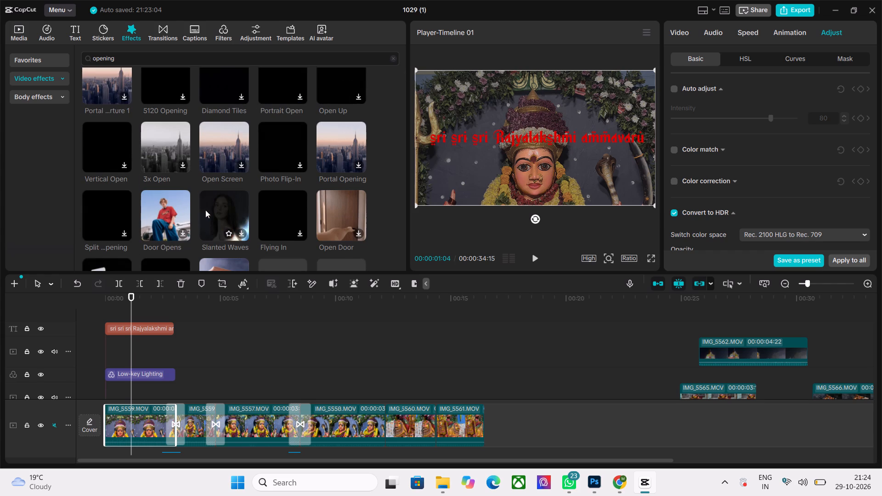
scroll(330, 208, "down", 1)
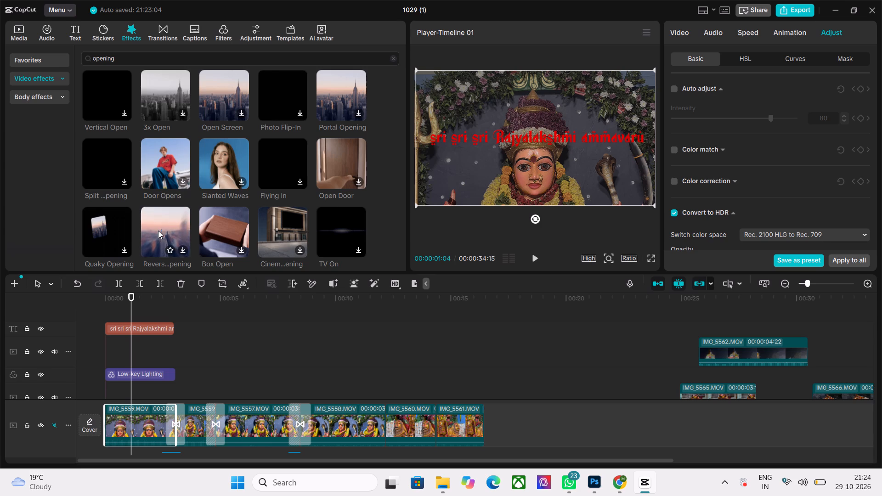
scroll(158, 231, "down", 1)
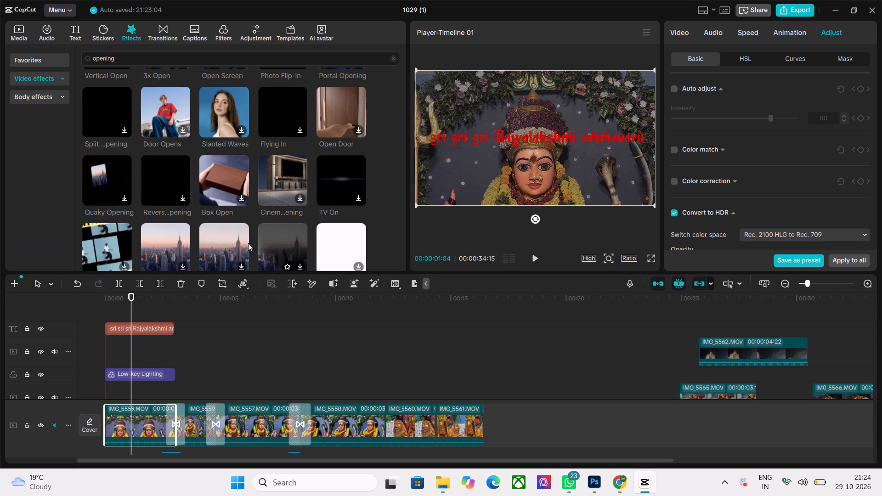
Return to the first "opening" video effect results and start erasing the search term to look for a different effect.
scroll(201, 234, "up", 2)
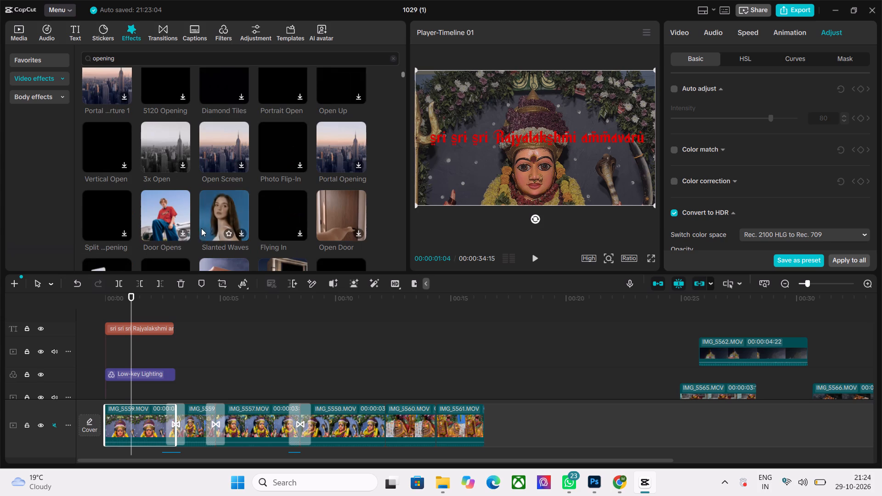
scroll(200, 220, "up", 3)
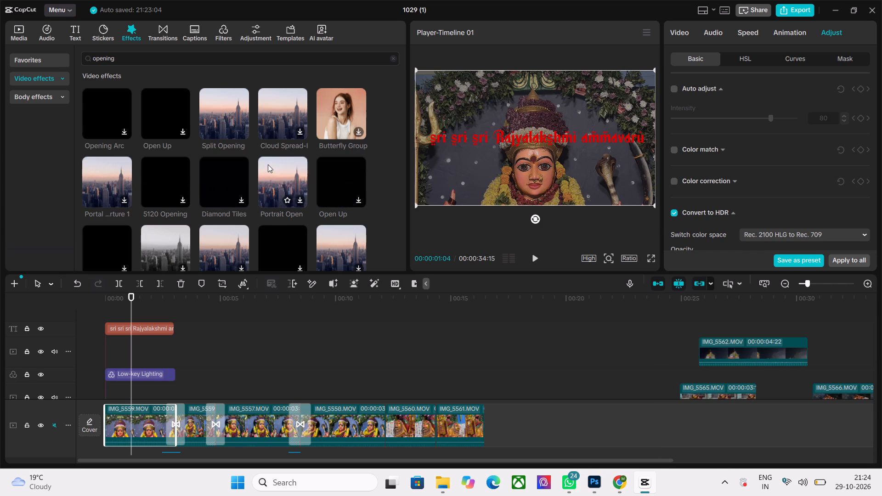
left_click(123, 54)
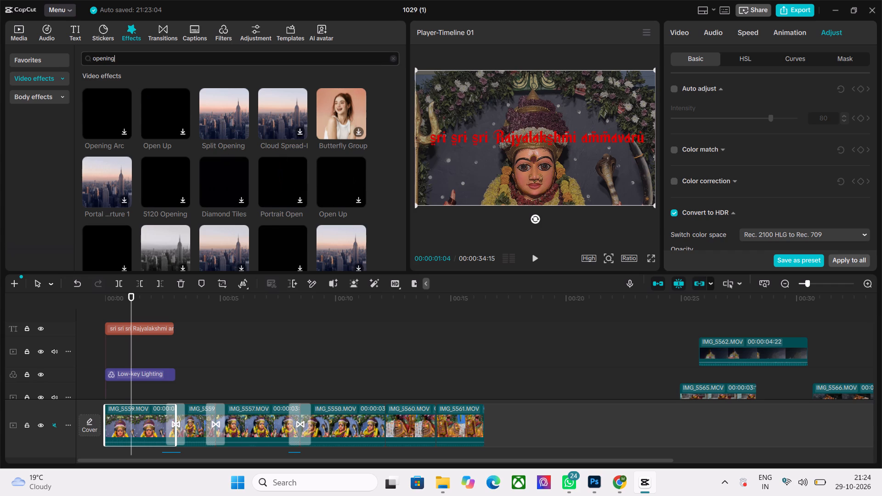
key("BackSpace")
key("BackSpace")
key("BackSpace")
key("BackSpace")
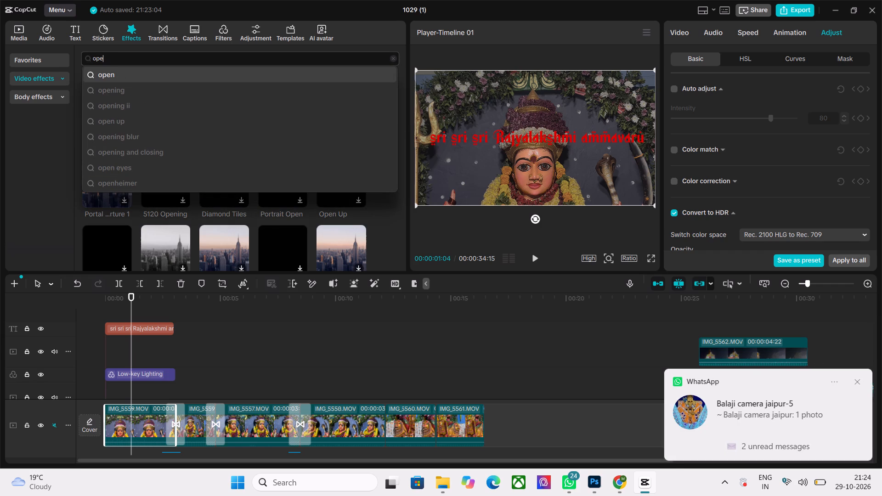
Search the video effects for "open" and add Horizontal Open at the start of the timeline, above the first clip.
key("n")
key("Return")
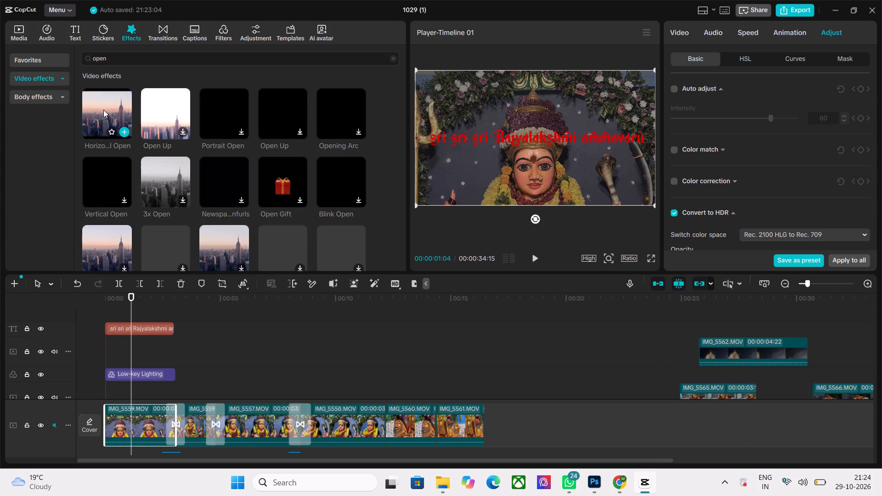
left_click_drag(109, 98, 106, 399)
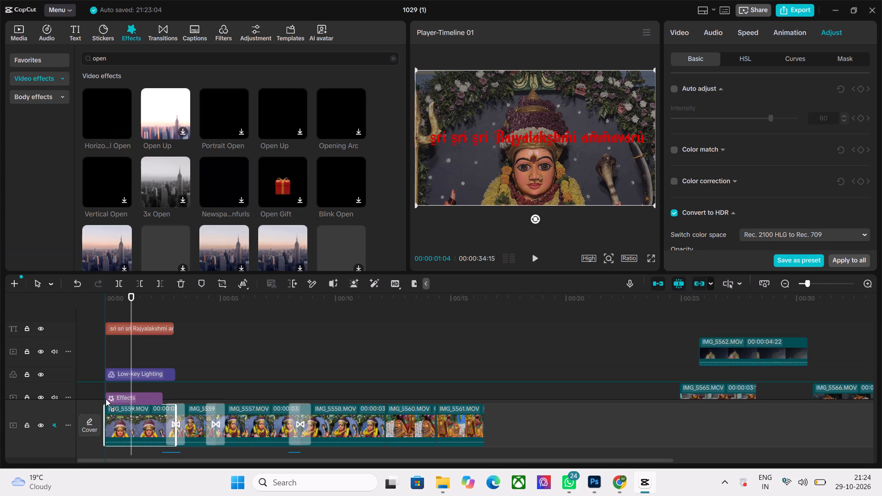
left_click_drag(106, 399, 108, 394)
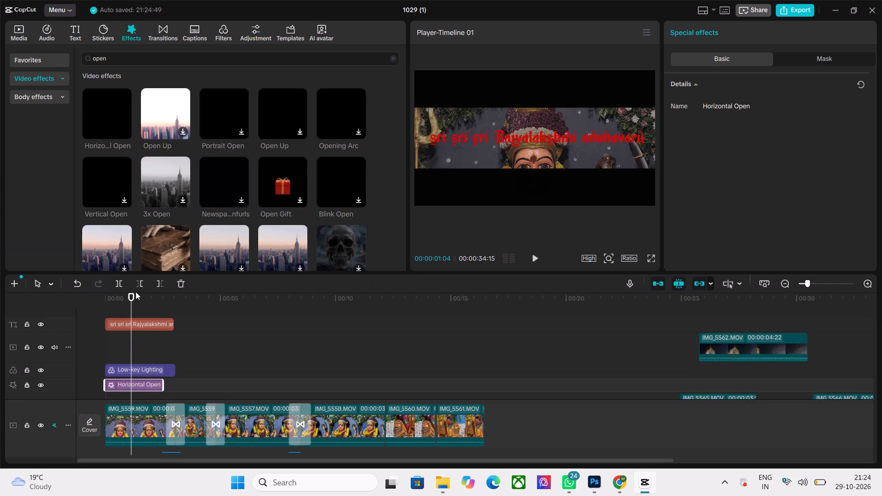
Find the point early in the opening effect at 00:00:00:13 and move the title clip to start there.
left_click_drag(130, 298, 114, 299)
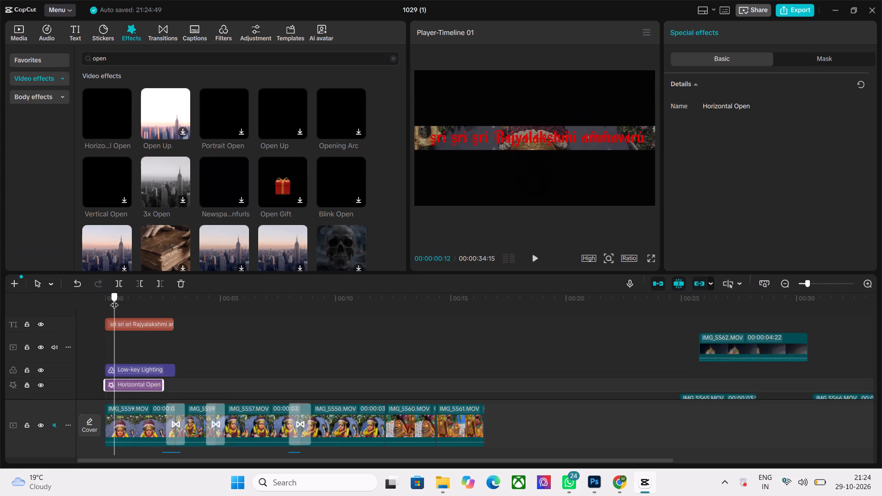
left_click_drag(114, 299, 109, 301)
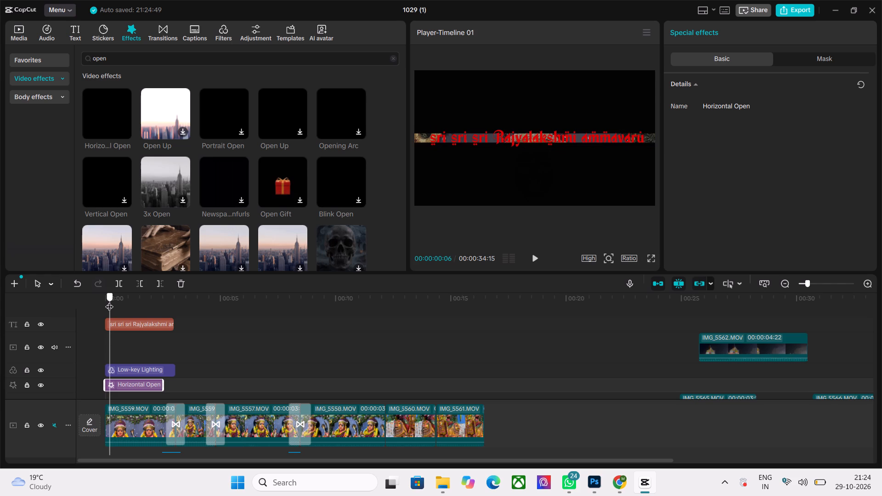
left_click_drag(109, 301, 115, 303)
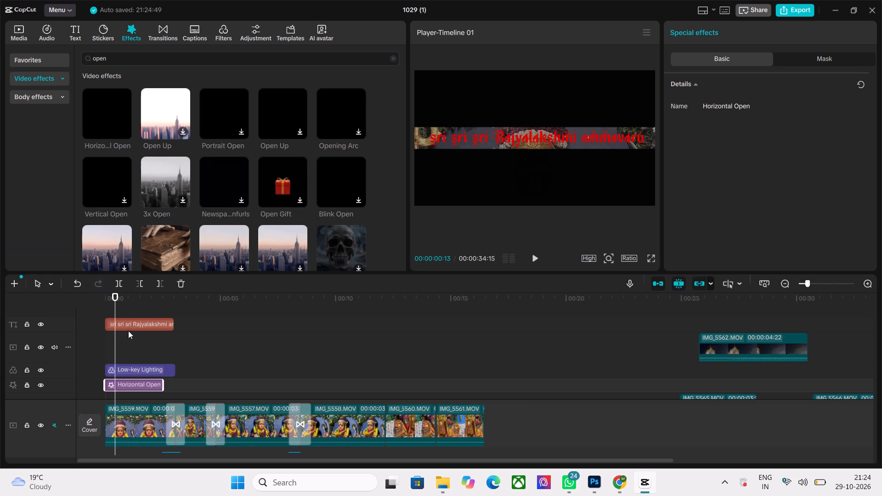
left_click_drag(130, 324, 137, 324)
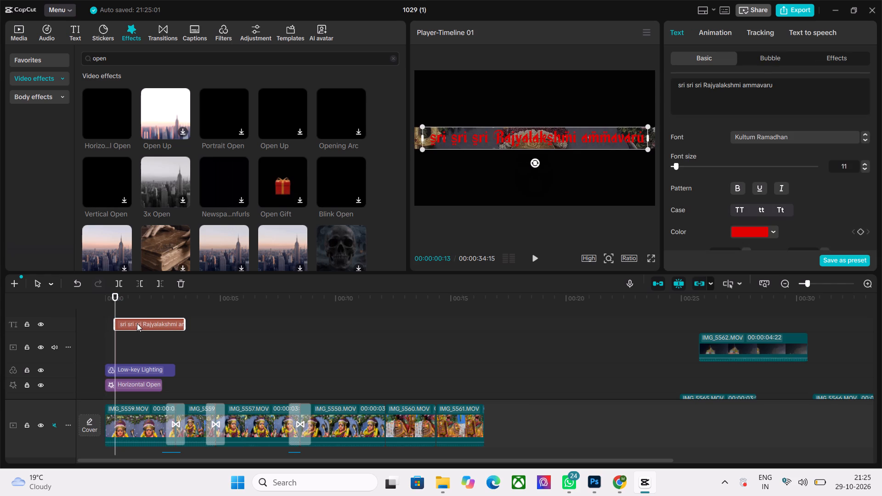
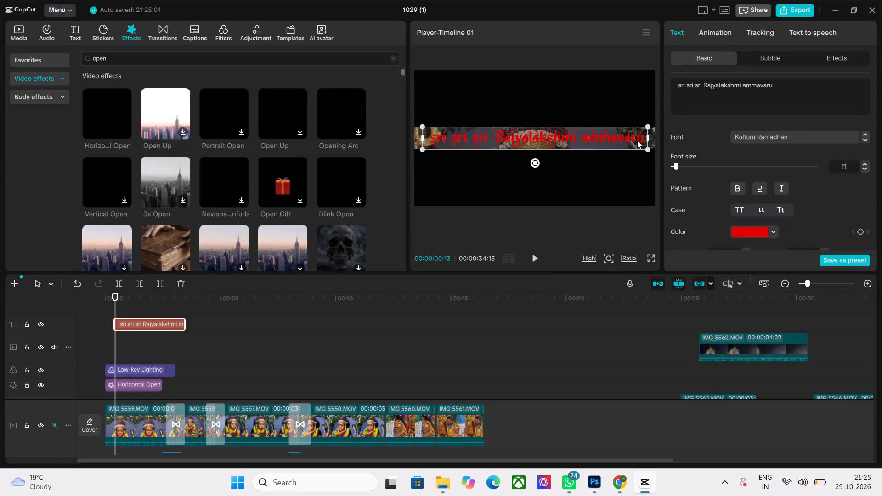
Widen the title's text box on both sides so it spans the full width of the frame with the text centred.
left_click_drag(648, 138, 658, 138)
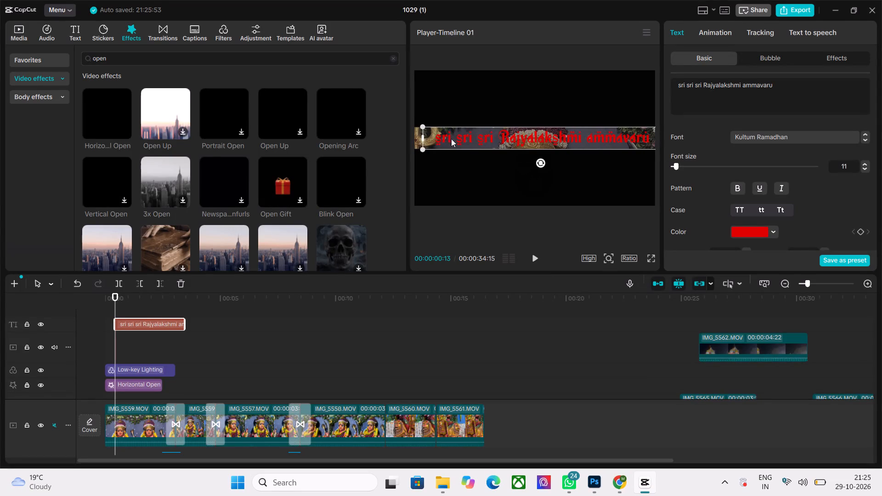
left_click_drag(423, 138, 415, 138)
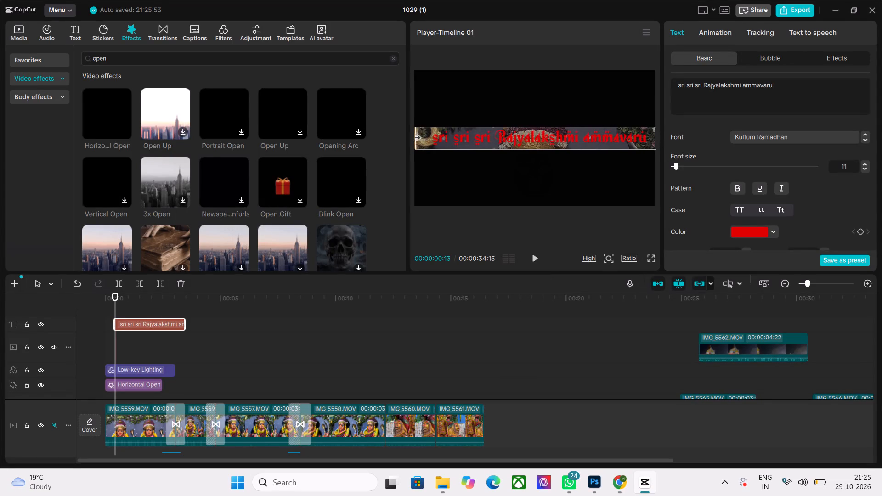
left_click_drag(415, 138, 411, 138)
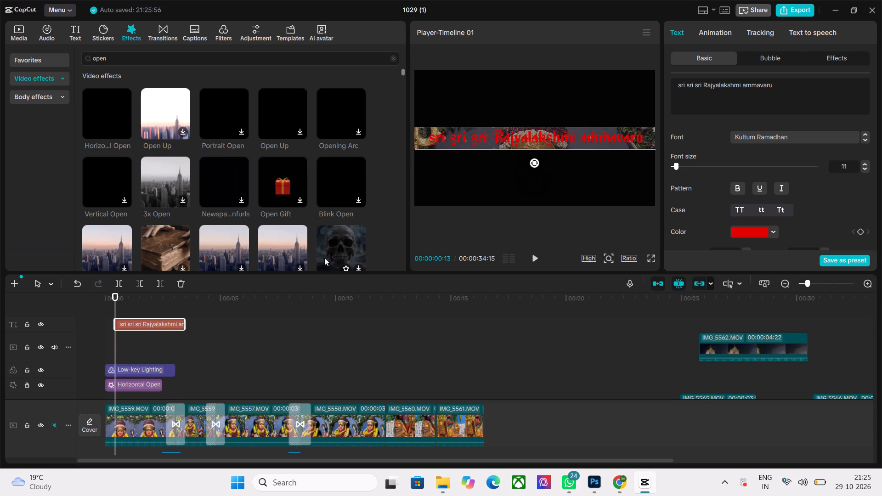
Trim the end of the title clip to about 00:00:02:25, just before the Low-key Lighting filter ends.
left_click_drag(184, 327, 181, 327)
left_click_drag(181, 327, 167, 328)
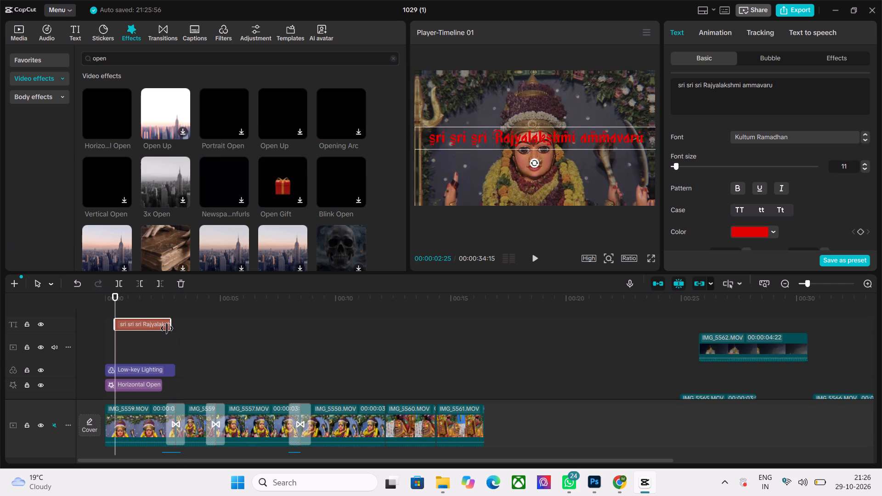
left_click_drag(167, 328, 169, 329)
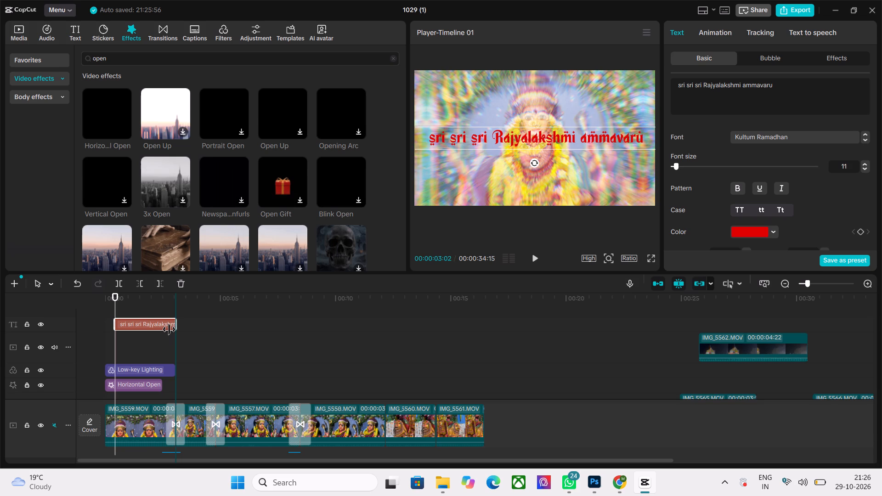
left_click_drag(169, 329, 168, 329)
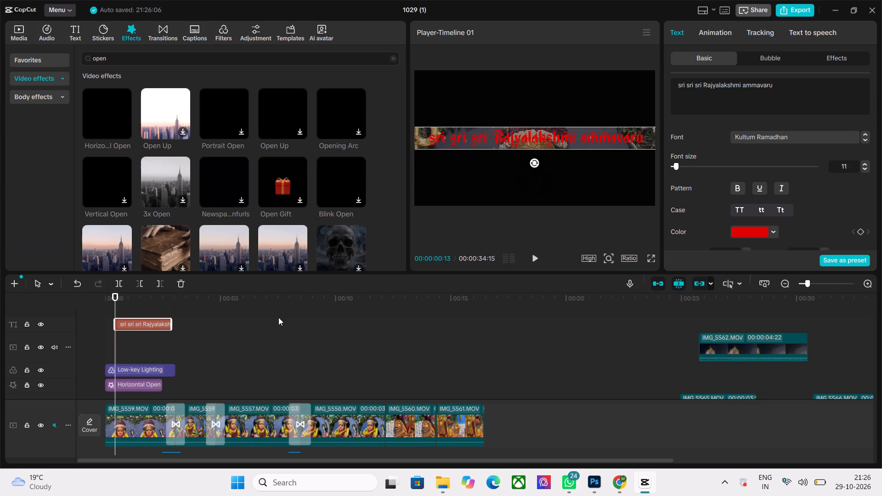
Find the point at 00:00:00:10 in the opening effect and extend the start of the title clip back to it.
left_click_drag(810, 285, 814, 285)
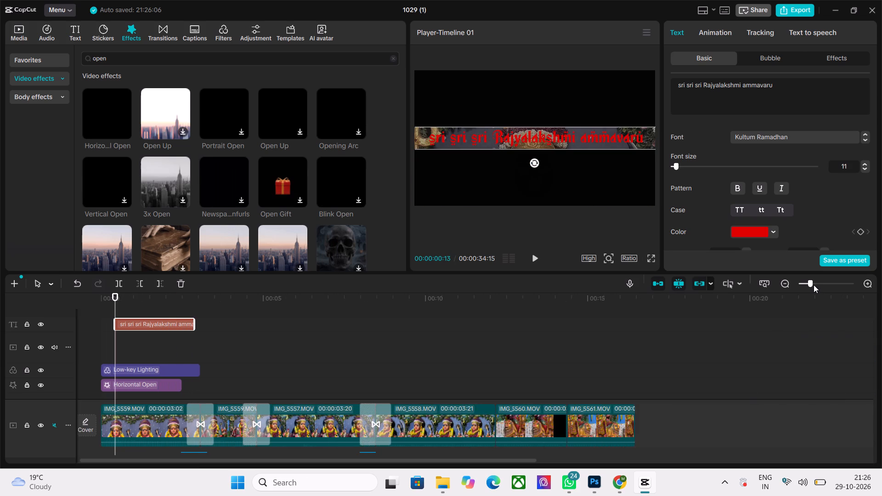
left_click_drag(814, 285, 817, 285)
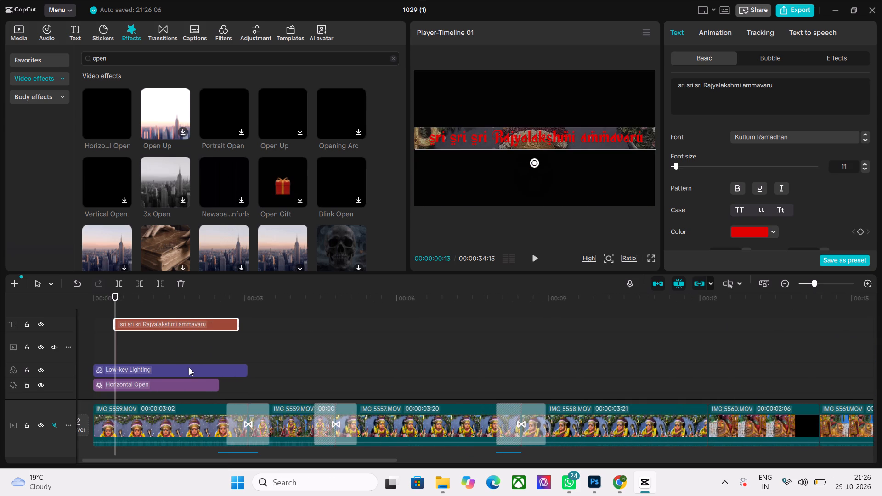
left_click_drag(115, 293, 79, 293)
key("space")
key("space")
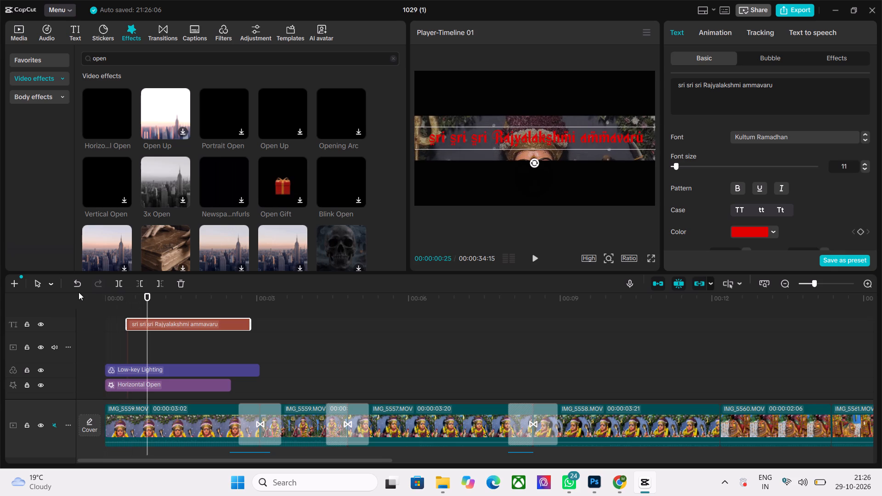
left_click_drag(142, 293, 123, 294)
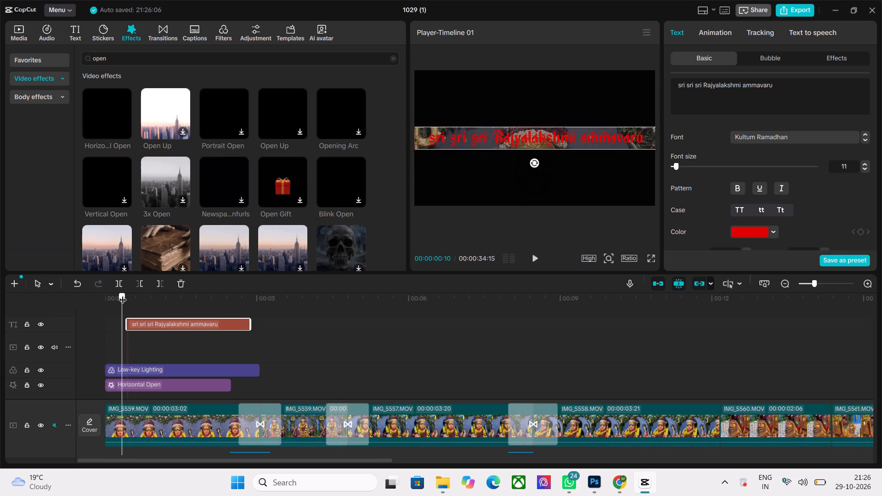
left_click_drag(123, 294, 124, 294)
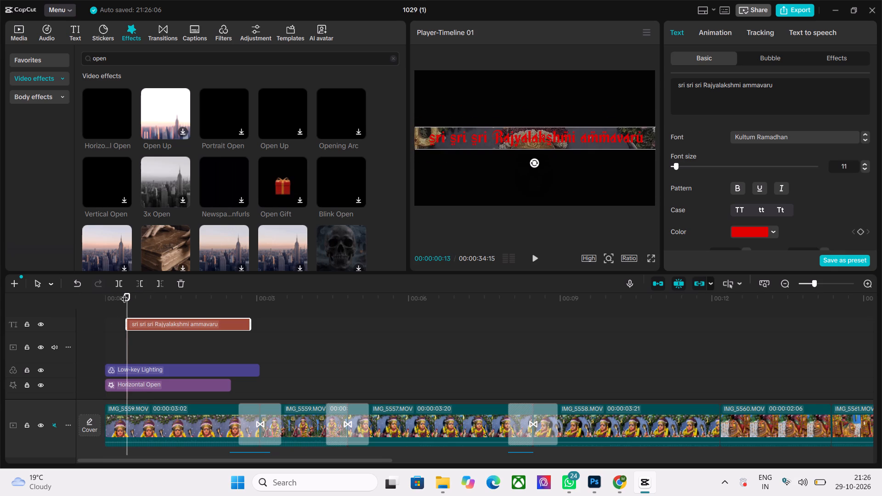
key("Left")
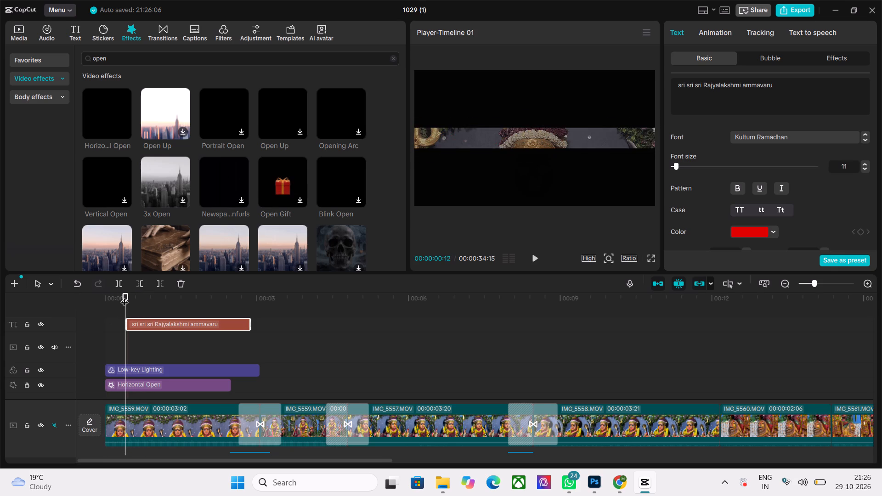
left_click(127, 323)
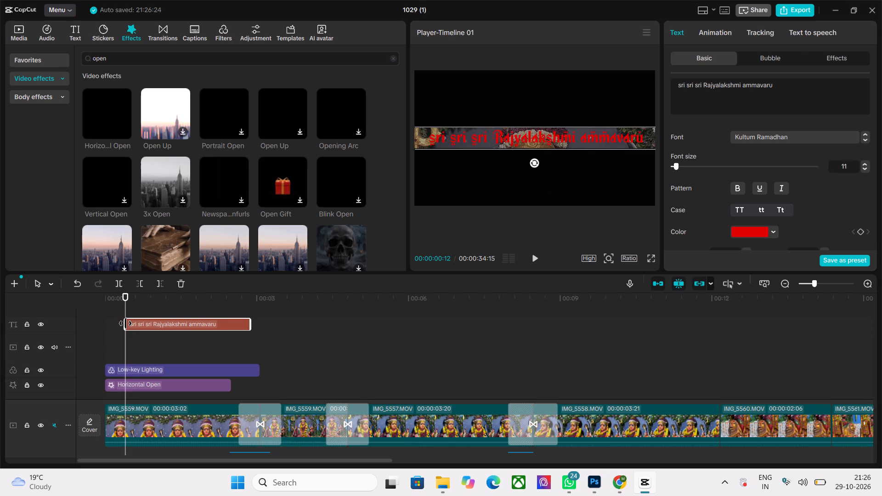
key("Left")
key("Left")
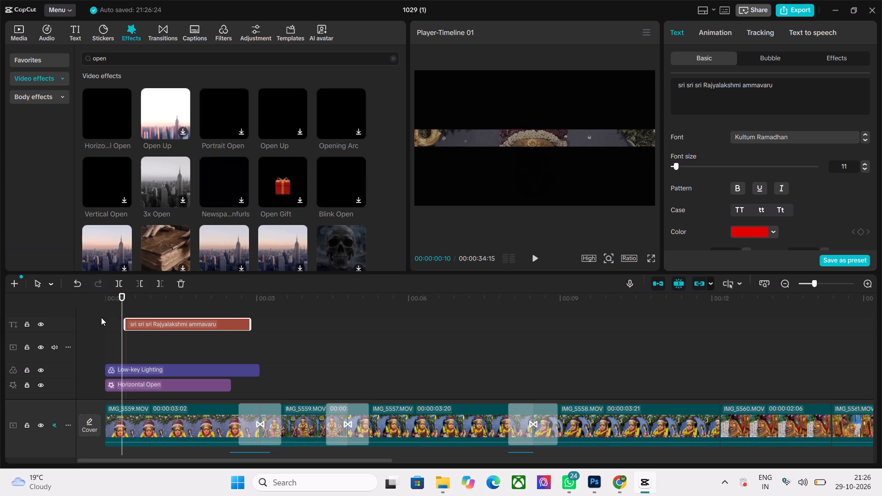
left_click(126, 326)
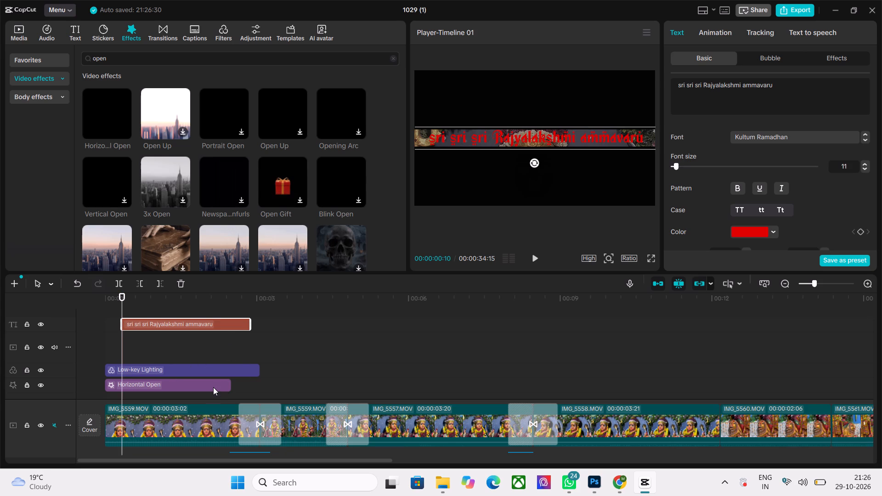
Play the opening from the title's start through the first transition to check the title timing, and return to the beginning.
key("space")
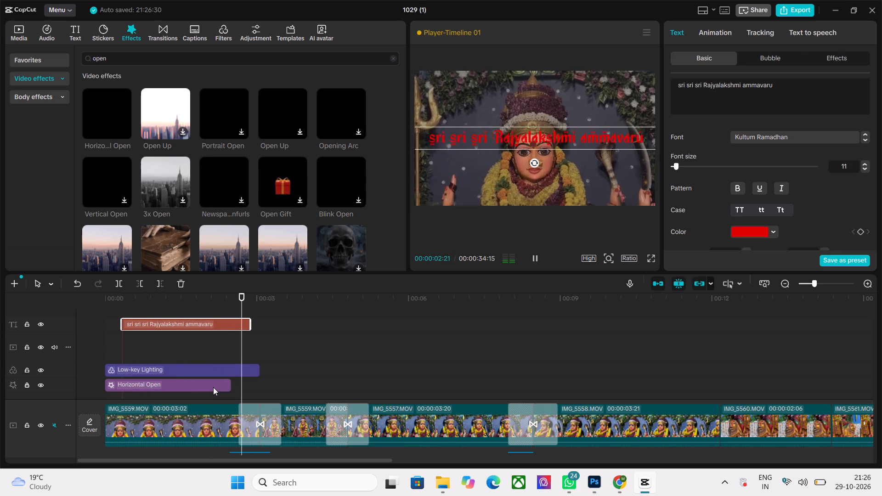
key("space")
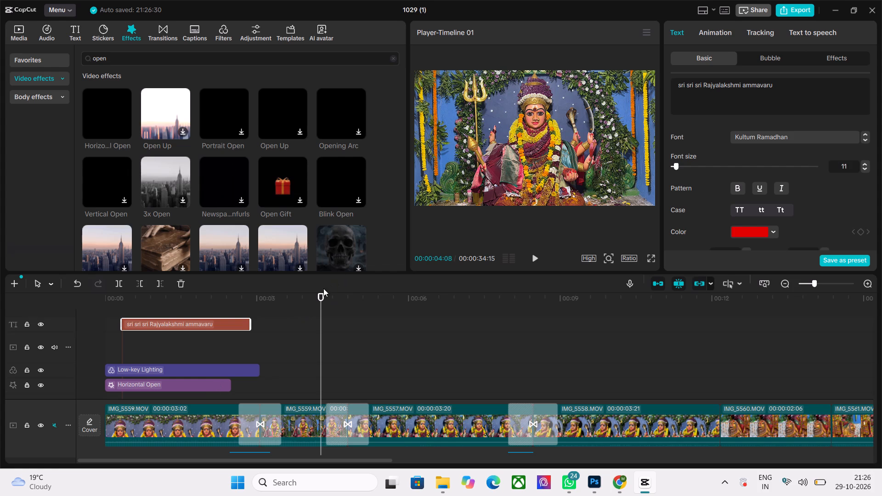
left_click_drag(318, 293, 81, 293)
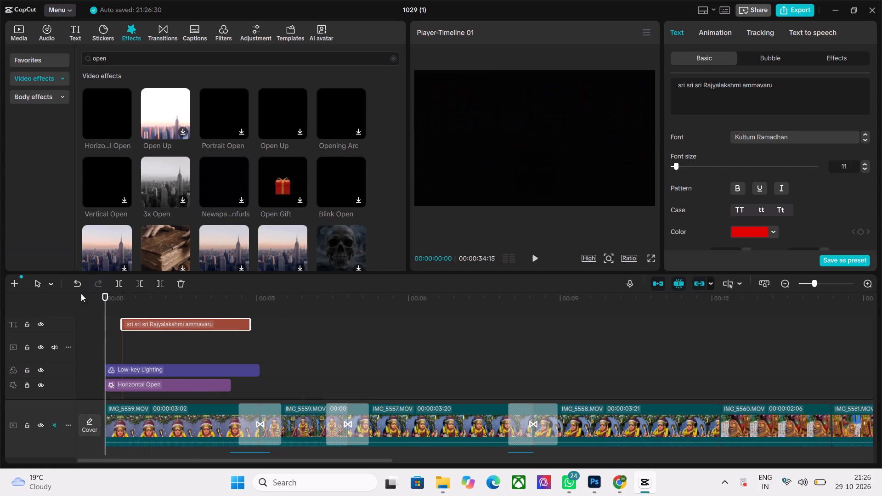
scroll(180, 312, "down", 1)
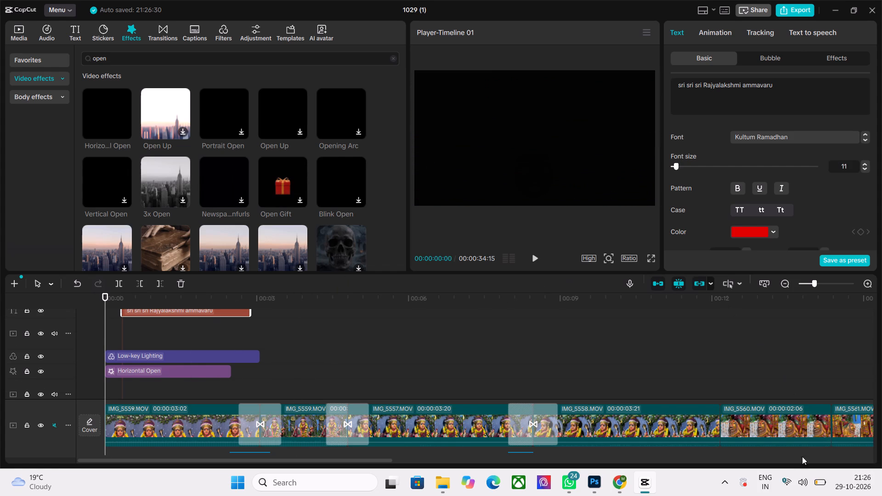
Raise the display brightness in the system quick settings.
left_click(804, 489)
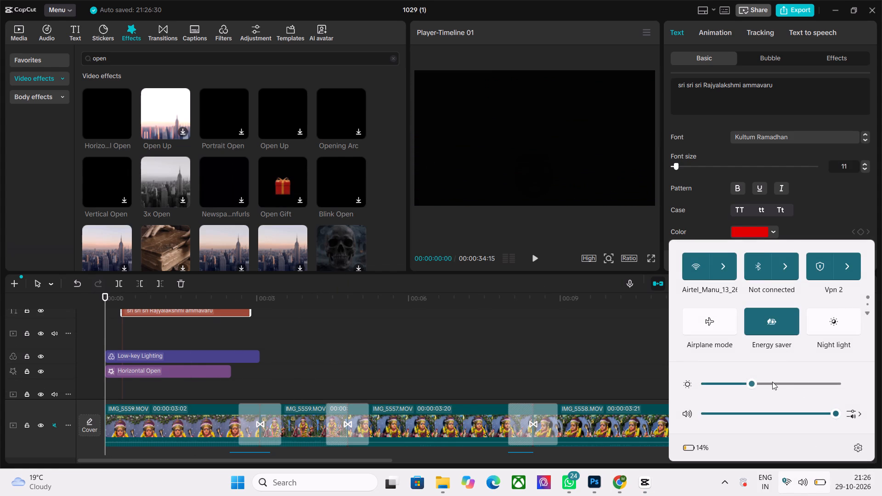
left_click_drag(774, 382, 815, 383)
Play the first second from the beginning to check how the title appears with the opening effect.
left_click(101, 295)
left_click(542, 257)
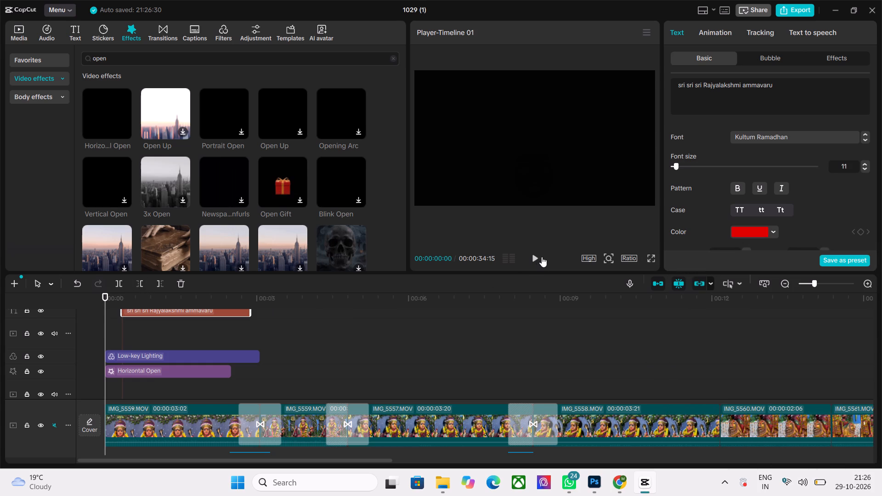
left_click(538, 258)
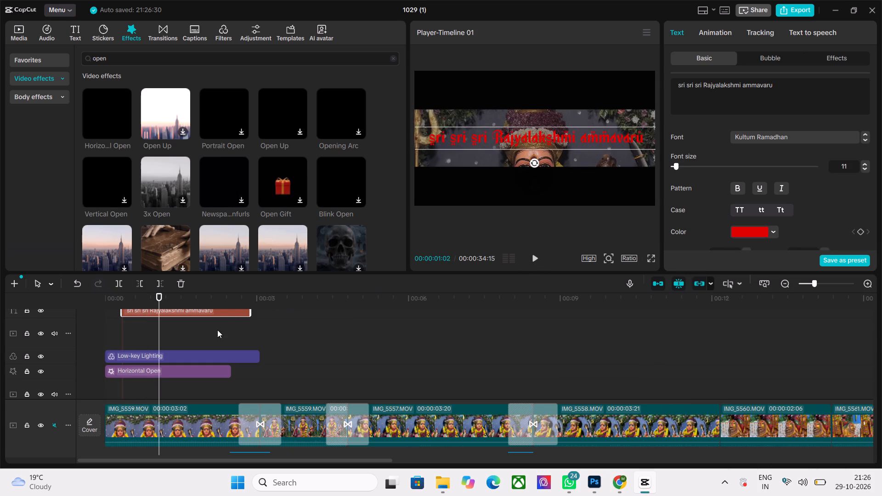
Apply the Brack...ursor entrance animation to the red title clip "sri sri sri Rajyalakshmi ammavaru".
left_click(217, 330)
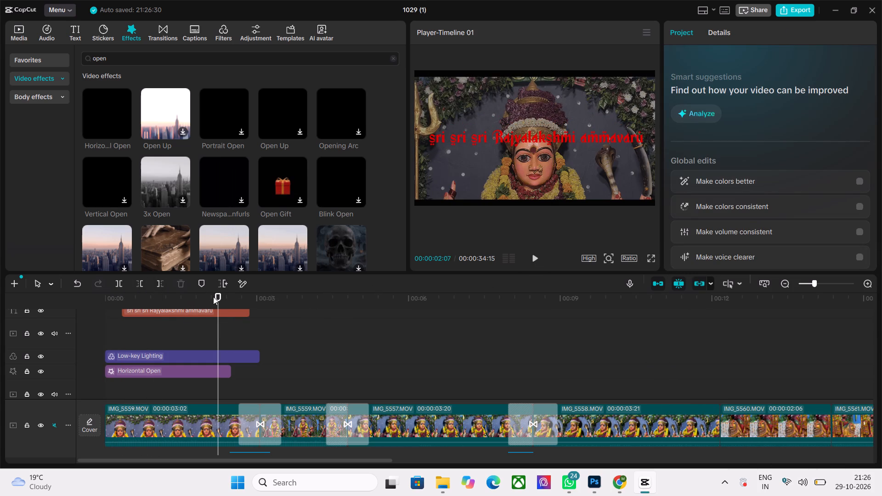
left_click_drag(215, 298, 119, 296)
left_click(151, 309)
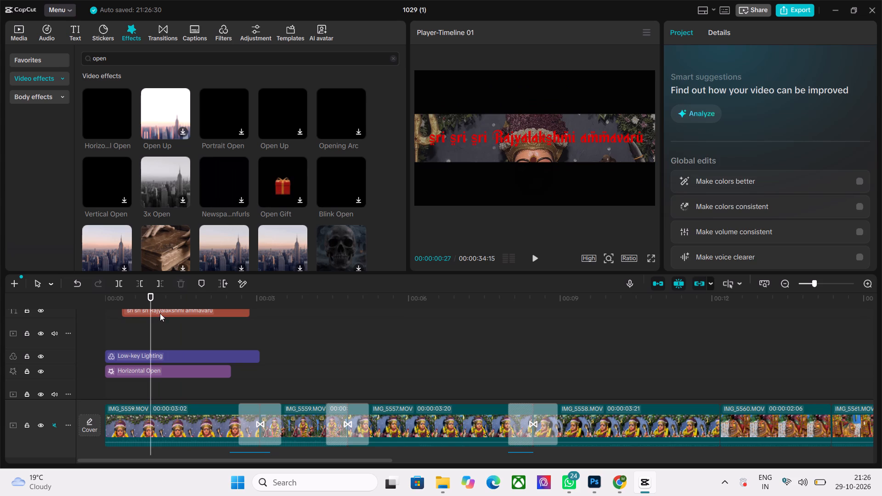
left_click(160, 313)
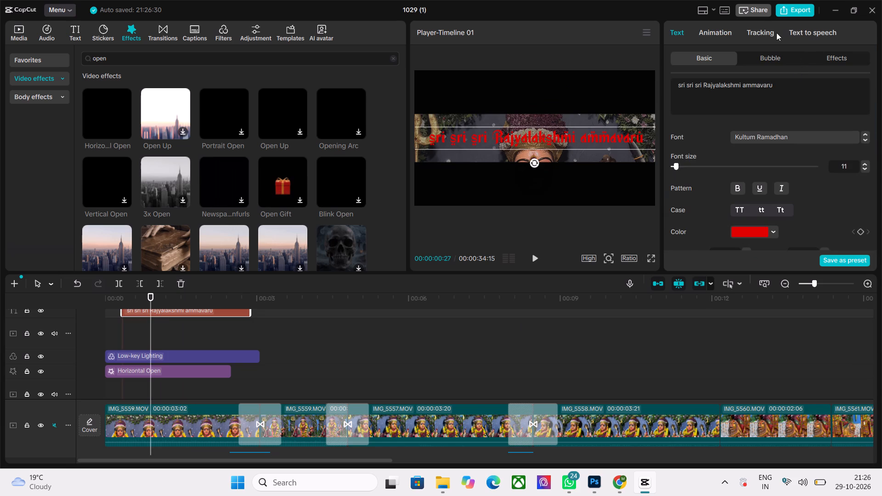
left_click(718, 32)
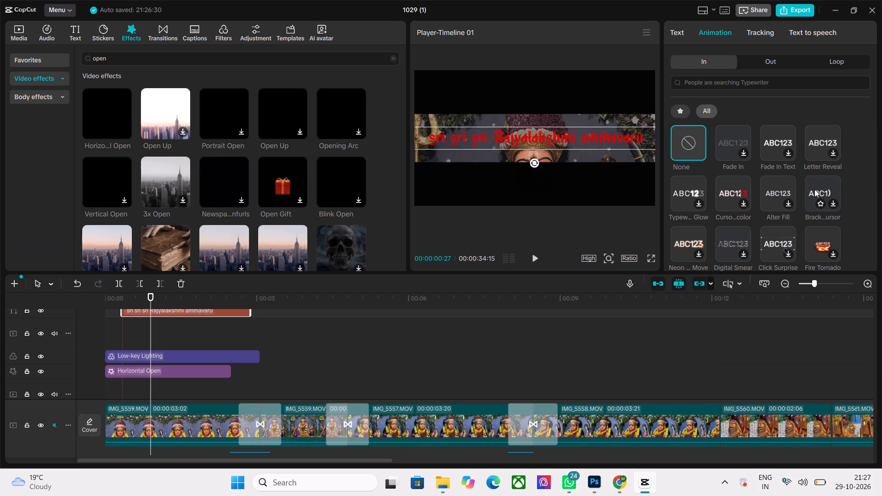
left_click_drag(814, 189, 158, 312)
left_click(834, 203)
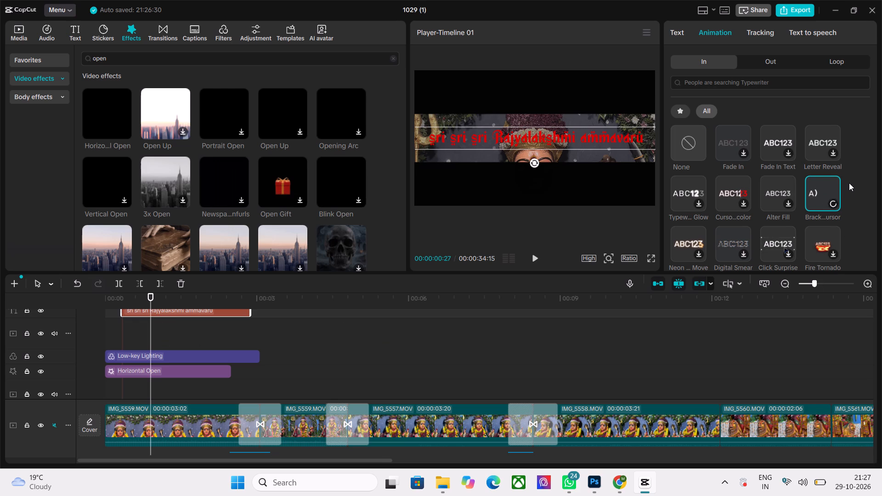
left_click(828, 192)
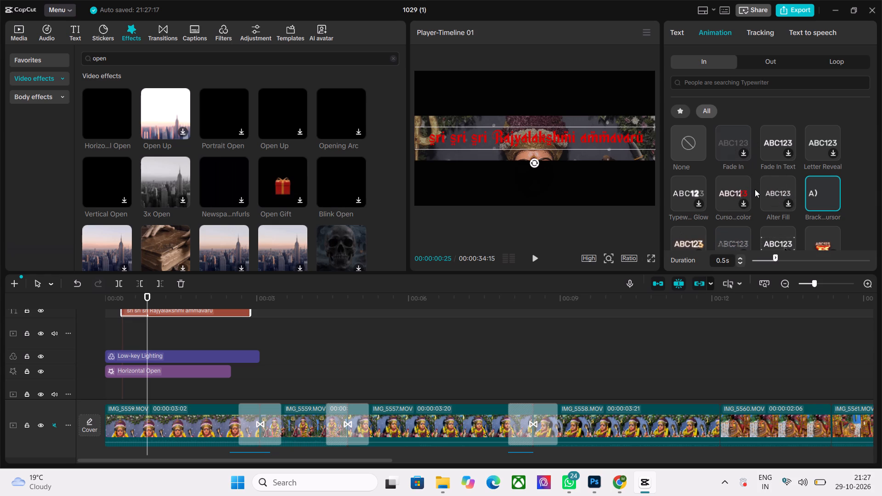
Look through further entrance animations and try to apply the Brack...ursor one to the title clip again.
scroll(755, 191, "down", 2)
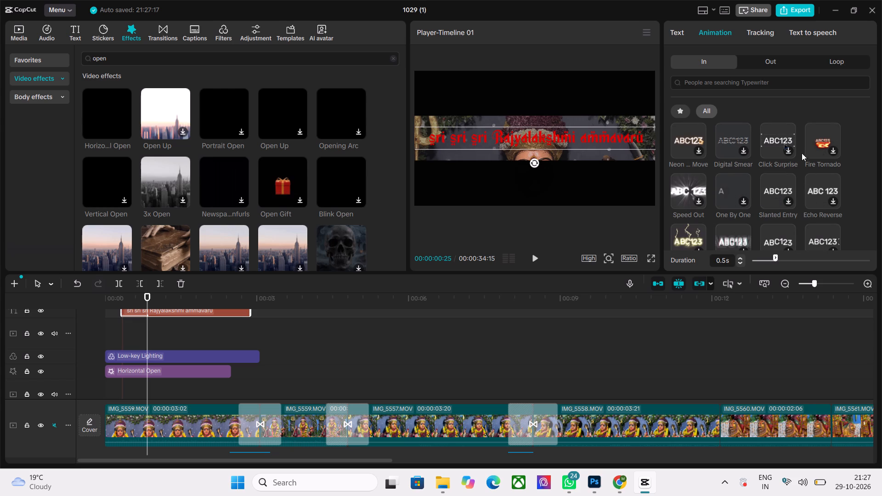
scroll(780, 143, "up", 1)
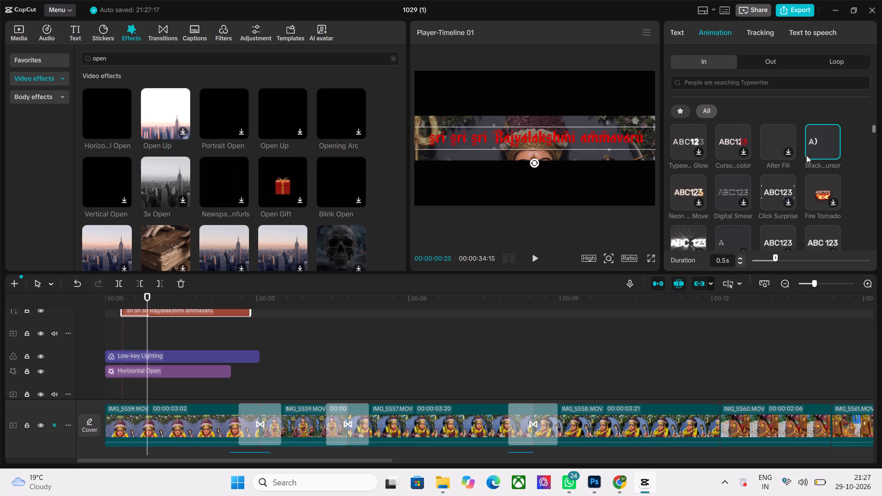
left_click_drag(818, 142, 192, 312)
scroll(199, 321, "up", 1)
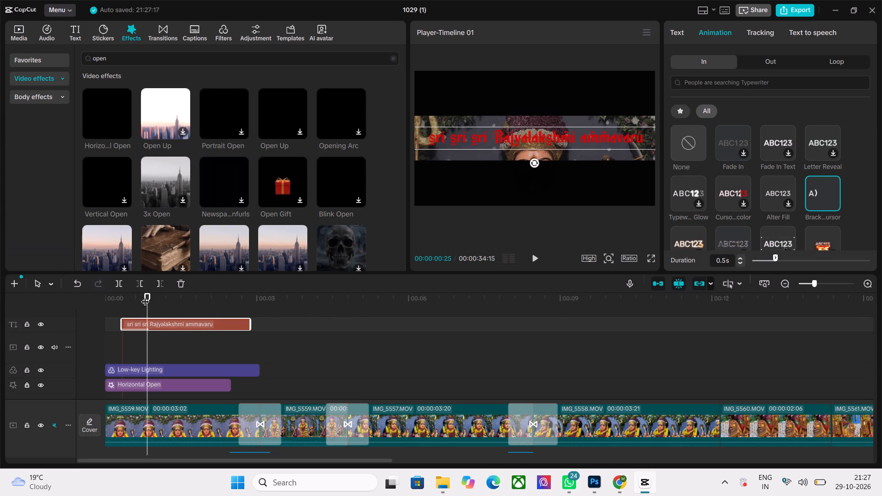
From the favourite sound effects, preview "Realistic sound effects for typing on keyboards" and add it to the timeline near the title's start at 00:00:00:10.
left_click_drag(145, 296, 122, 298)
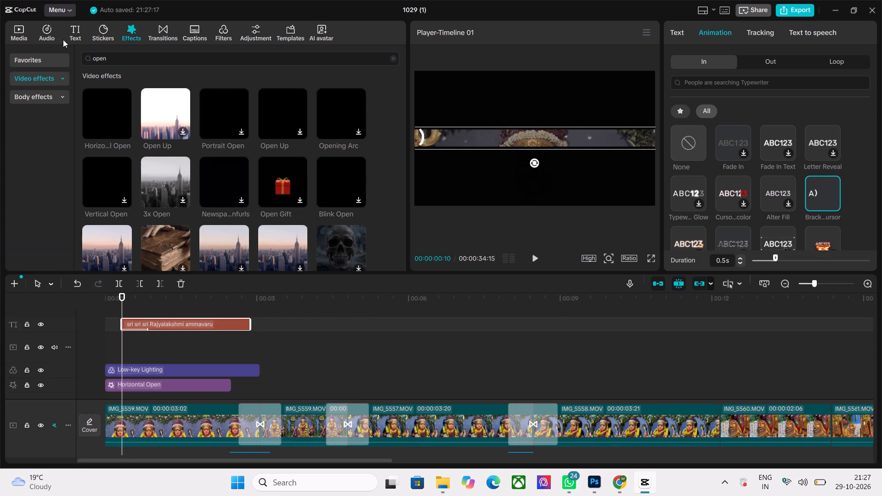
left_click(47, 32)
scroll(34, 143, "up", 1)
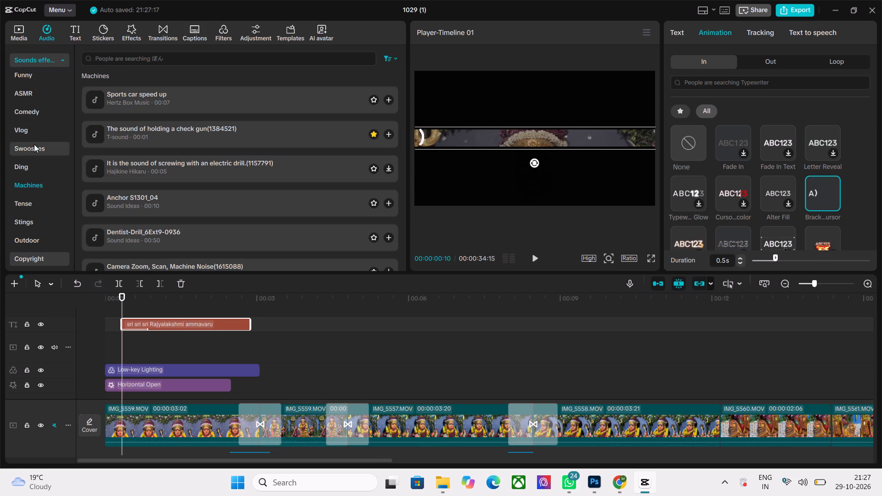
scroll(34, 144, "up", 5)
left_click(43, 82)
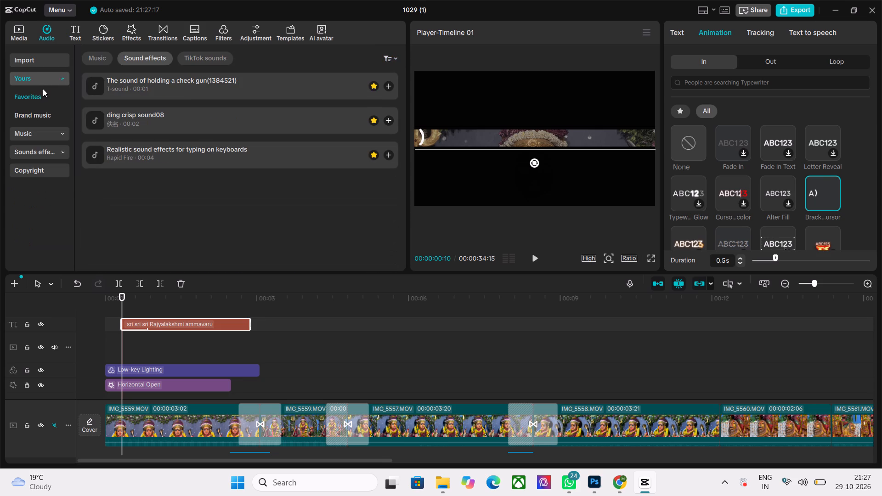
left_click(43, 102)
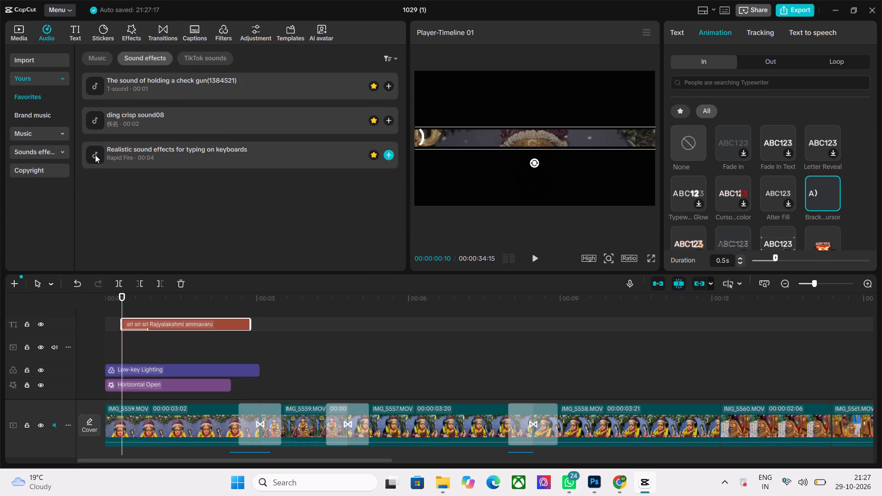
left_click(92, 155)
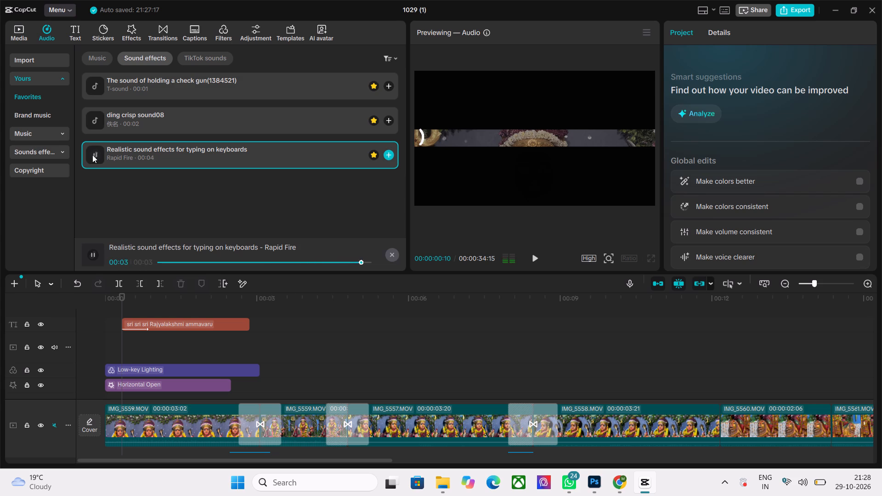
left_click_drag(137, 152, 118, 350)
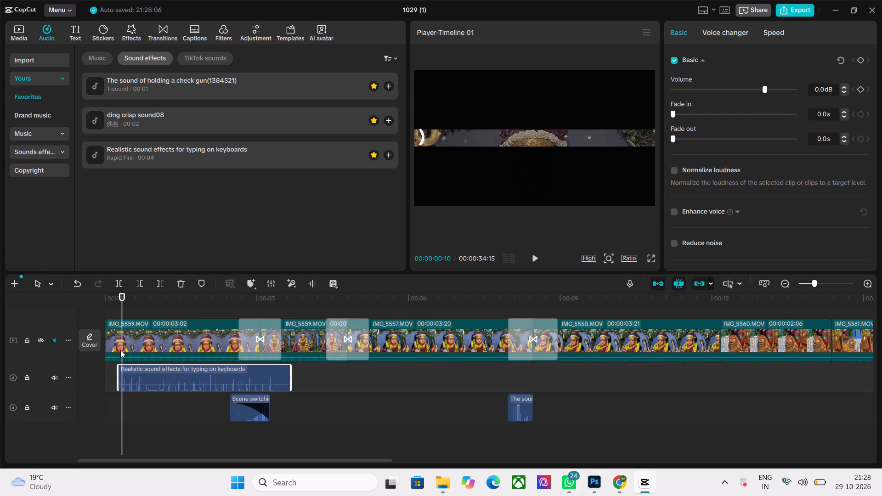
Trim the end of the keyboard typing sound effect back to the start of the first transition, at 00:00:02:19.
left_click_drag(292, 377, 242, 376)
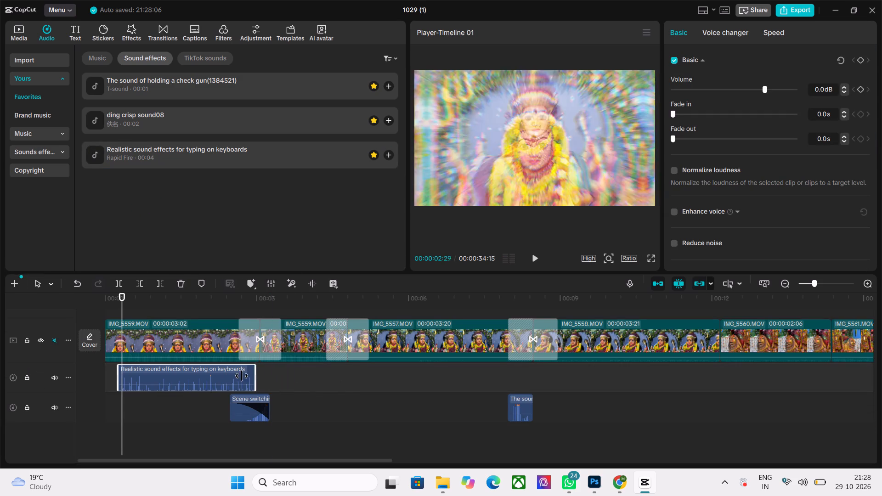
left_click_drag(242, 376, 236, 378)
Trim the start of the keyboard typing sound effect to line up with the title clip's start at 00:00:00:10.
scroll(206, 366, "up", 3)
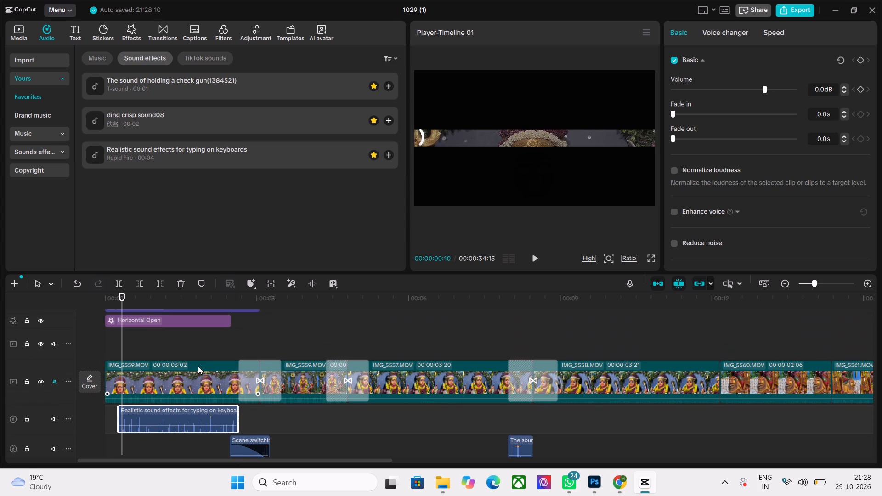
scroll(198, 366, "up", 5)
scroll(193, 364, "down", 2)
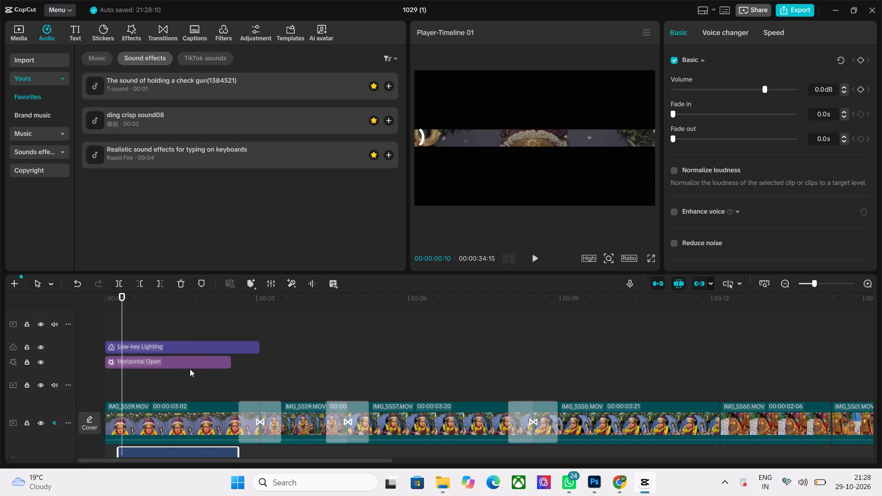
scroll(207, 362, "up", 1)
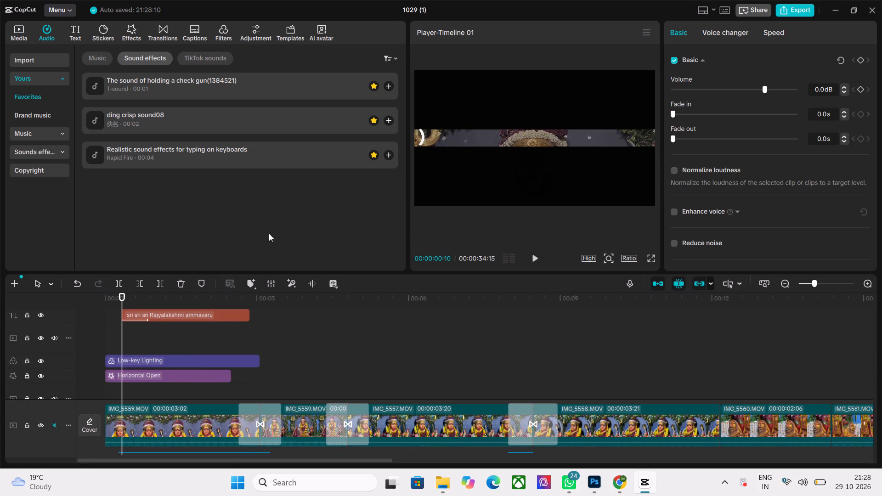
left_click_drag(270, 274, 271, 207)
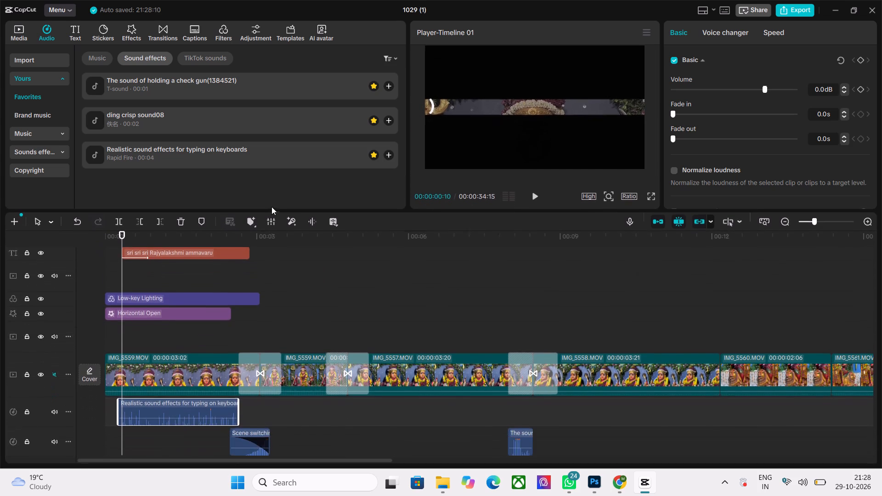
left_click_drag(271, 207, 271, 182)
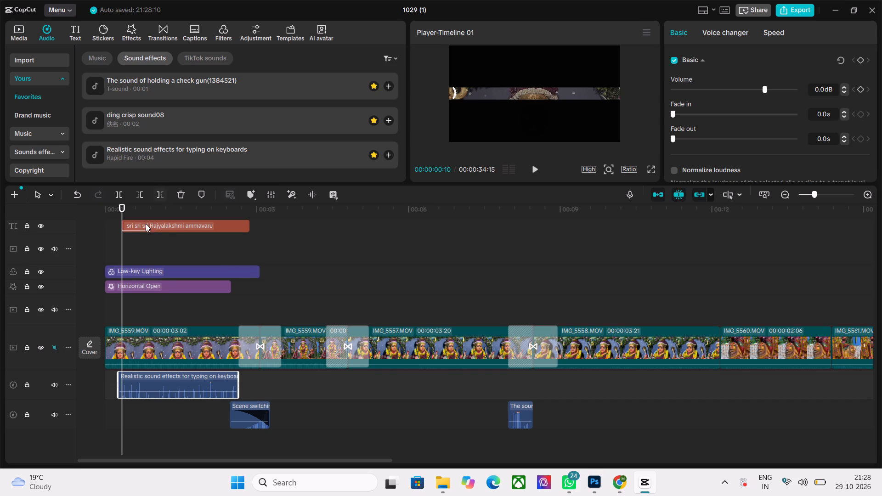
left_click_drag(118, 389, 124, 389)
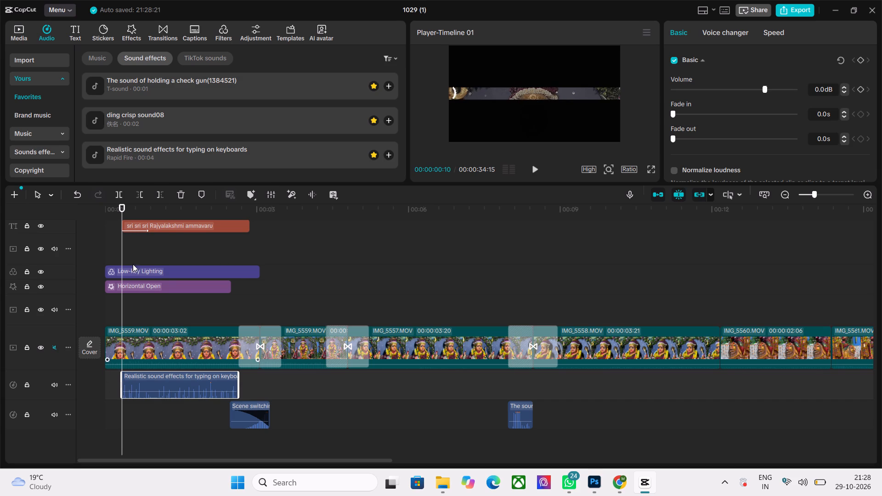
Play the title's entrance from just before its start to compare the typing sound with the letter-by-letter animation, stopping at 00:00:00:27.
key("space")
key("space")
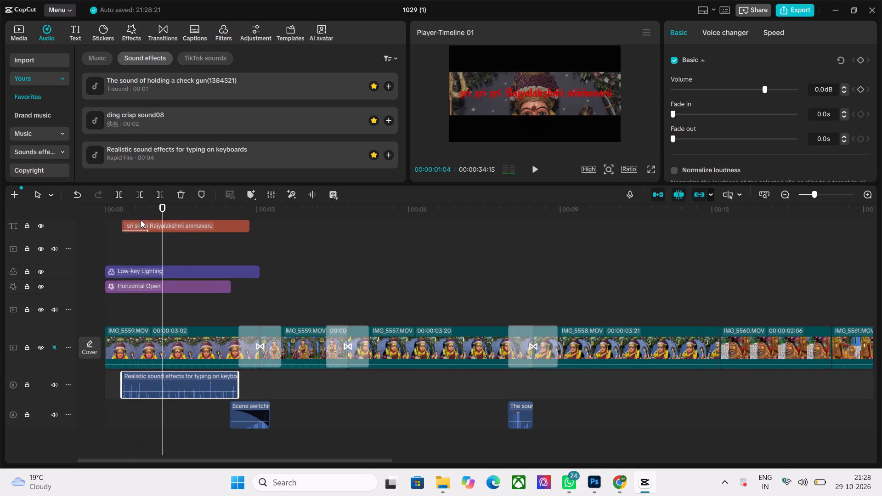
left_click_drag(161, 206, 137, 210)
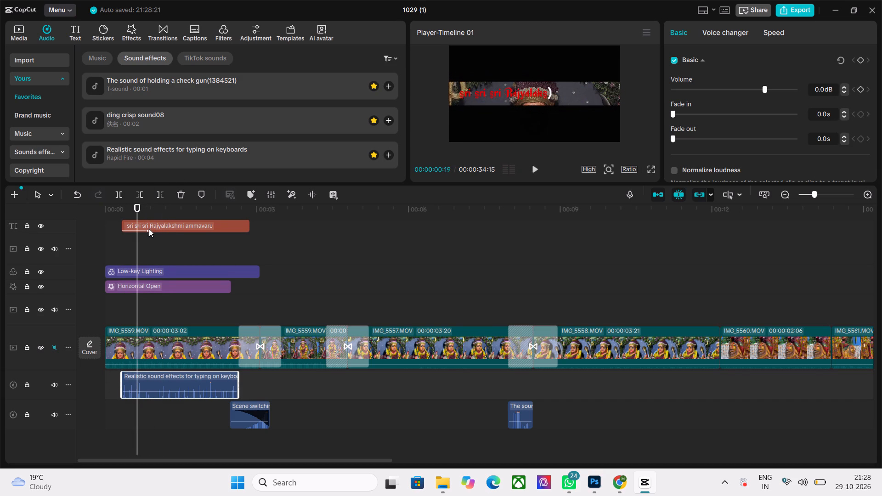
left_click(147, 228)
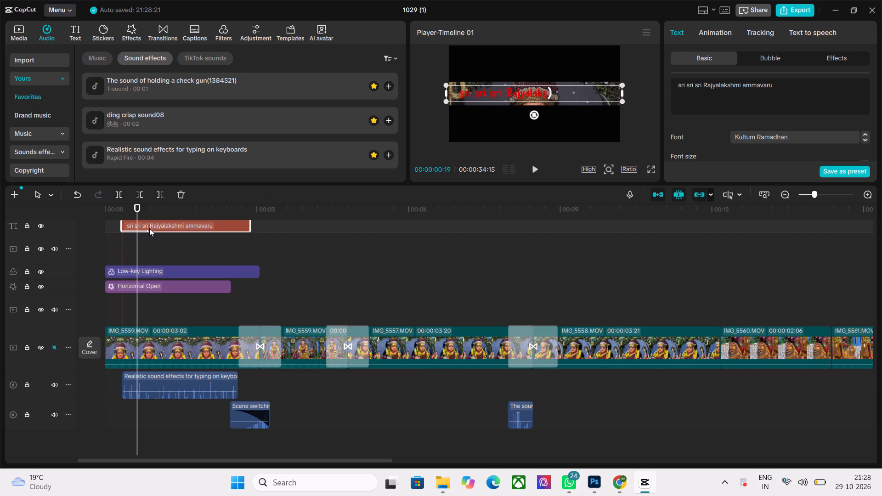
left_click_drag(136, 208, 115, 211)
key("space")
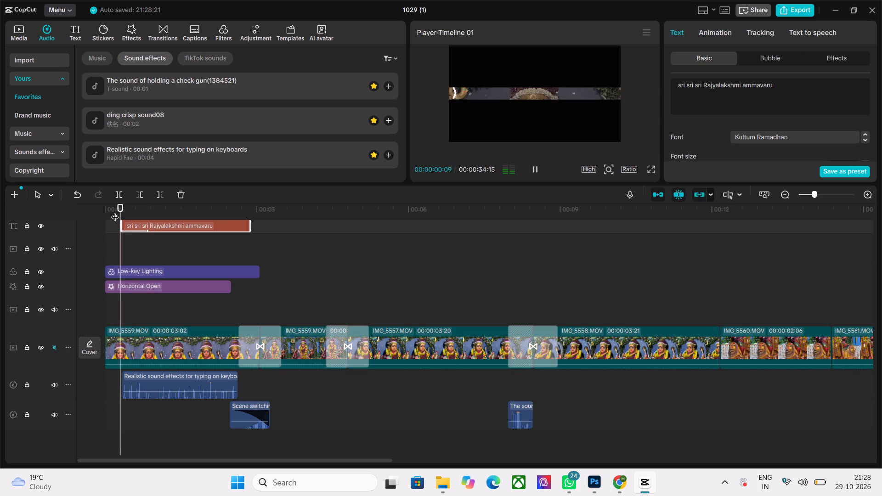
key("space")
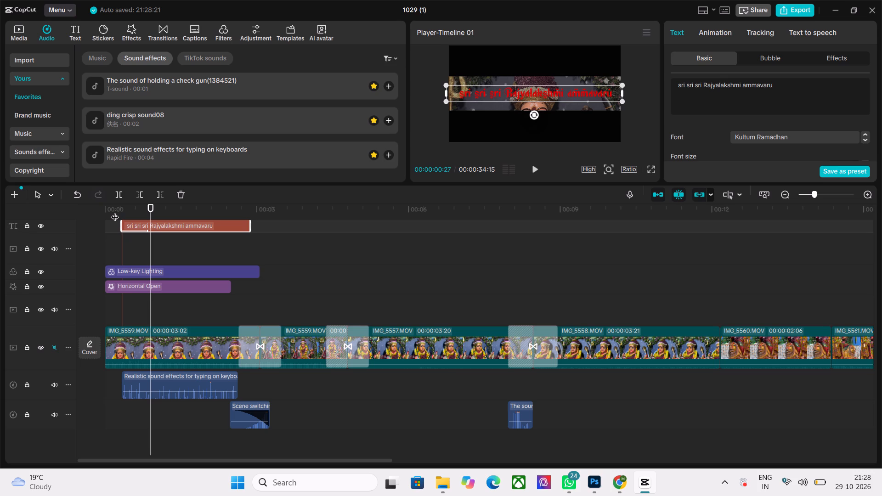
Trim the end of the keyboard typing sound effect to the playhead at 00:00:00:27.
left_click(213, 386)
left_click_drag(239, 383, 224, 382)
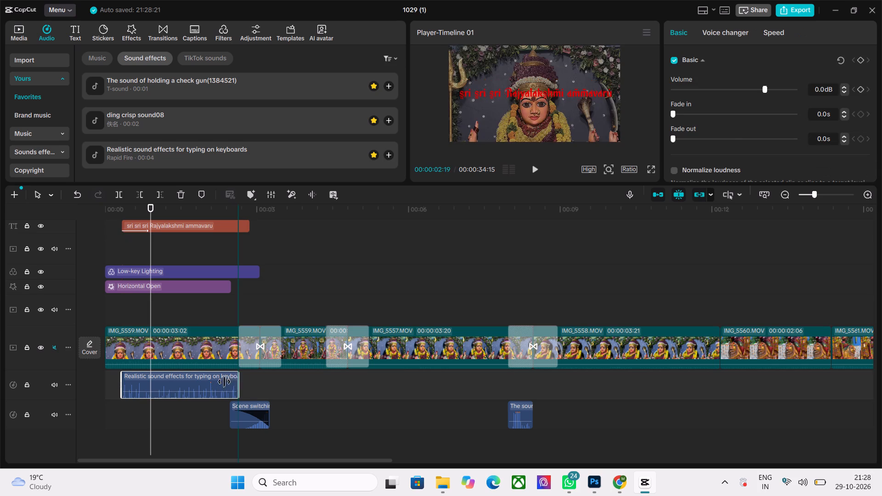
left_click_drag(224, 382, 150, 384)
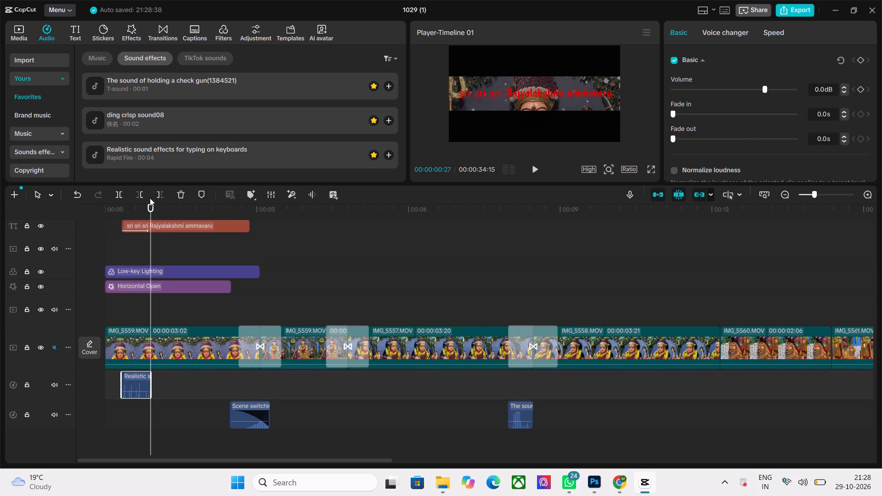
Play the video from the beginning to about 00:00:06:20 in an enlarged preview to check the title, sounds and transitions.
left_click_drag(151, 207, 107, 219)
key("space")
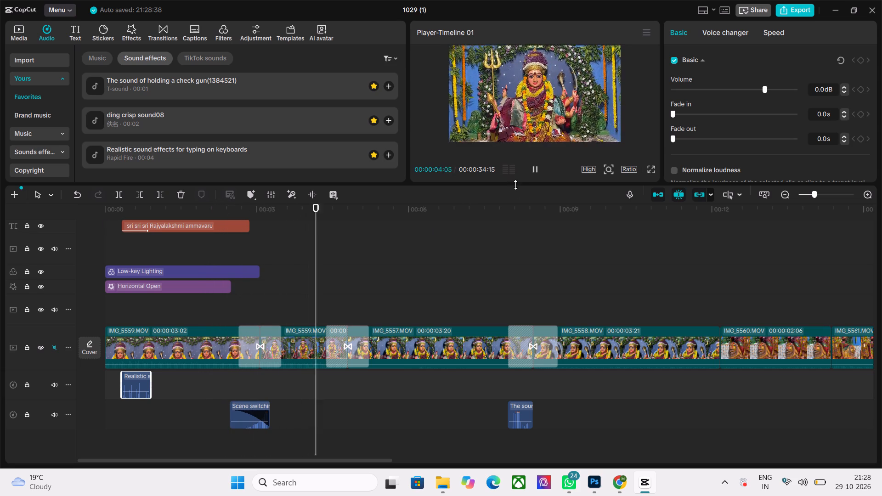
left_click_drag(515, 185, 498, 285)
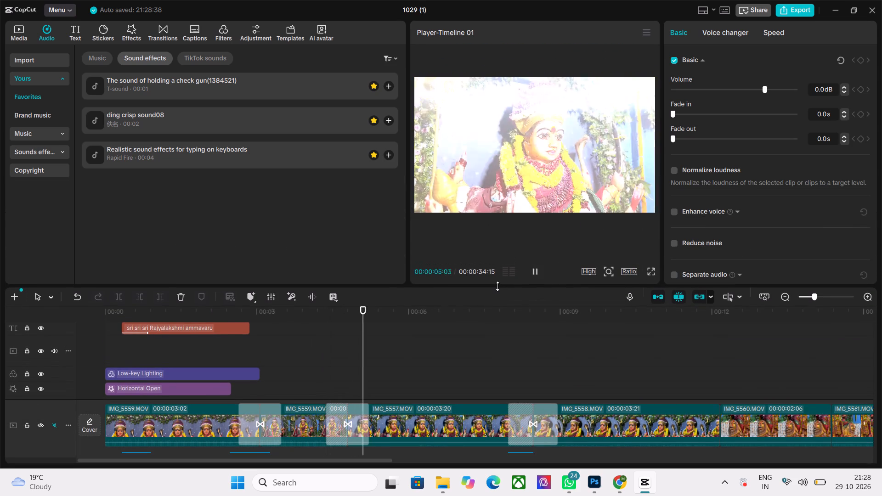
key("space")
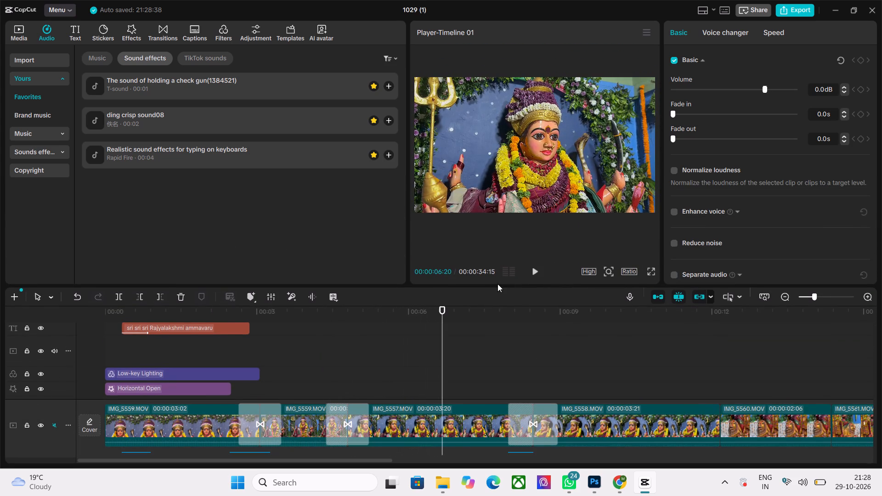
View the preview in full screen and scrub through the first second to examine the title animation.
left_click(646, 273)
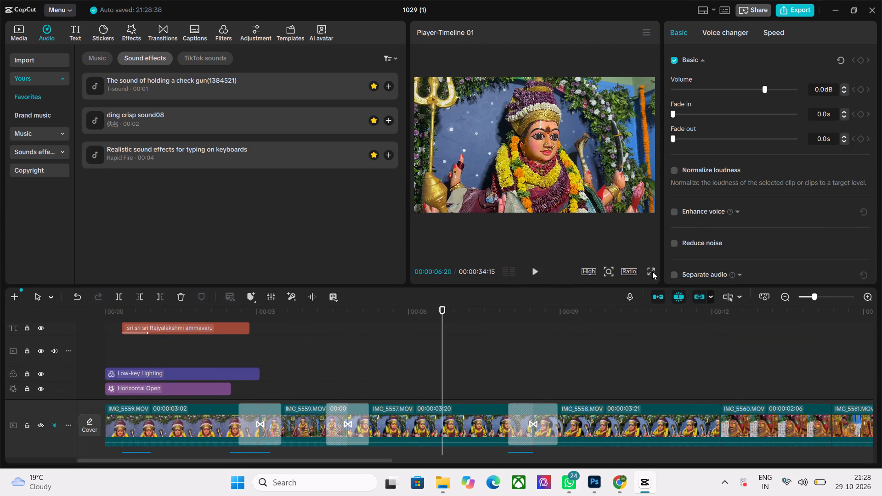
left_click(652, 271)
left_click_drag(404, 443, 403, 443)
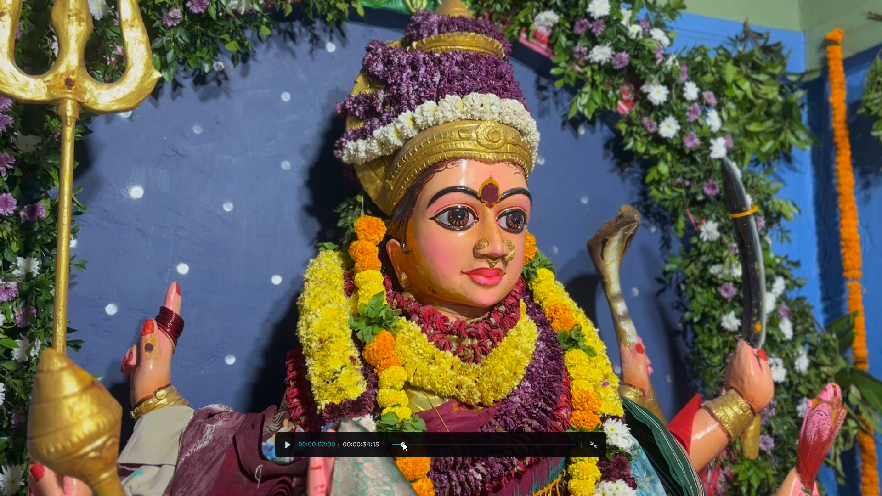
left_click_drag(403, 443, 395, 443)
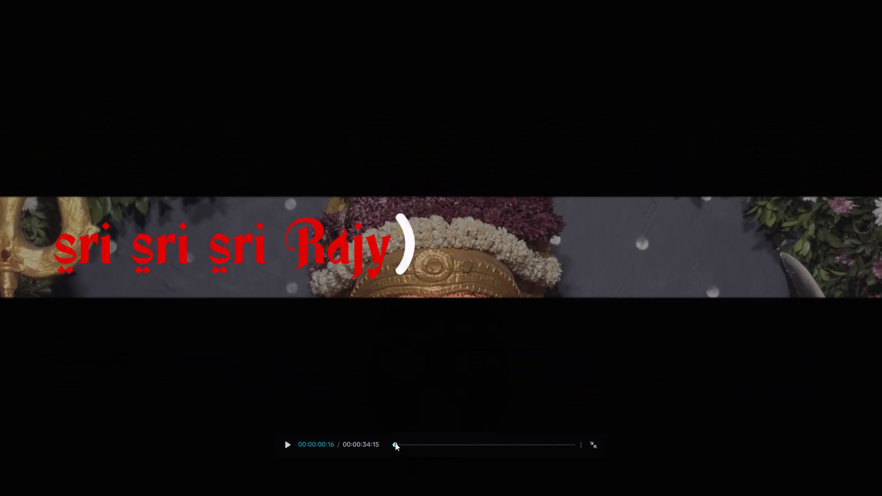
left_click_drag(395, 443, 396, 443)
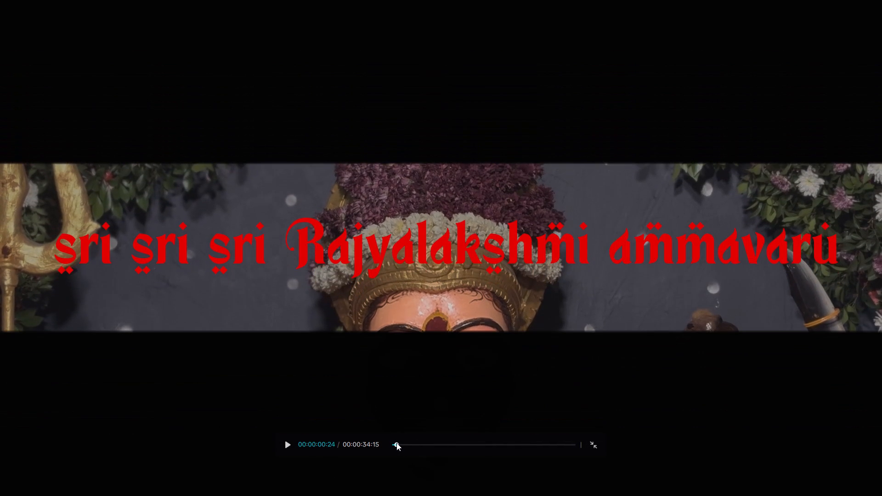
left_click_drag(396, 443, 397, 443)
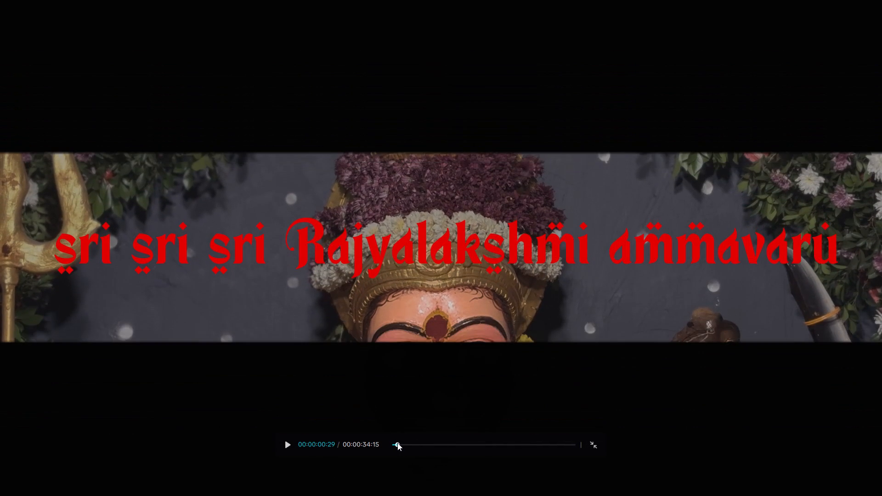
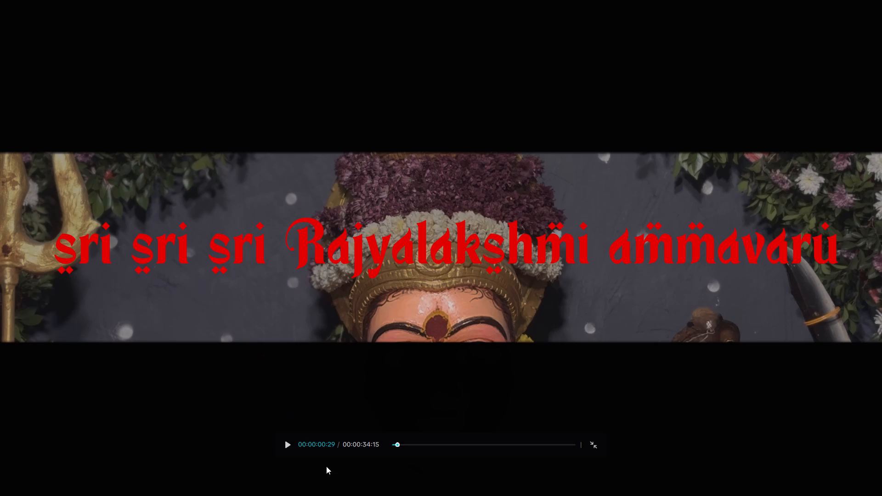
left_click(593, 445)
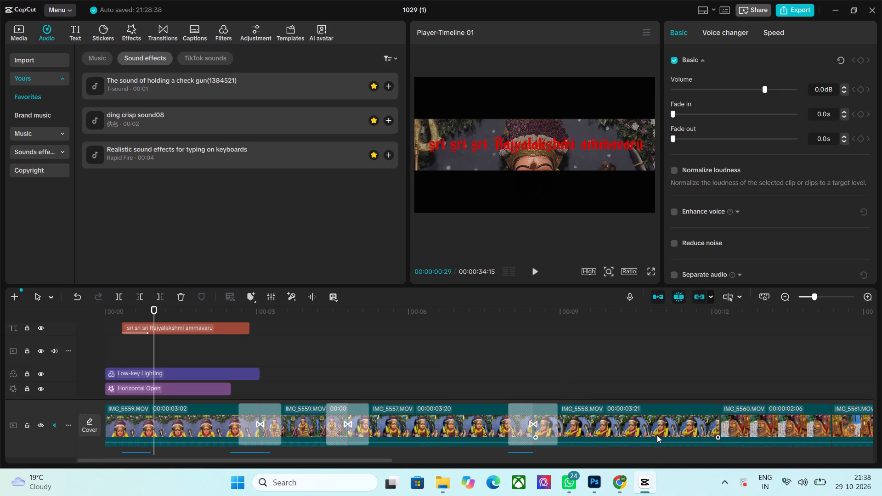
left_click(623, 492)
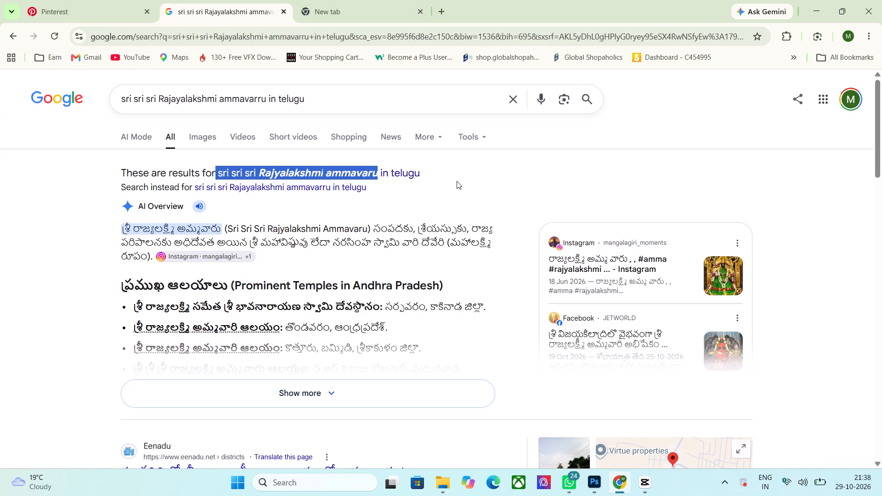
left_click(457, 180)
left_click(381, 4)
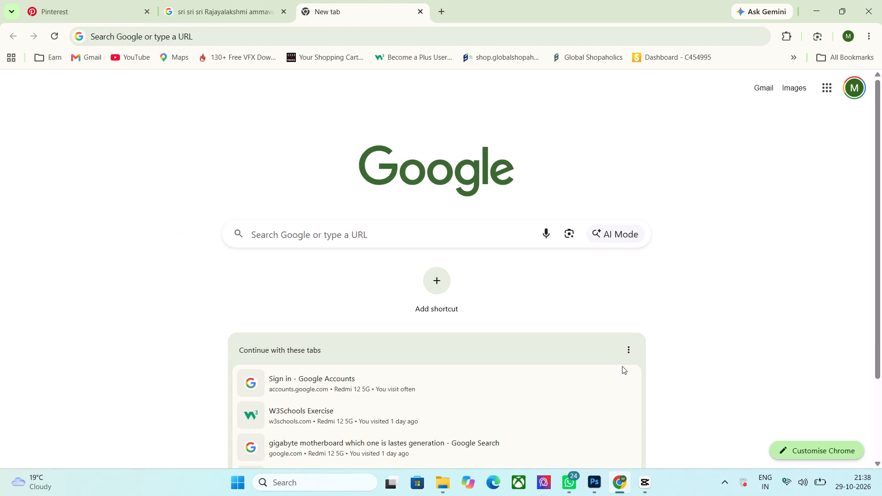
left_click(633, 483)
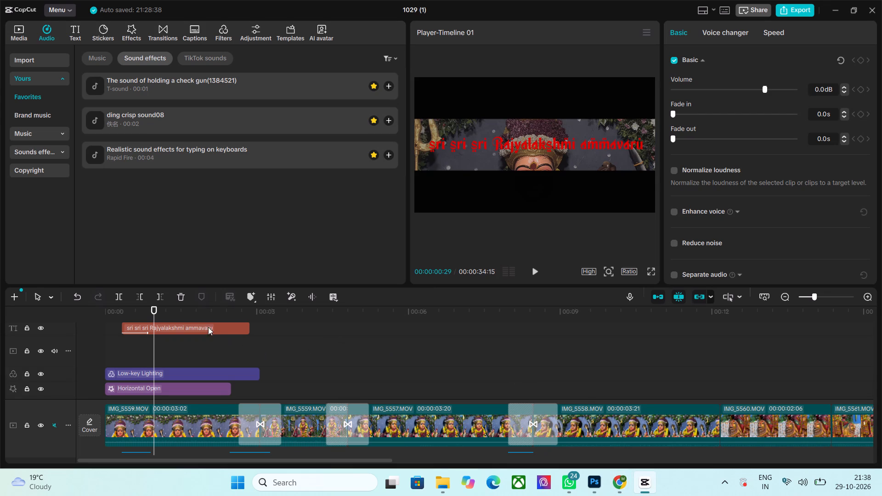
Change the red title's entrance animation to One By One and replay its preview several times.
left_click_drag(153, 308, 143, 310)
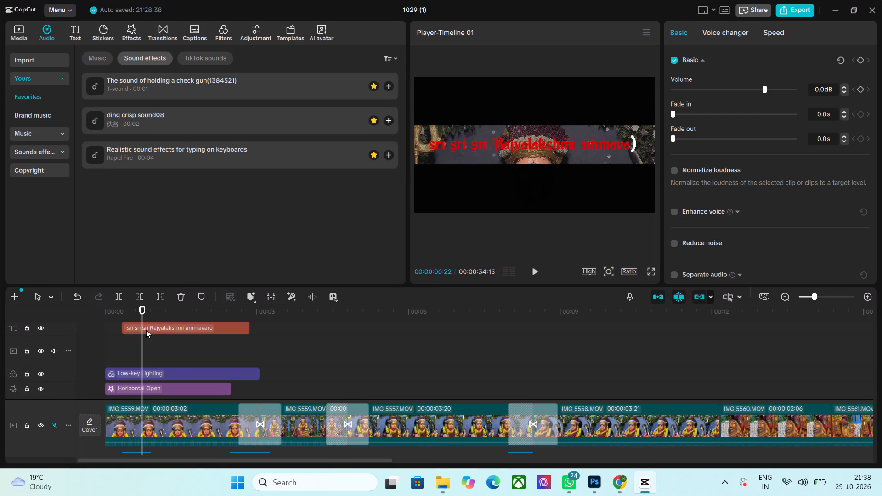
left_click(146, 331)
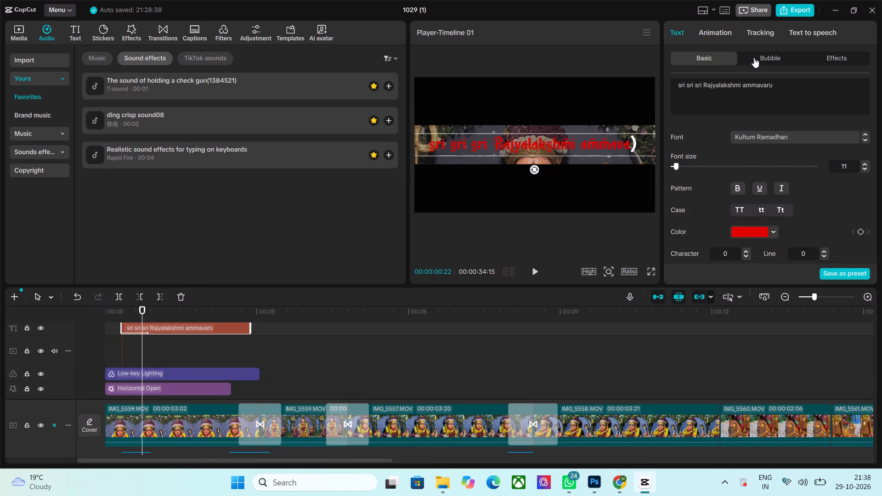
left_click(715, 30)
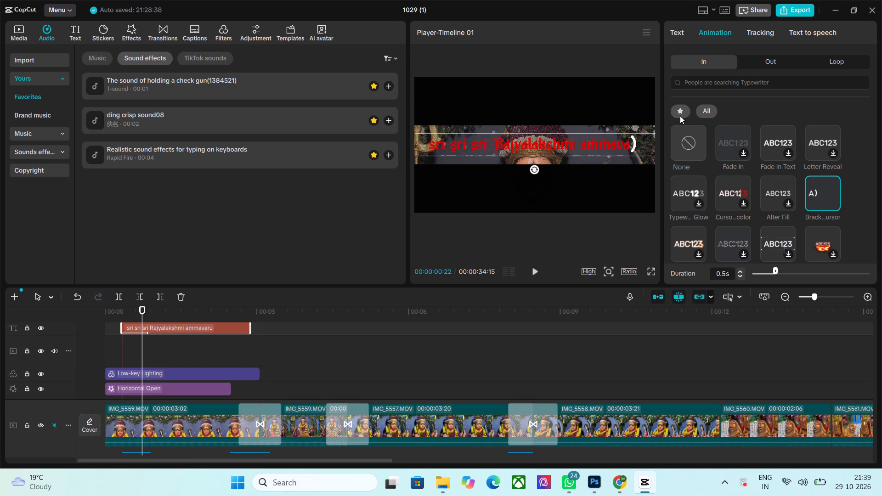
scroll(766, 254, "down", 2)
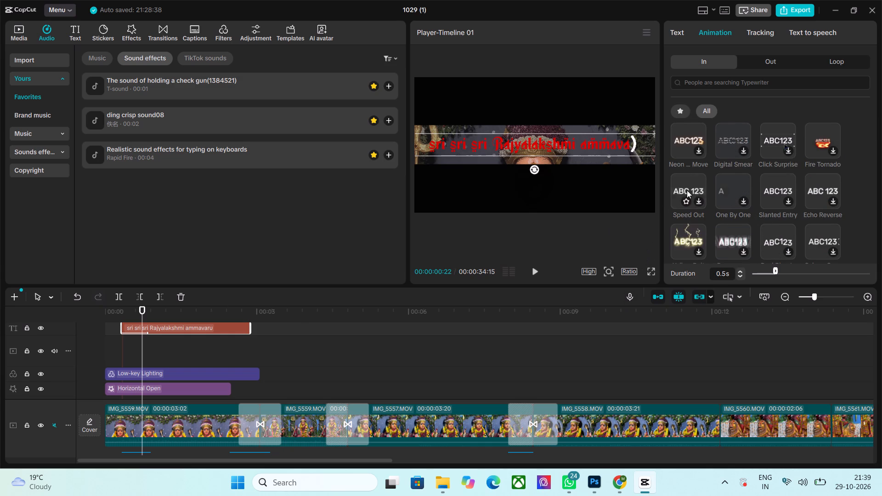
left_click_drag(729, 184, 510, 163)
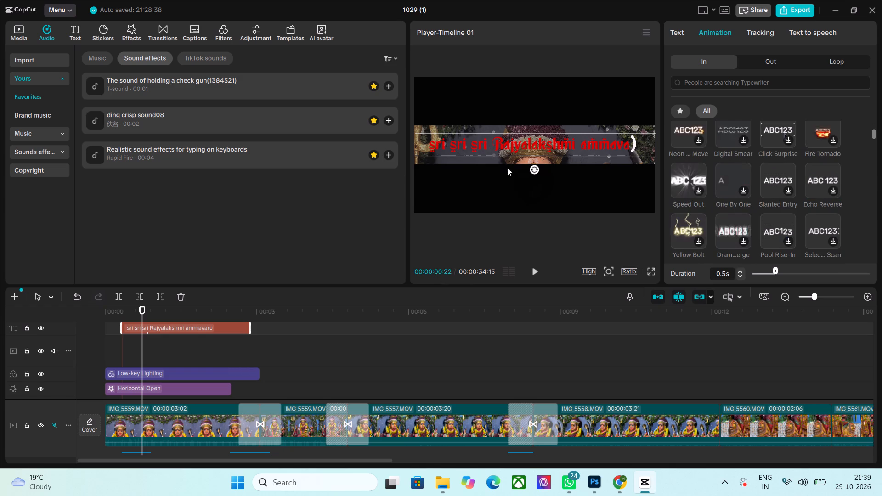
left_click_drag(510, 163, 512, 160)
left_click(743, 175)
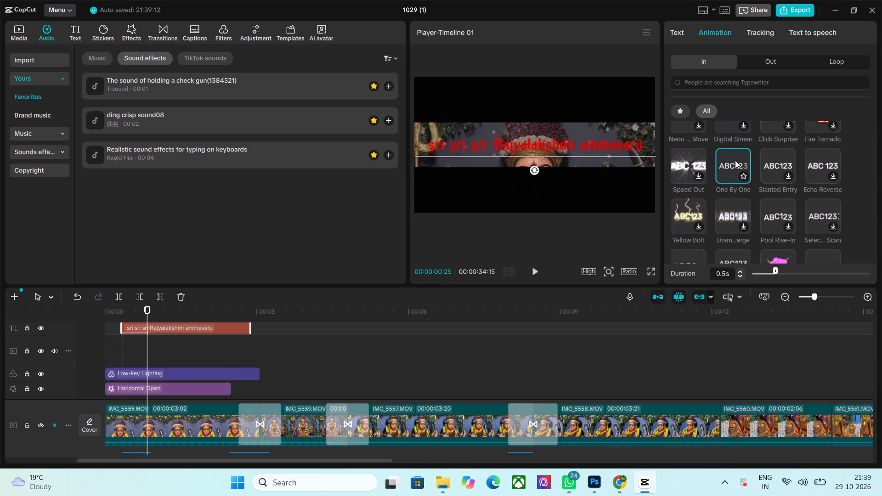
left_click(734, 160)
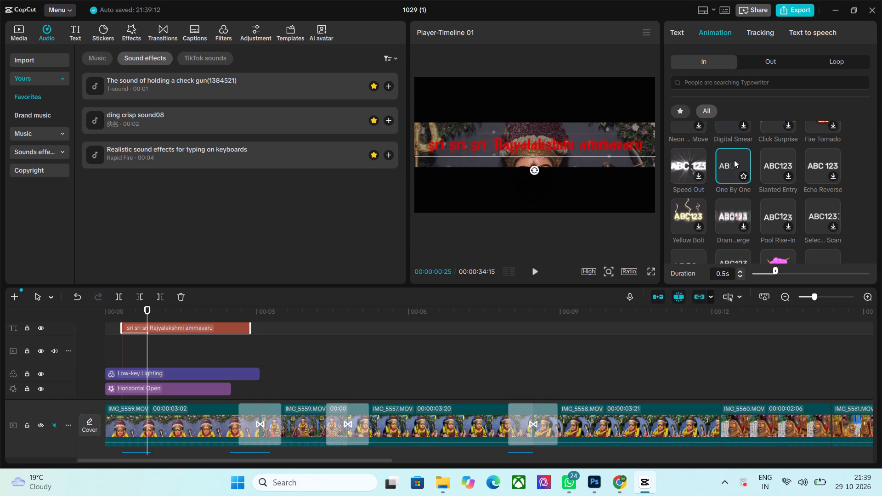
left_click(734, 160)
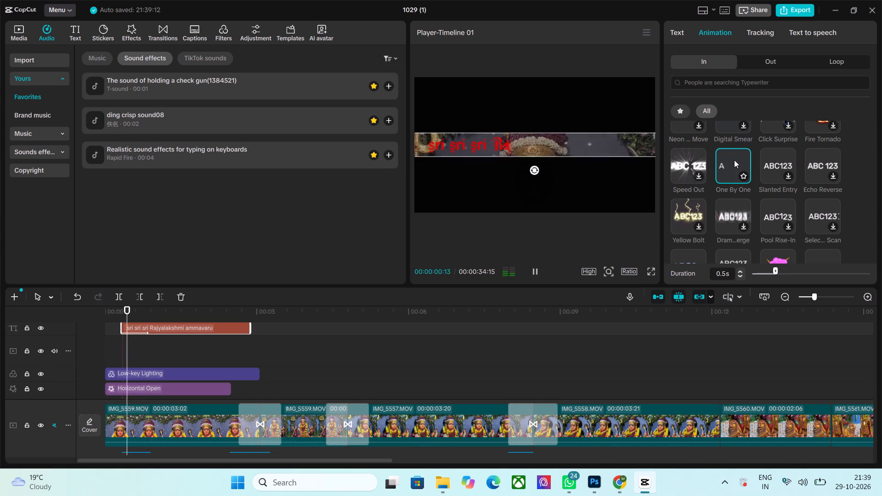
left_click(734, 160)
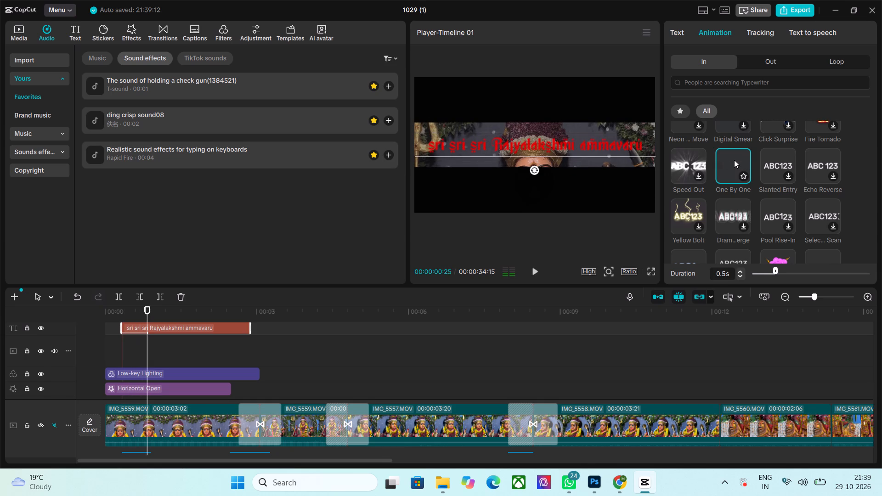
left_click(734, 160)
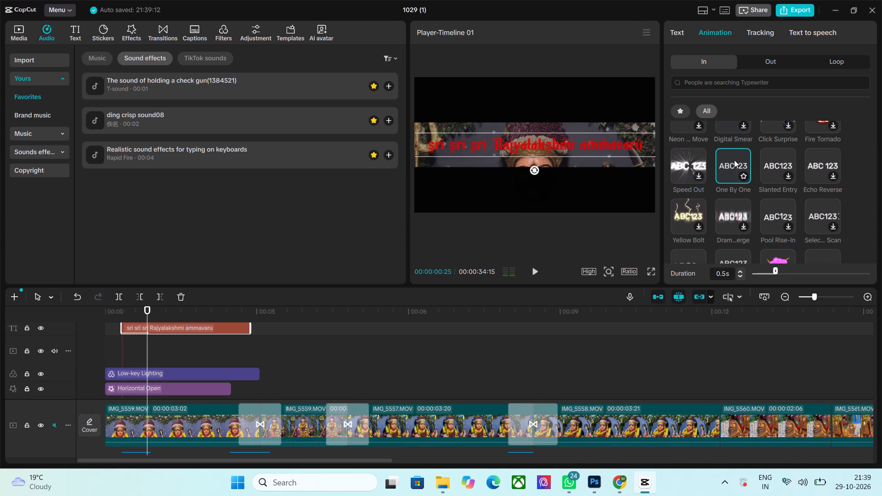
left_click(734, 160)
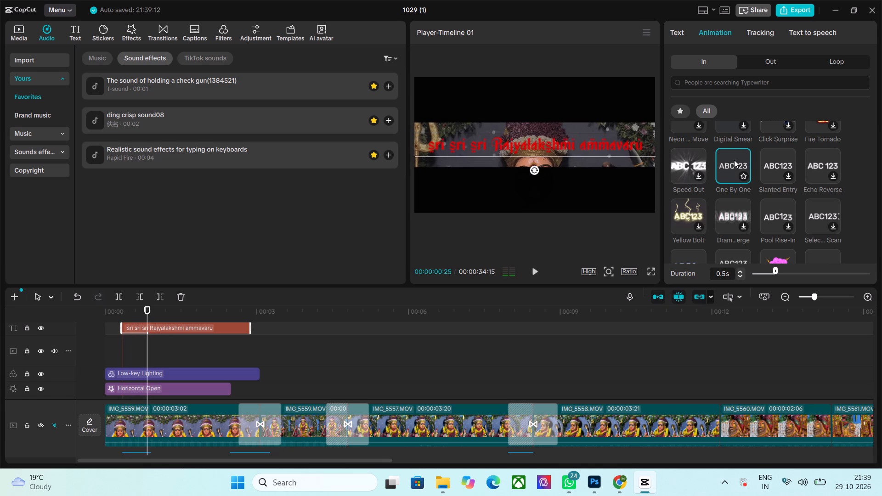
left_click(734, 160)
Play the video from the beginning to about 00:00:12:13 to check the title's new animation and the following clips.
left_click_drag(146, 310, 108, 311)
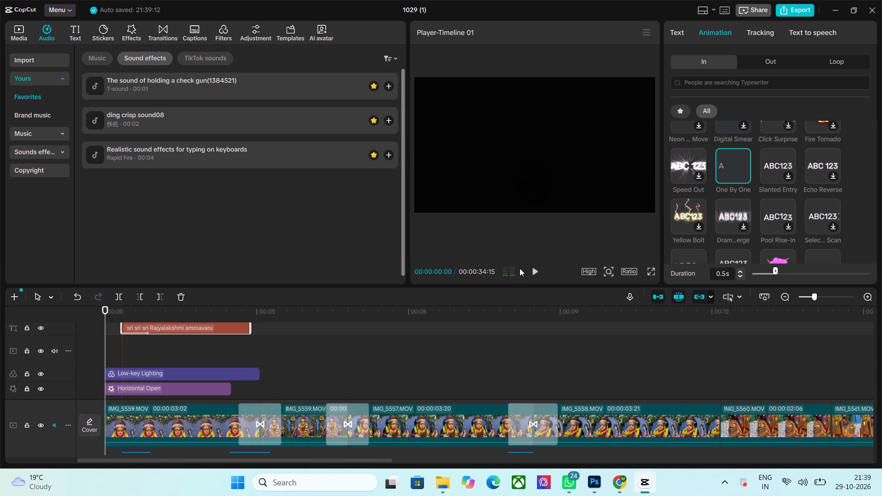
left_click(532, 272)
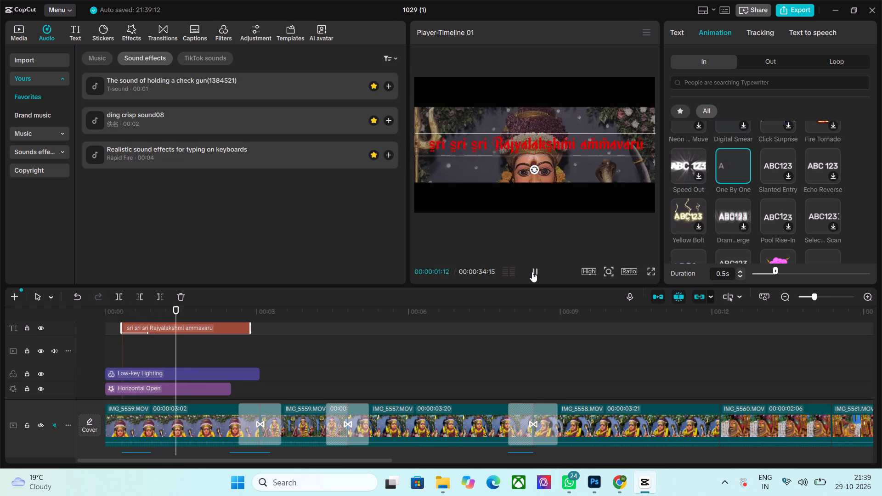
left_click(532, 272)
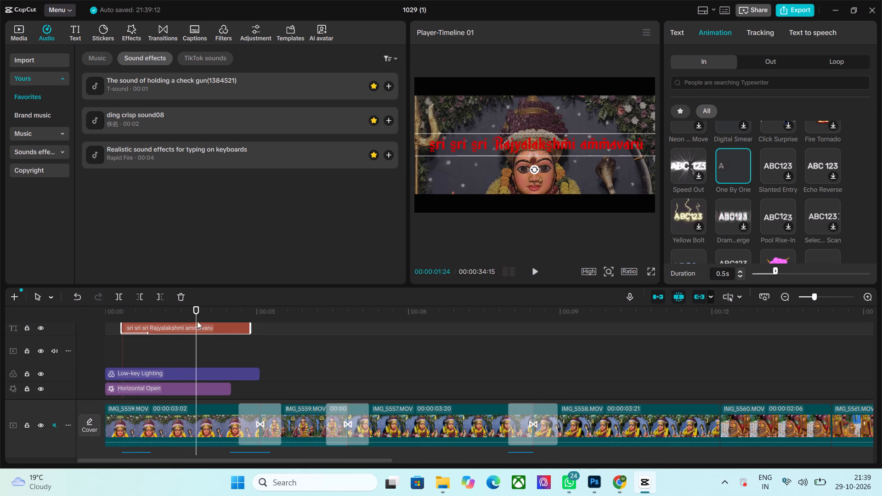
left_click(268, 356)
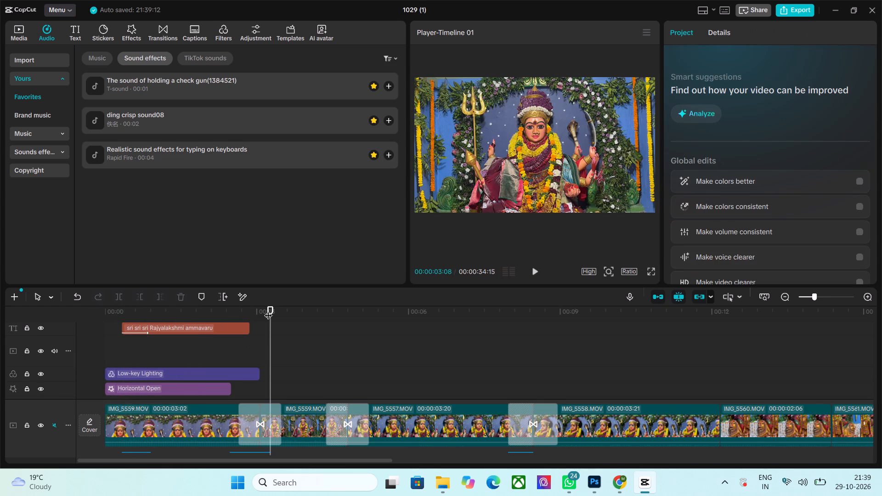
left_click_drag(271, 309, 106, 305)
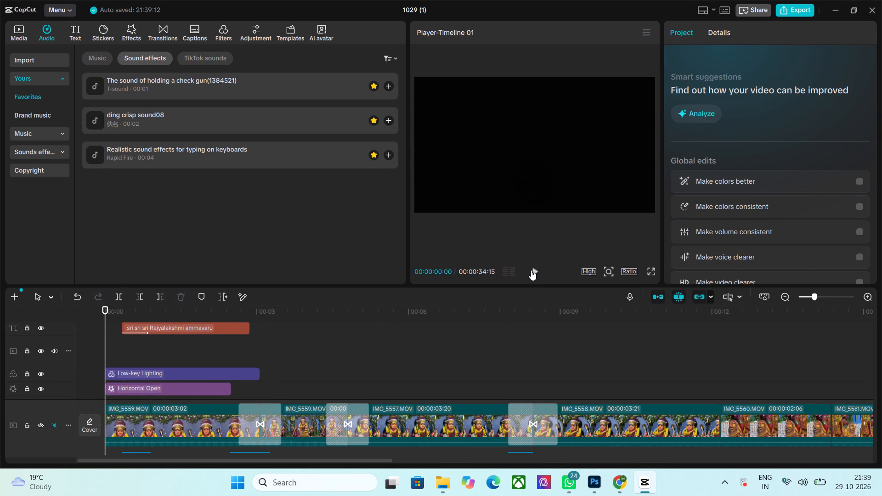
left_click(531, 270)
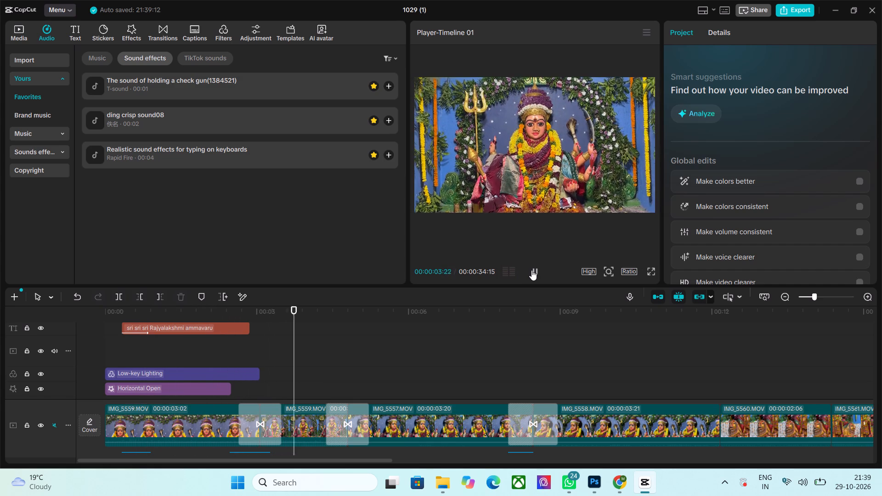
left_click(531, 270)
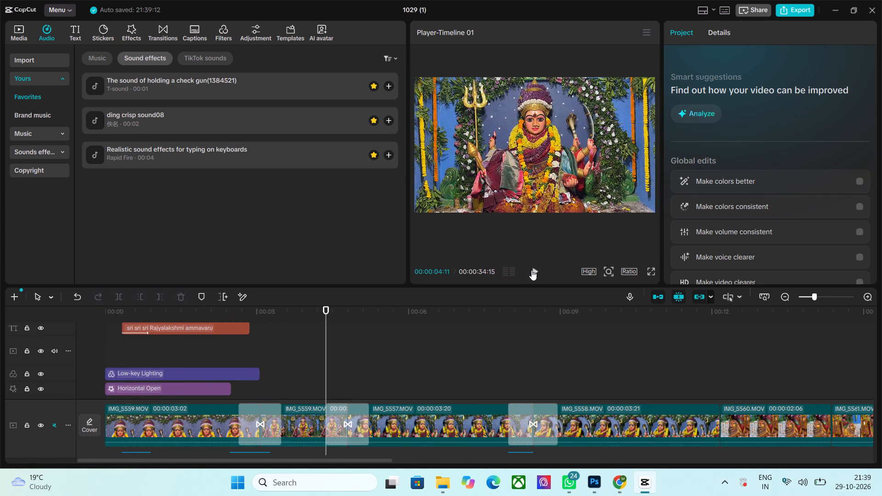
left_click(531, 270)
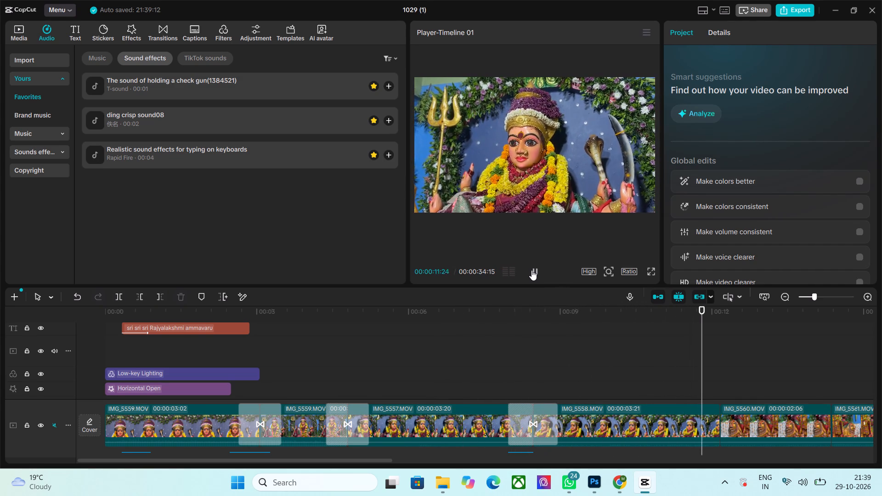
left_click(531, 270)
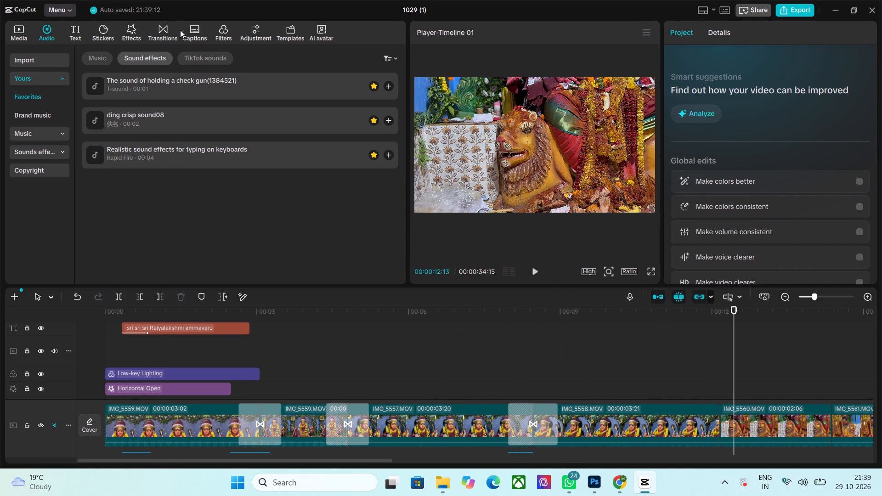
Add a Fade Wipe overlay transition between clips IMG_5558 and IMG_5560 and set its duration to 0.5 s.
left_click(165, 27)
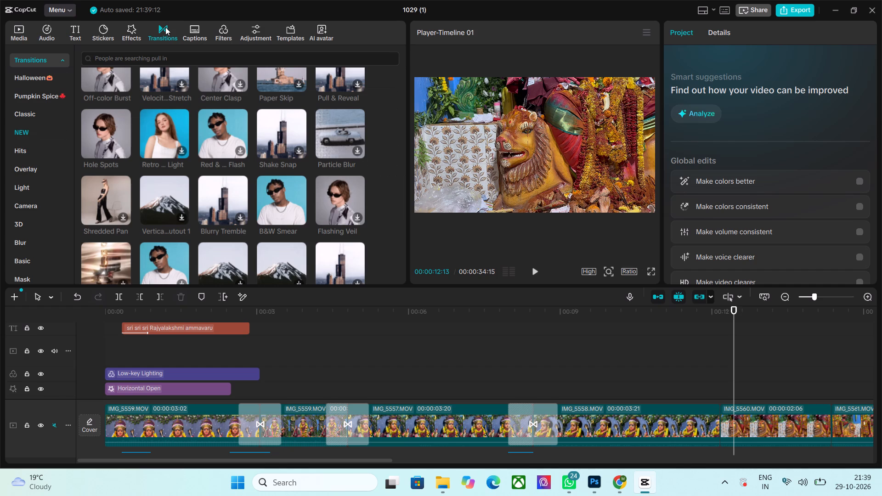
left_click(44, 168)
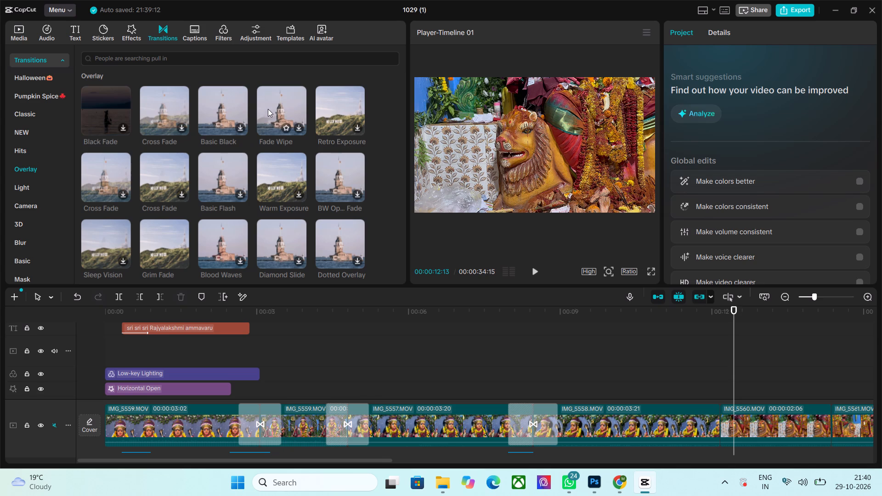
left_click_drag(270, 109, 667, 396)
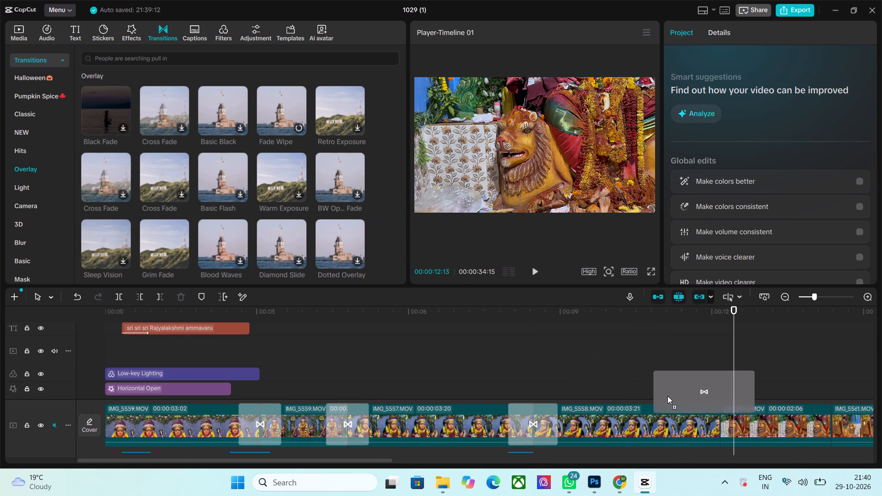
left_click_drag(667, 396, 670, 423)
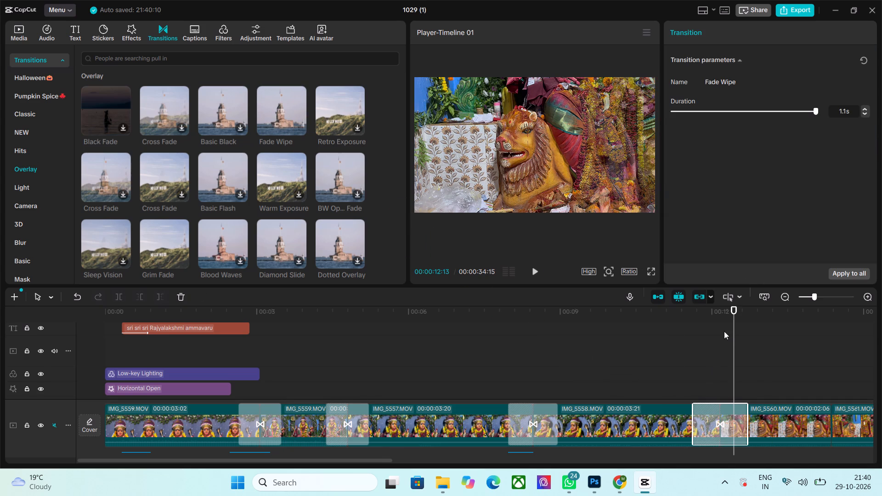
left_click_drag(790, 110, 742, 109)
Play from 00:00:11:24 to 00:00:14:09 to check the transition between IMG_5558 and IMG_5560.
left_click_drag(732, 309, 702, 310)
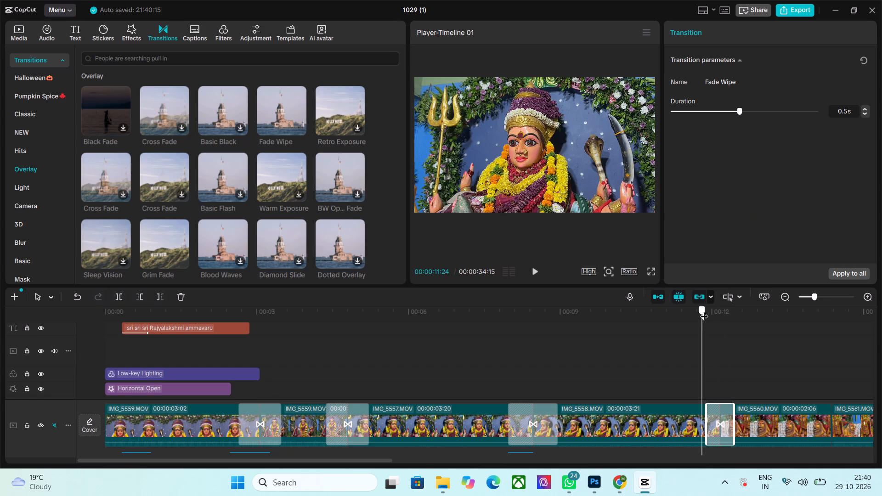
left_click(532, 274)
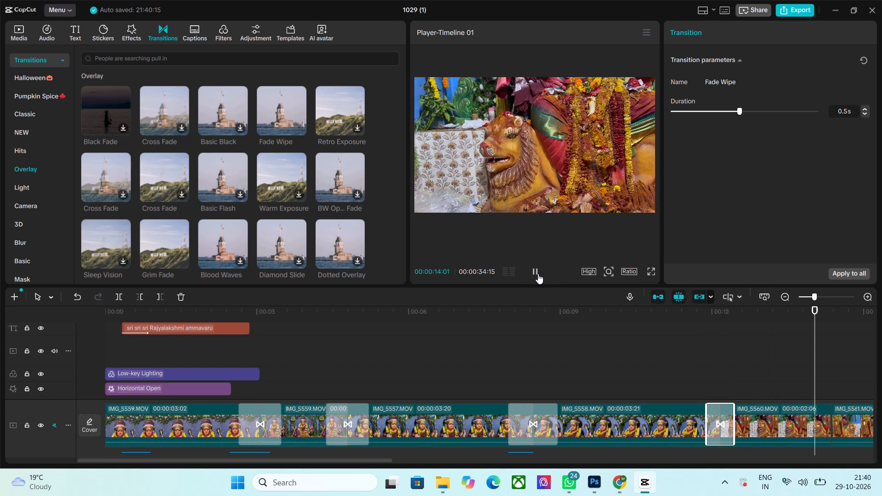
left_click(538, 274)
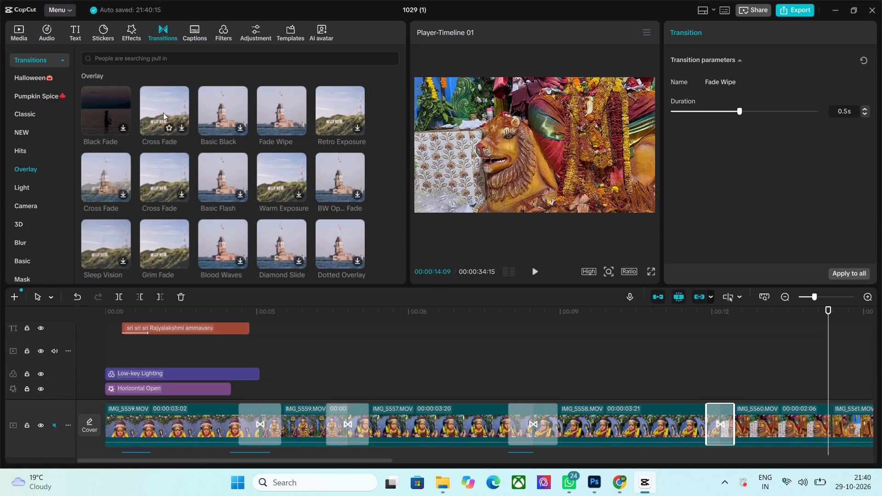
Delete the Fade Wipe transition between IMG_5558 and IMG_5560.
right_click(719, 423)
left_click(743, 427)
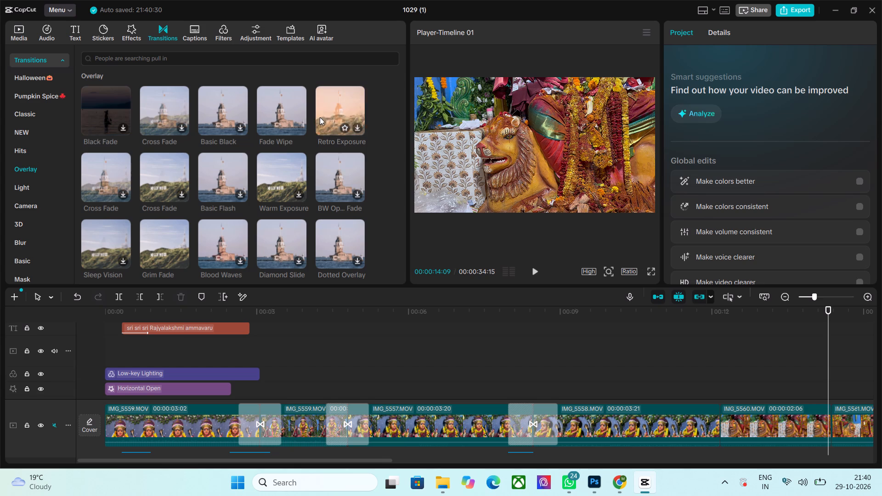
Add a Fade Wipe transition between clips IMG_5560 and IMG_5561.
left_click_drag(286, 109, 535, 250)
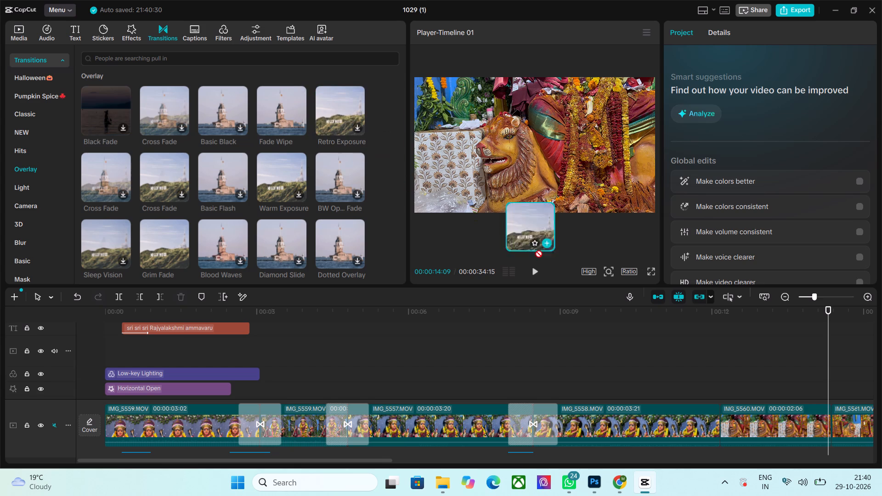
left_click_drag(535, 250, 791, 423)
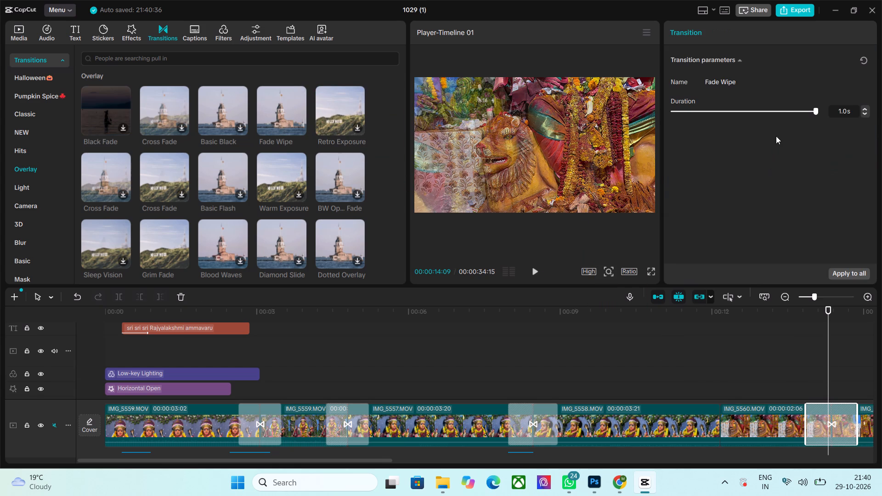
Set the duration of the Fade Wipe transition between IMG_5560 and IMG_5561 to 0.5 s.
left_click_drag(799, 110, 740, 113)
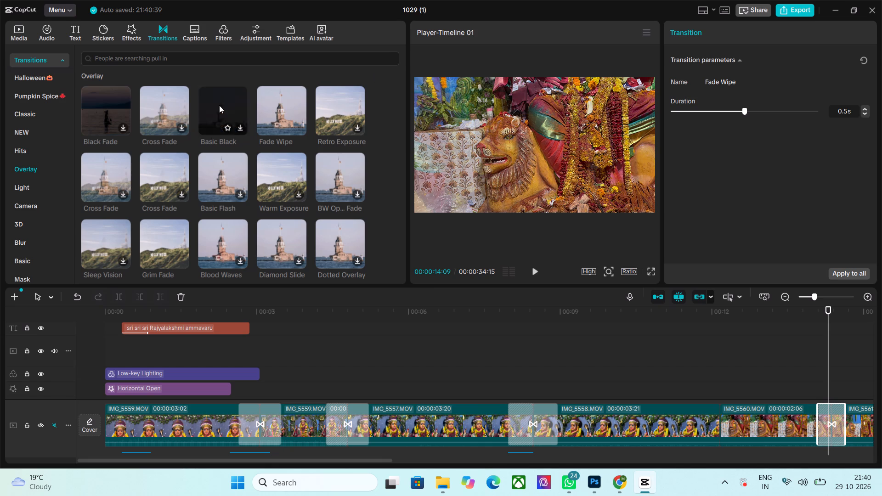
Add a Basic Black overlay transition between clips IMG_5558 and IMG_5560 and set its duration to 0.7 s.
left_click_drag(219, 105, 664, 426)
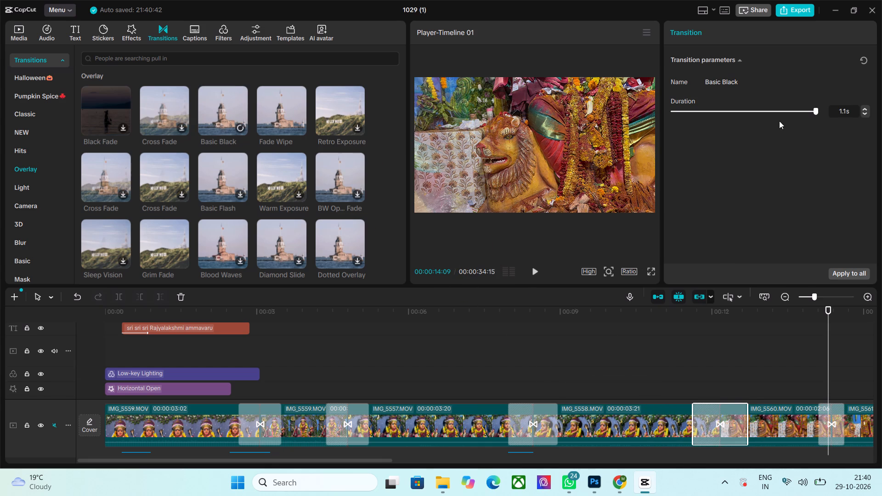
left_click_drag(784, 110, 760, 113)
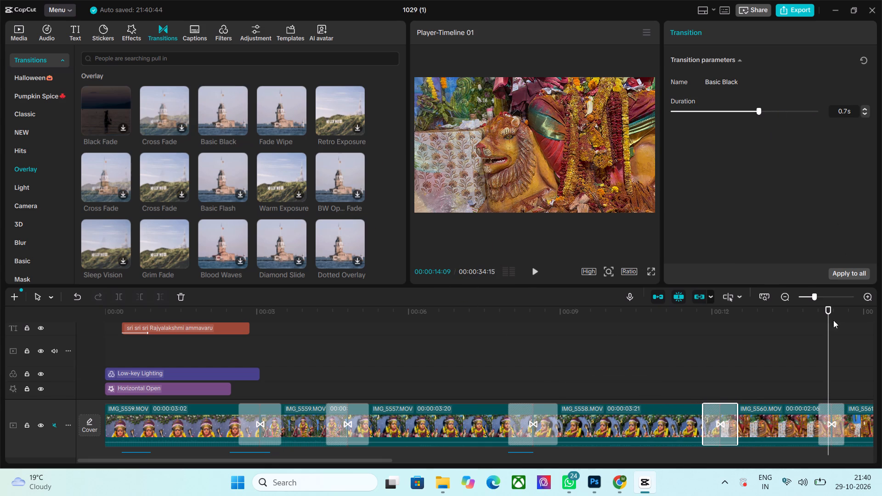
Play from 00:00:11:14 and scrub through the main-track clips up to 00:00:16:03 to check the transitions and the sequence's end.
left_click_drag(830, 308, 684, 314)
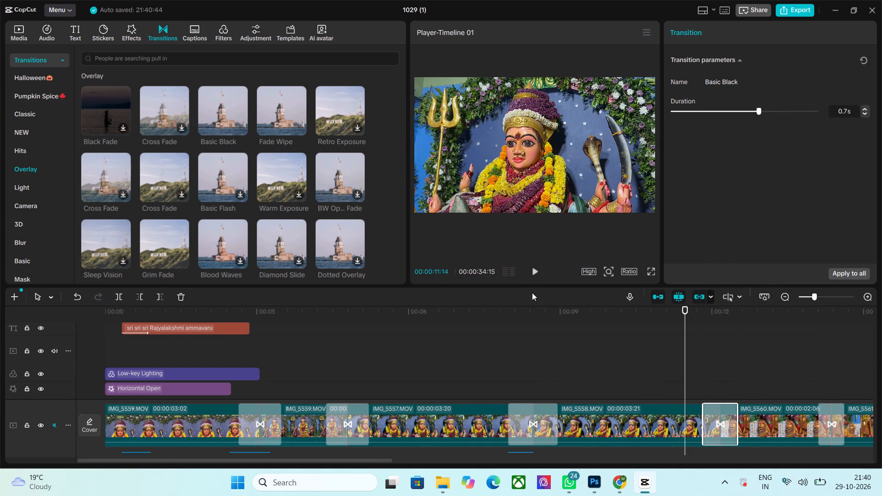
left_click(531, 268)
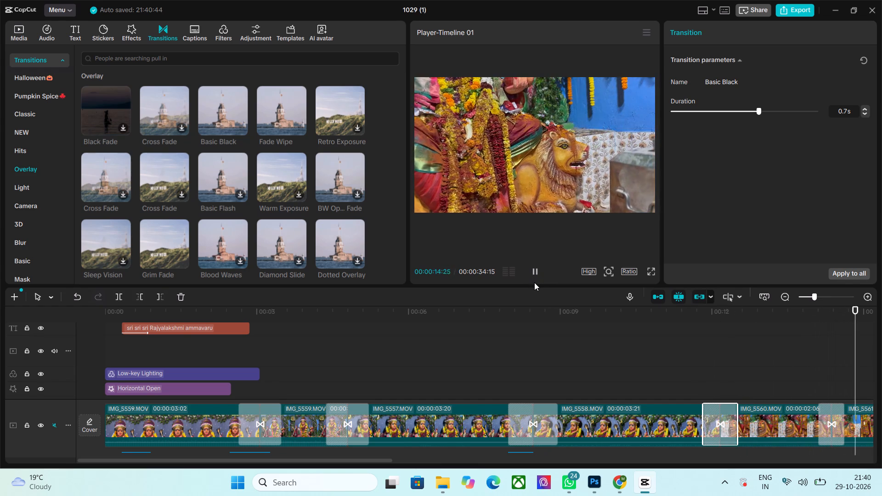
left_click(534, 282)
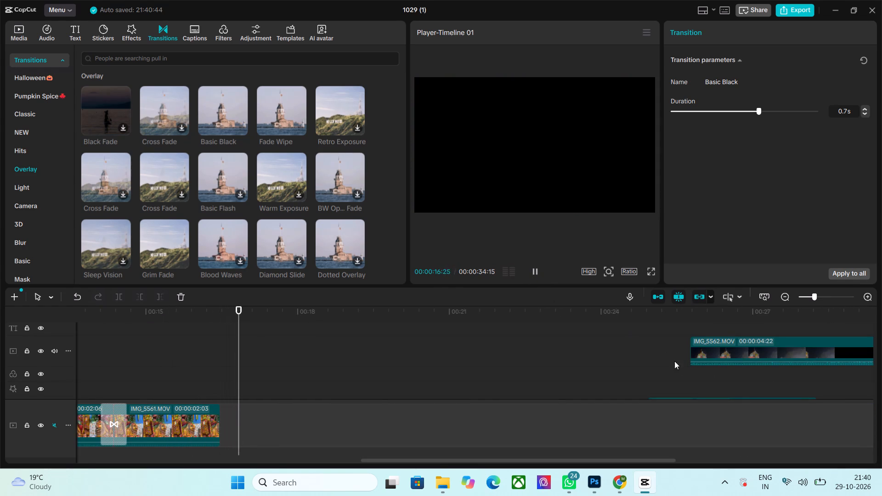
left_click(535, 267)
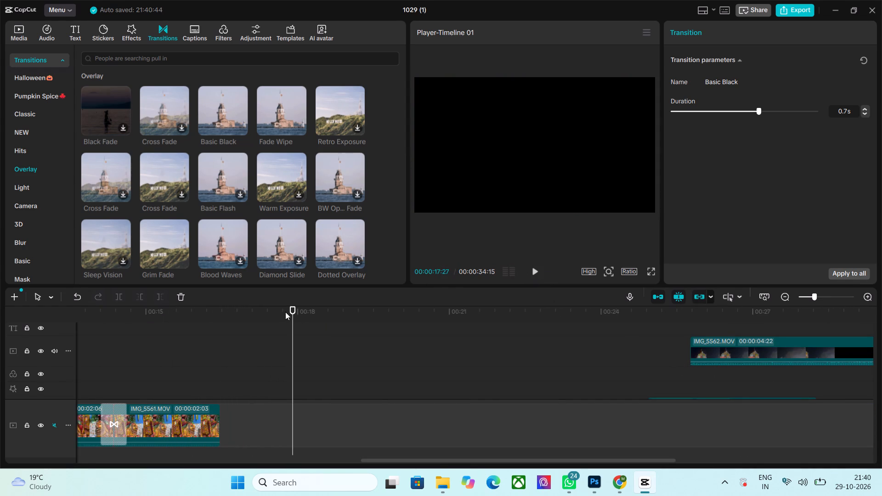
left_click_drag(291, 310, 205, 330)
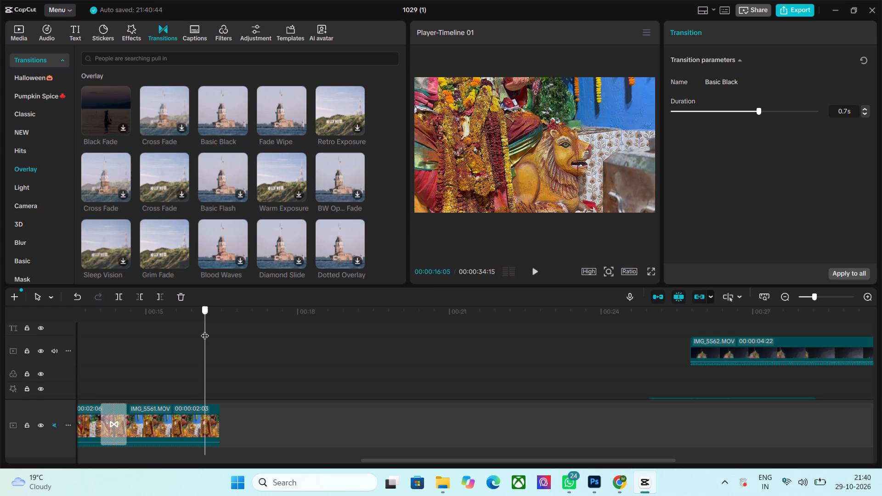
left_click_drag(205, 330, 204, 349)
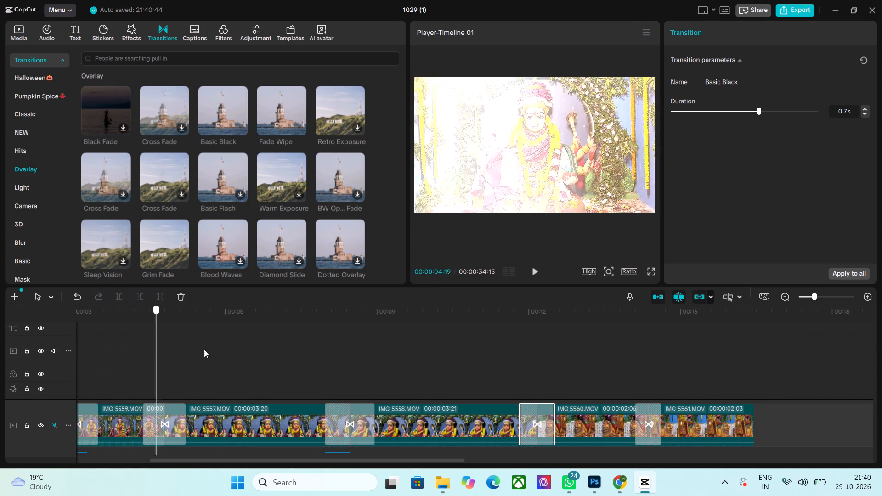
left_click_drag(204, 349, 421, 390)
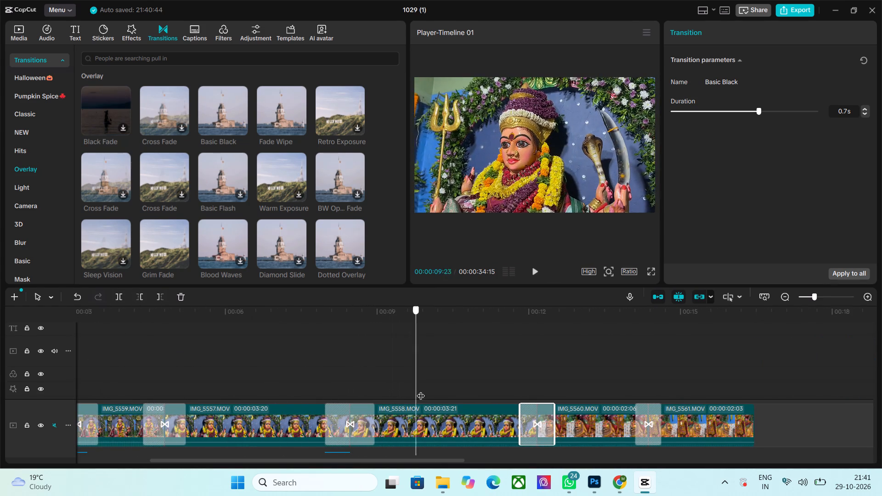
left_click_drag(421, 390, 615, 439)
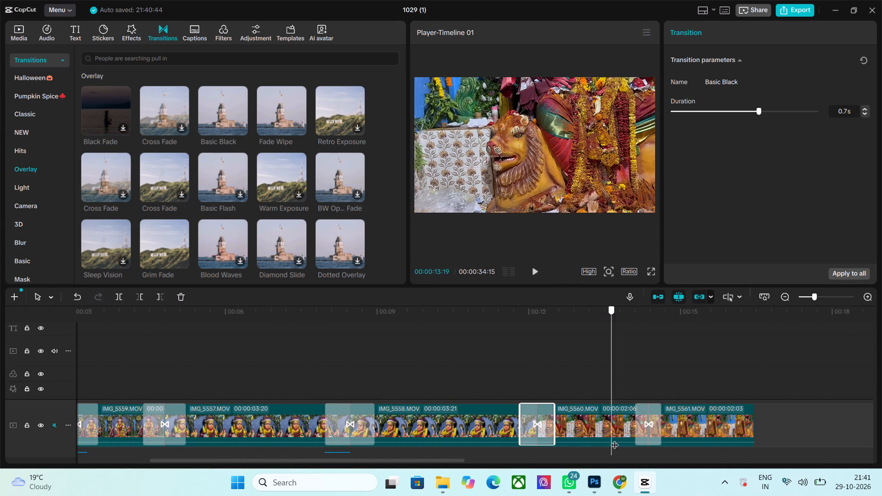
left_click_drag(615, 439, 680, 453)
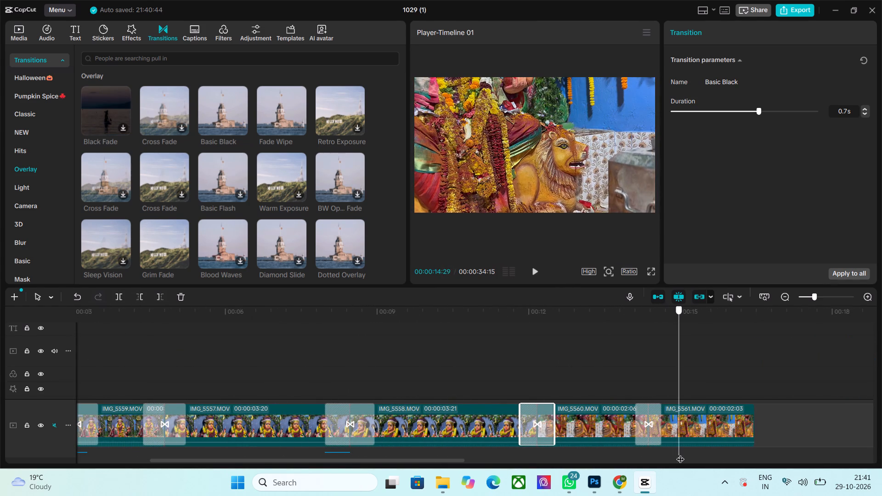
left_click_drag(680, 453, 736, 466)
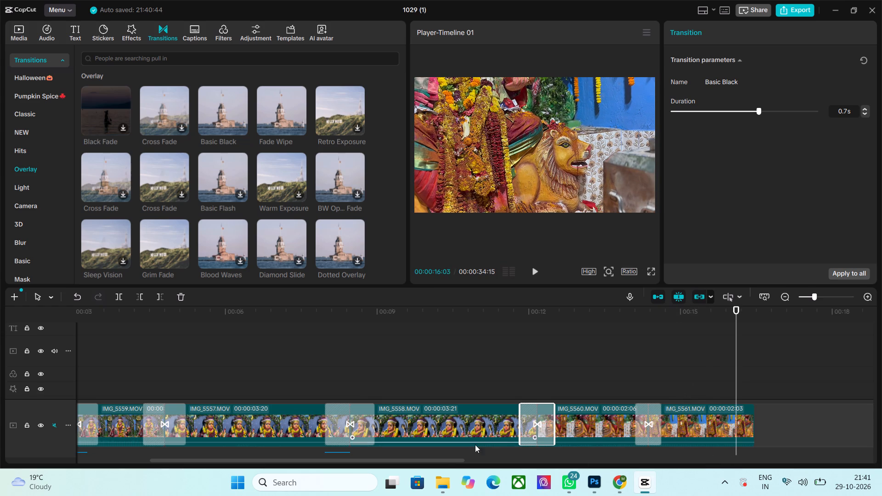
Move clip IMG_5565 from the overlay track to the main track, directly after IMG_5561.
left_click_drag(815, 296, 806, 297)
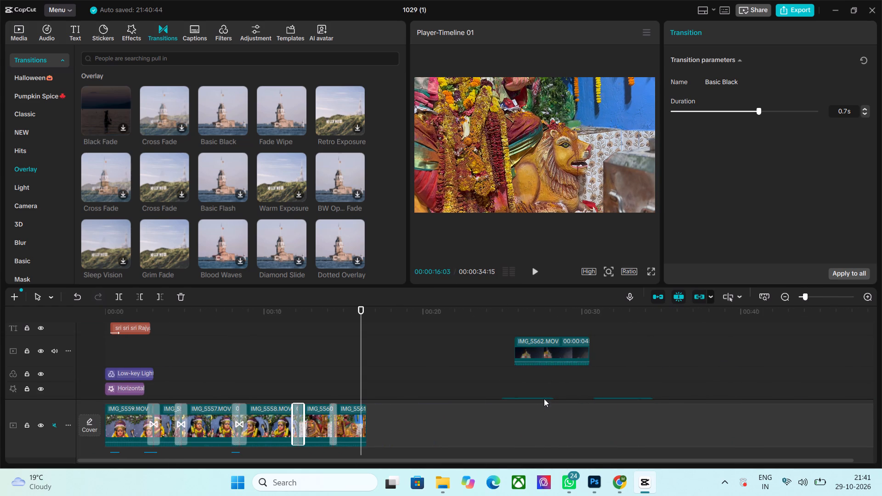
left_click(538, 284)
left_click_drag(539, 286, 539, 236)
left_click(520, 359)
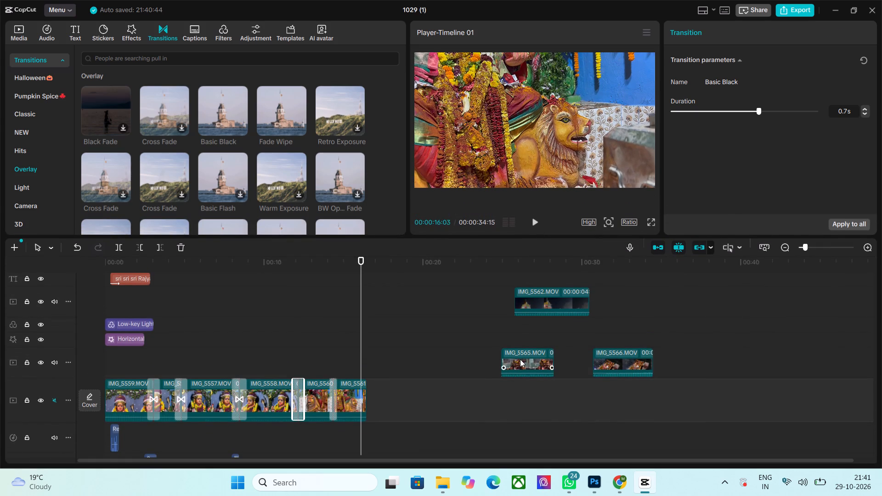
left_click_drag(520, 363, 382, 404)
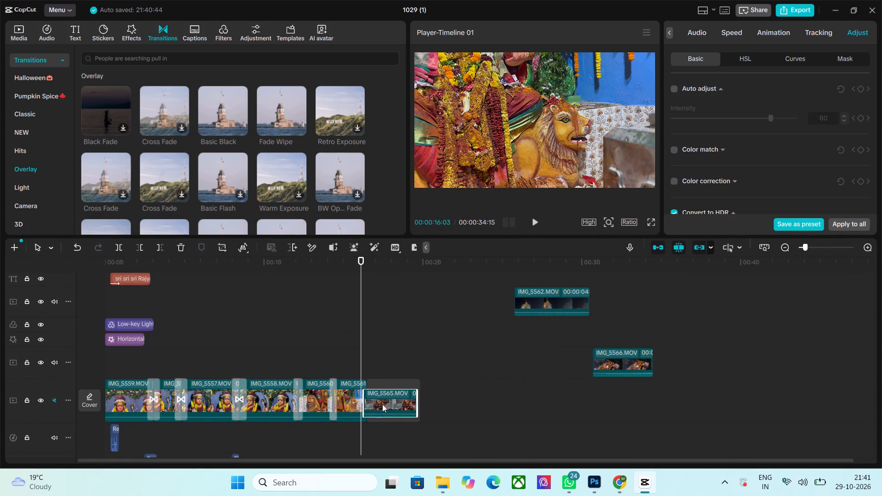
left_click_drag(382, 404, 393, 398)
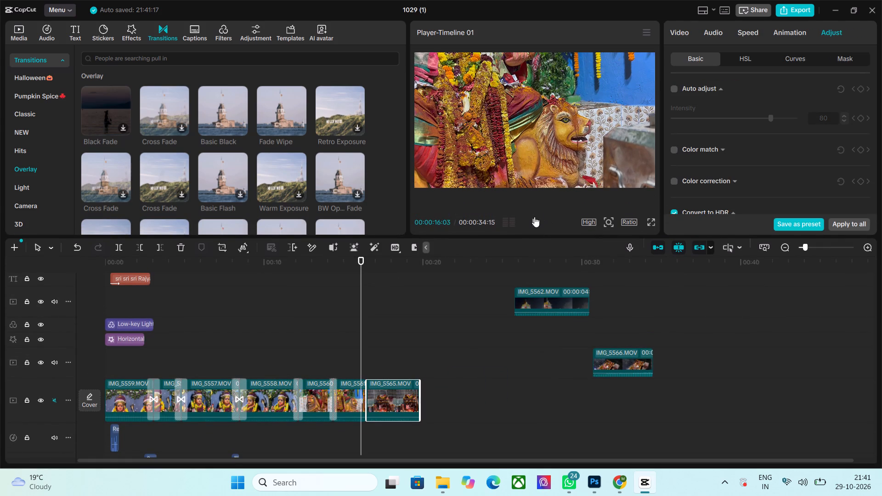
Play from 00:00:16:03 to the end of IMG_5565 to check the newly placed clip.
left_click(534, 217)
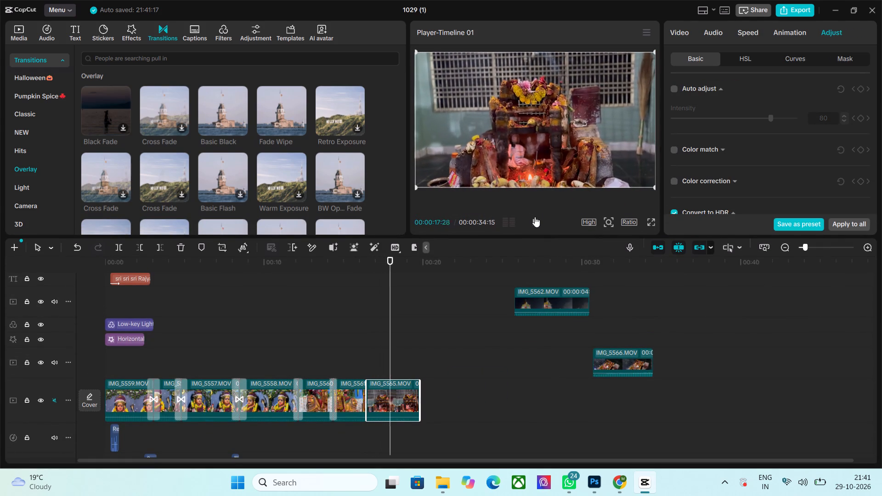
left_click(535, 217)
left_click(535, 217)
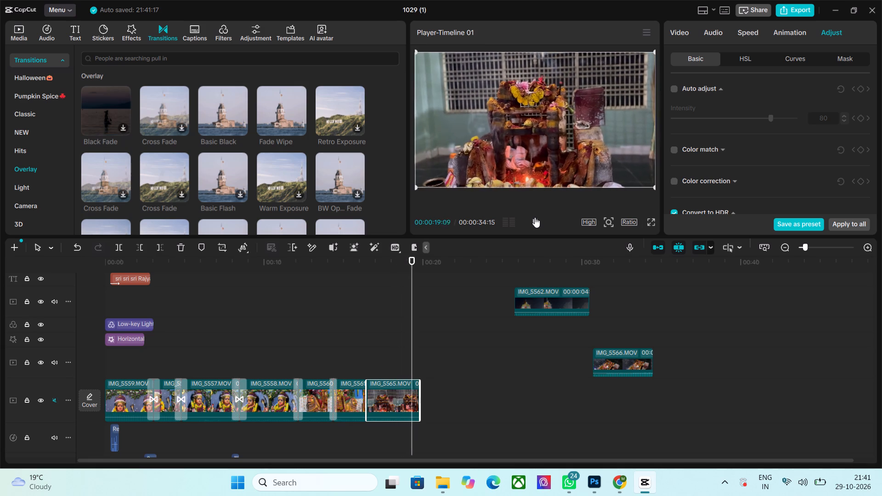
left_click(535, 217)
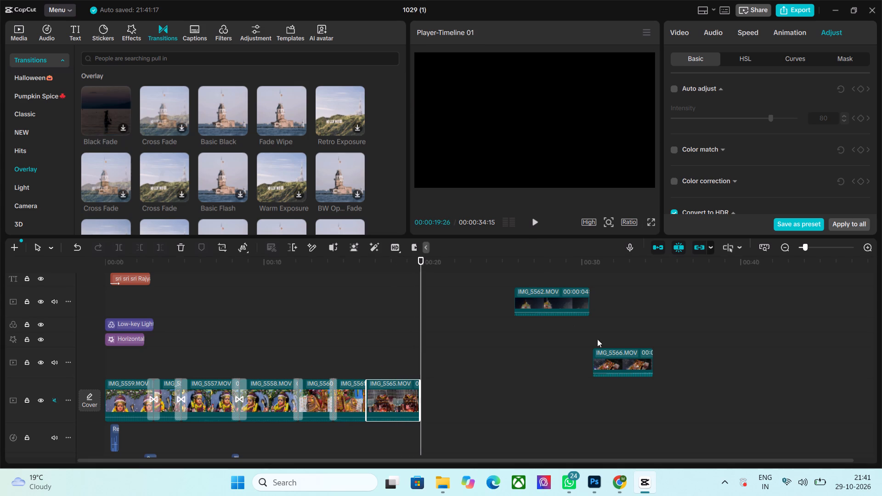
Add IMG_5567 from the imported media to the main track, directly after IMG_5565.
left_click(616, 367)
left_click(21, 34)
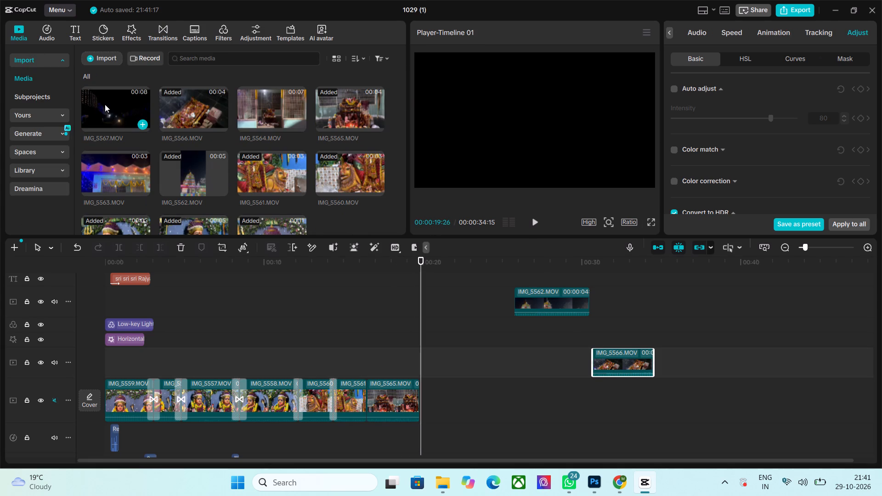
left_click_drag(105, 104, 443, 413)
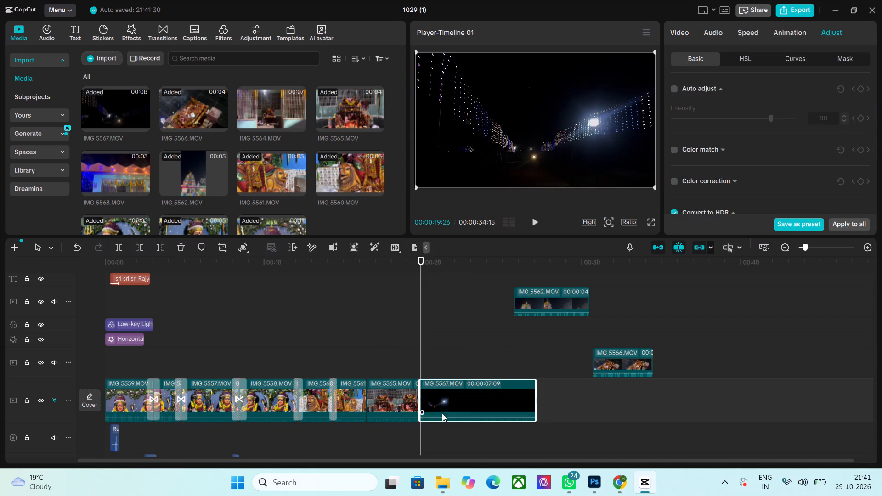
Briefly preview clip IMG_5567 and slow its speed to 0.51x.
left_click(533, 224)
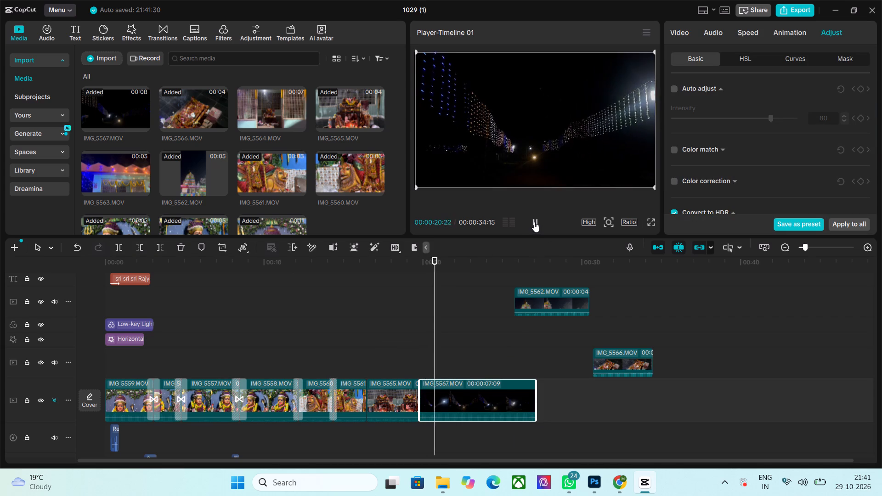
left_click(534, 222)
left_click(750, 30)
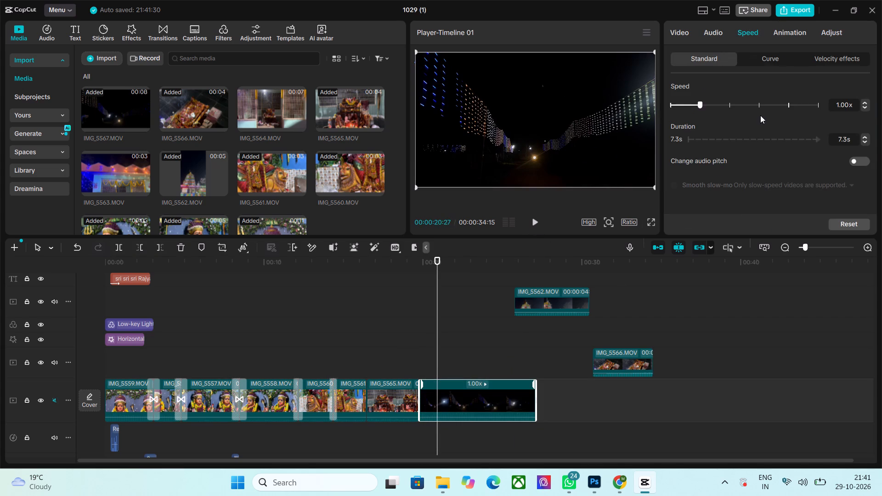
left_click_drag(695, 104, 684, 103)
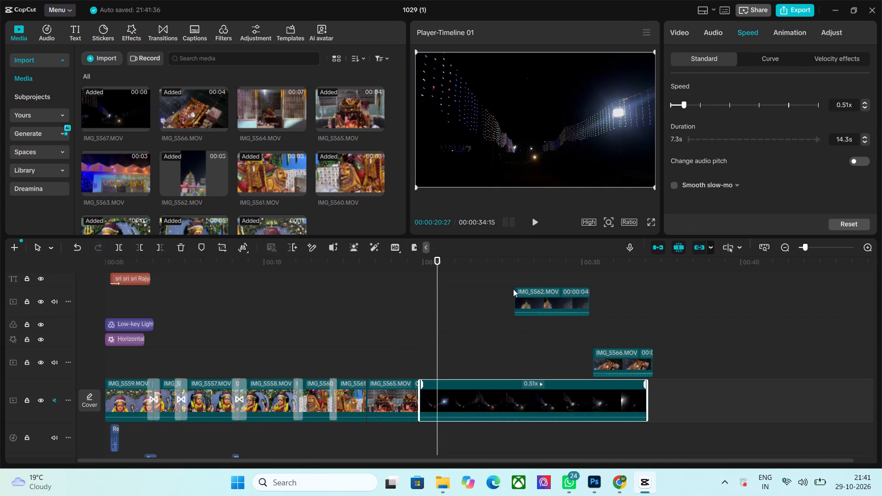
Play the slowed IMG_5567 clip from near its start up to 00:00:26:16 to check its pace.
left_click_drag(437, 260, 429, 261)
left_click(531, 220)
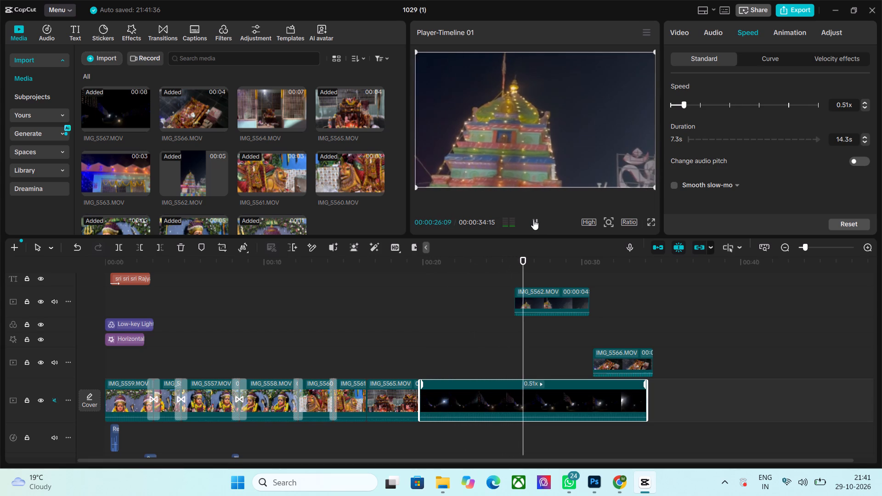
left_click(533, 220)
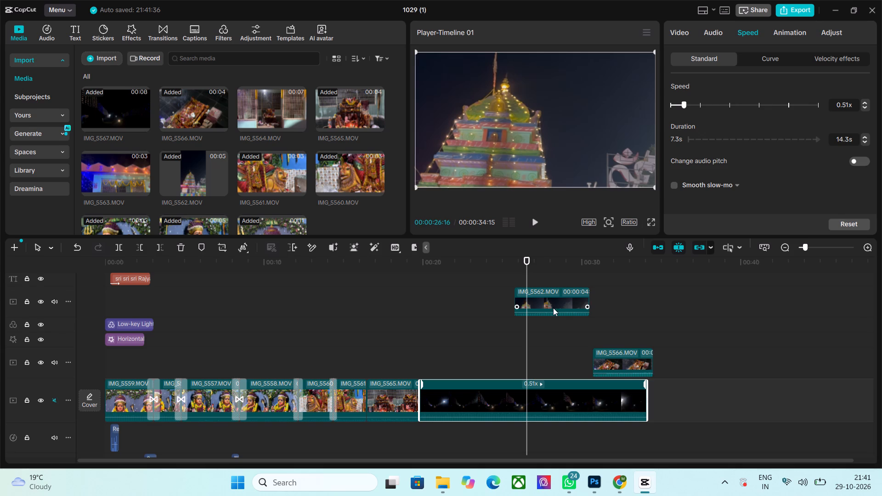
Examine the overlay clip IMG_5566 around 00:00:32:19 and preview IMG_5564 from the imported media.
left_click(612, 353)
left_click_drag(531, 261, 640, 289)
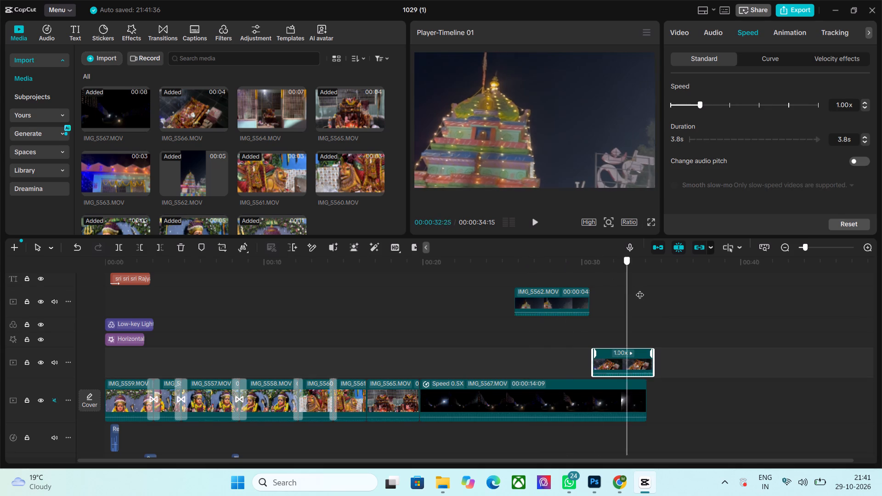
left_click_drag(640, 289, 626, 289)
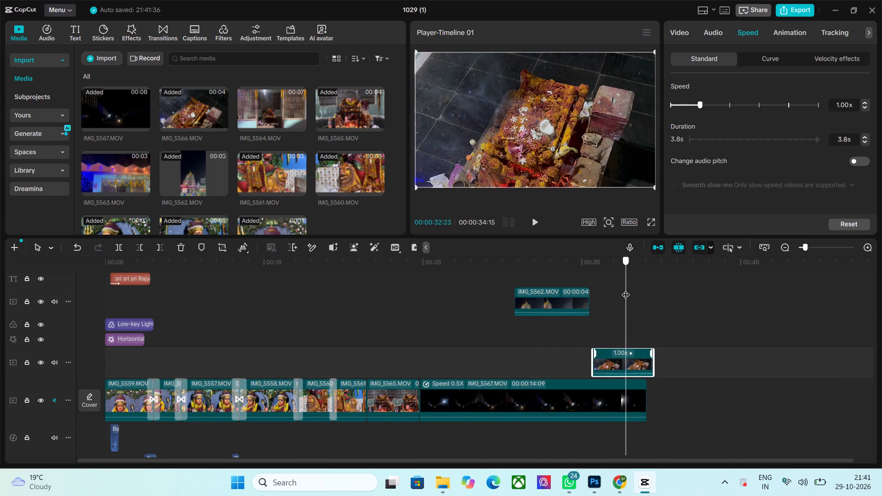
left_click_drag(626, 289, 624, 291)
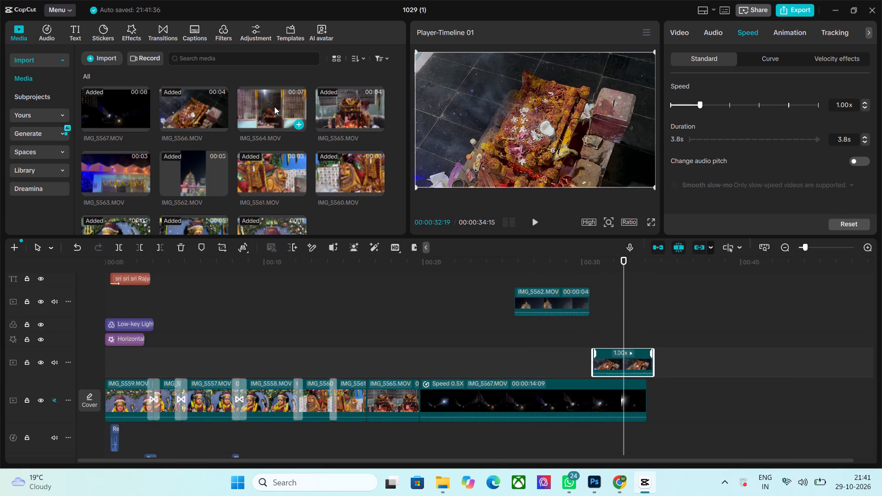
left_click(274, 107)
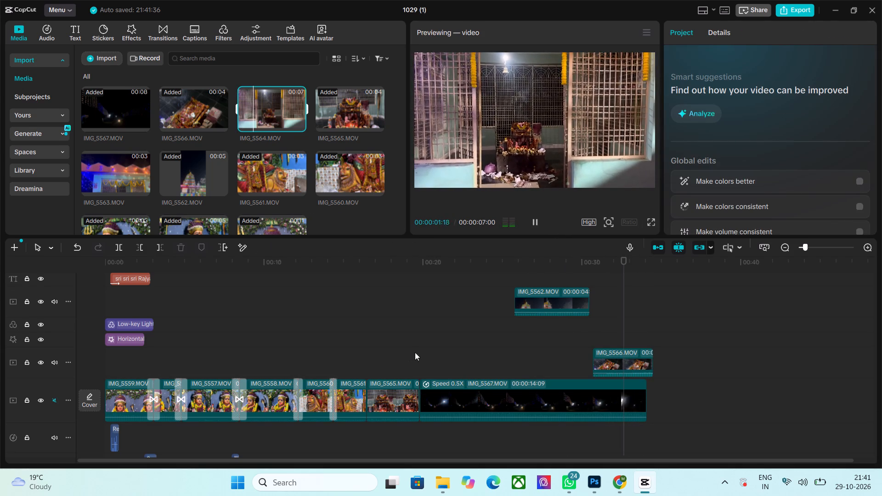
Move clip IMG_5567 off the main track to the upper video track, after IMG_5562.
left_click_drag(465, 390, 652, 291)
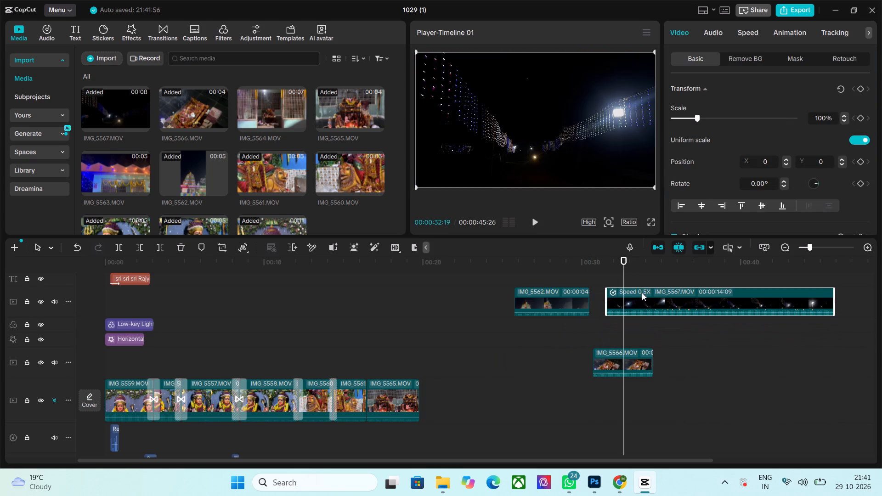
Add IMG_5564 from the imported media to the main track and arrange it between IMG_5561 and IMG_5565.
left_click_drag(277, 108, 457, 409)
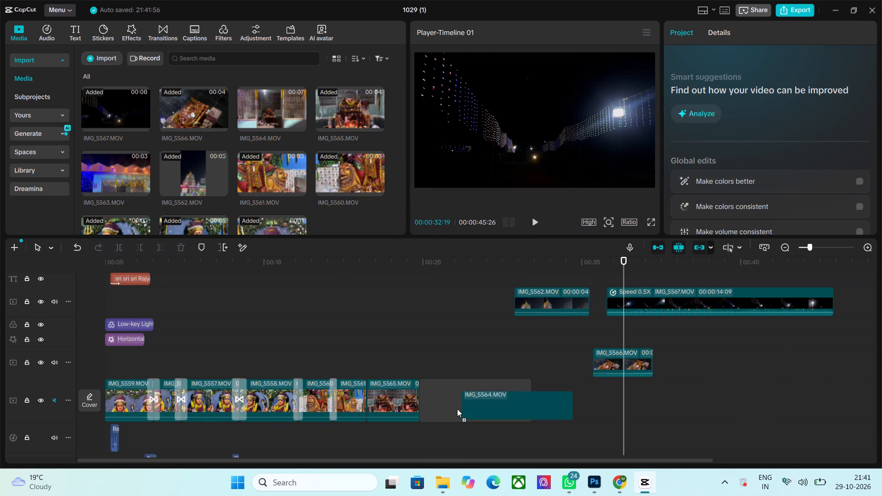
left_click_drag(457, 409, 421, 406)
left_click_drag(397, 400, 517, 411)
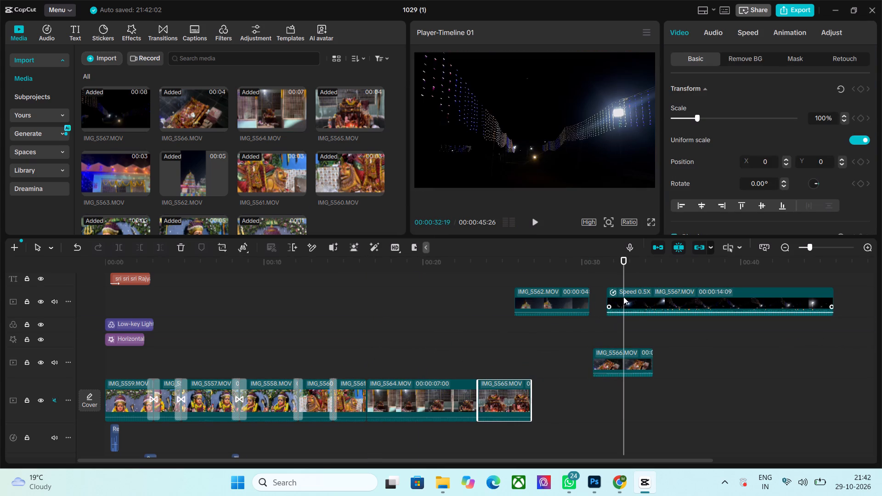
Play clip IMG_5564 on the main track and trim off everything after 00:00:21:23.
left_click_drag(622, 260, 375, 305)
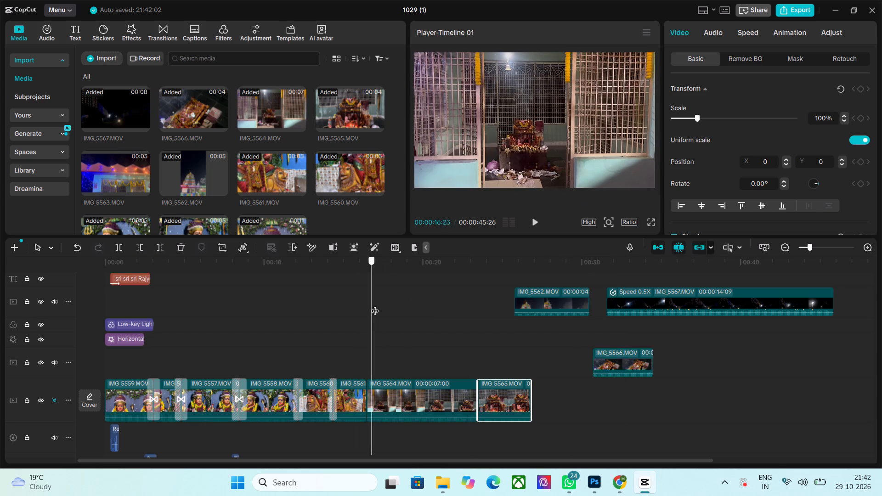
left_click_drag(375, 305, 382, 327)
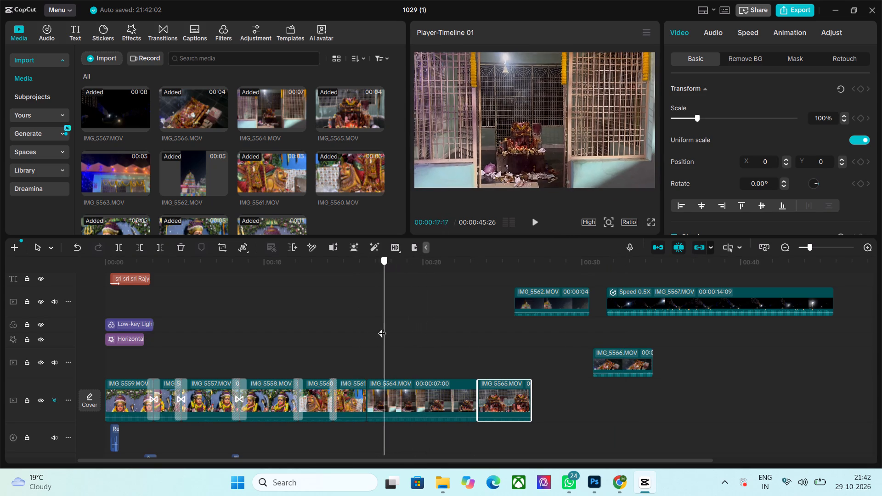
left_click_drag(382, 327, 380, 327)
left_click(533, 222)
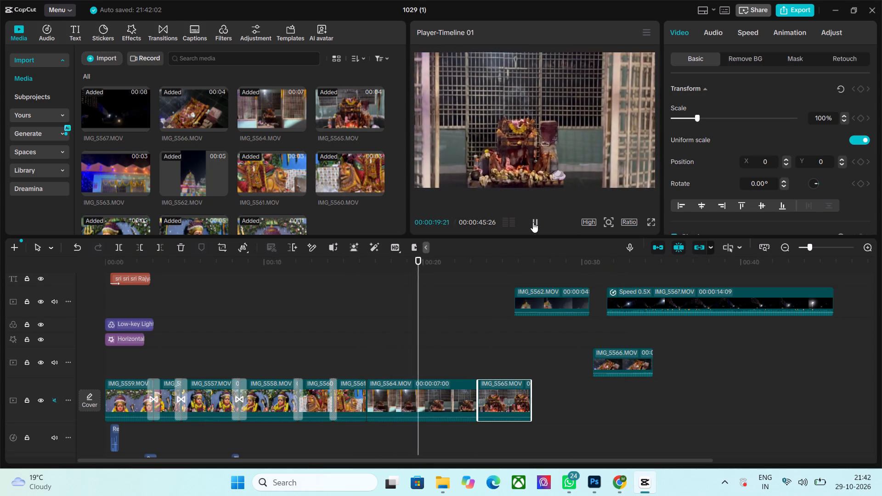
left_click(533, 222)
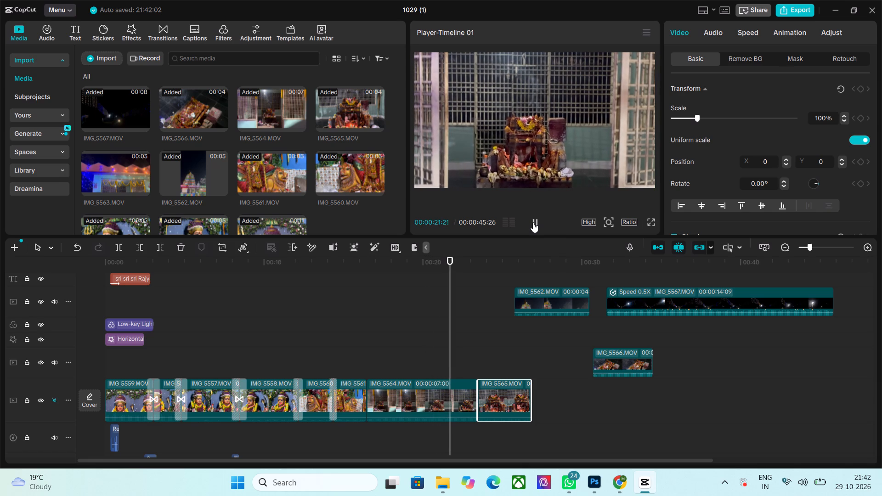
left_click(461, 390)
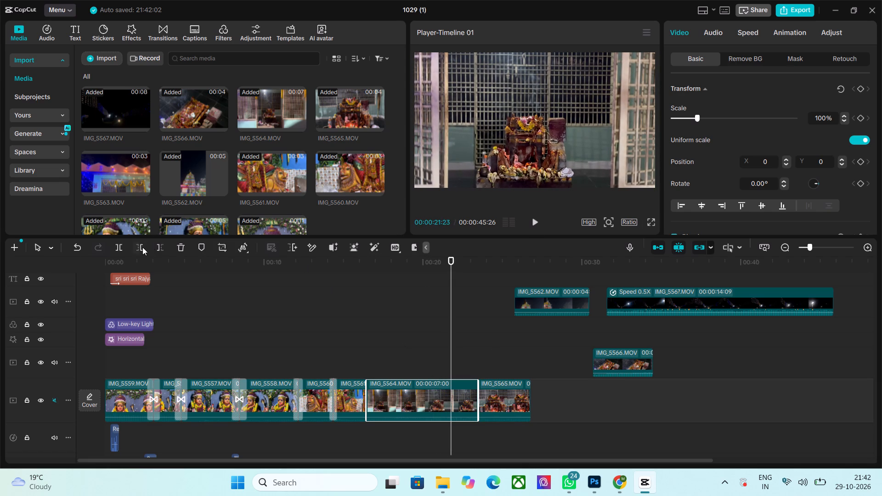
left_click(162, 248)
Play into clip IMG_5565 and trim off its end after 00:00:24:10.
left_click(531, 225)
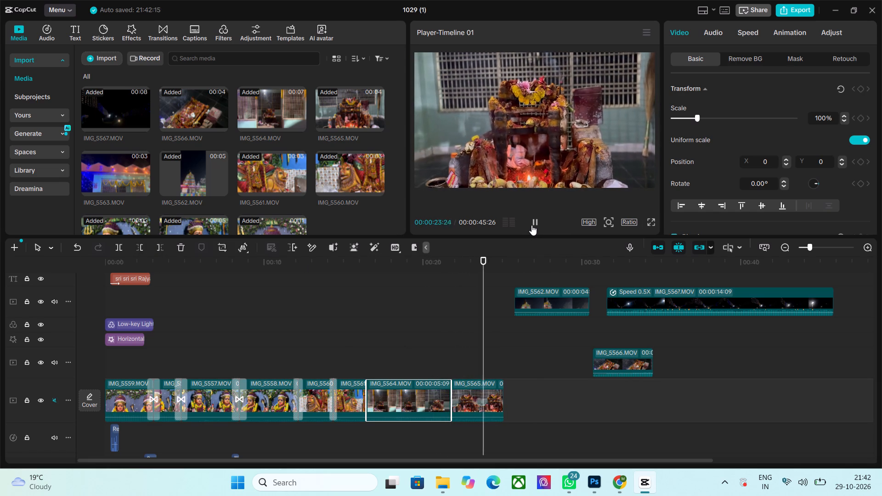
left_click(531, 225)
left_click(479, 395)
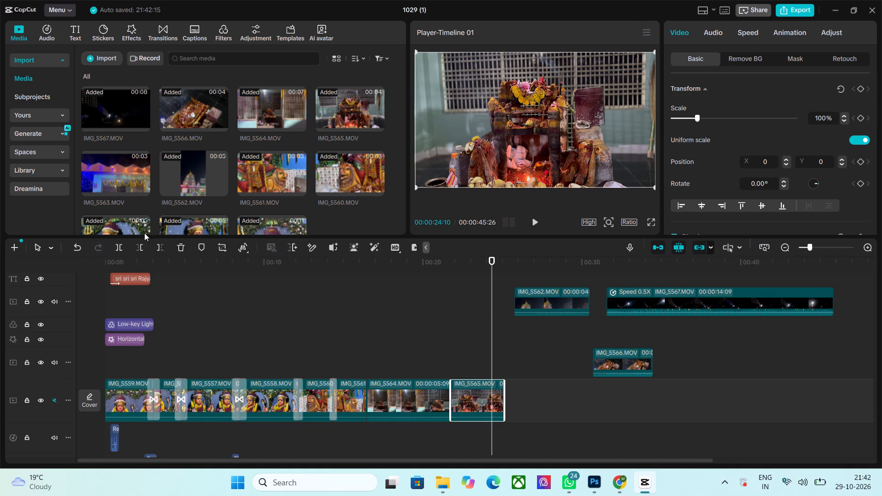
left_click(163, 249)
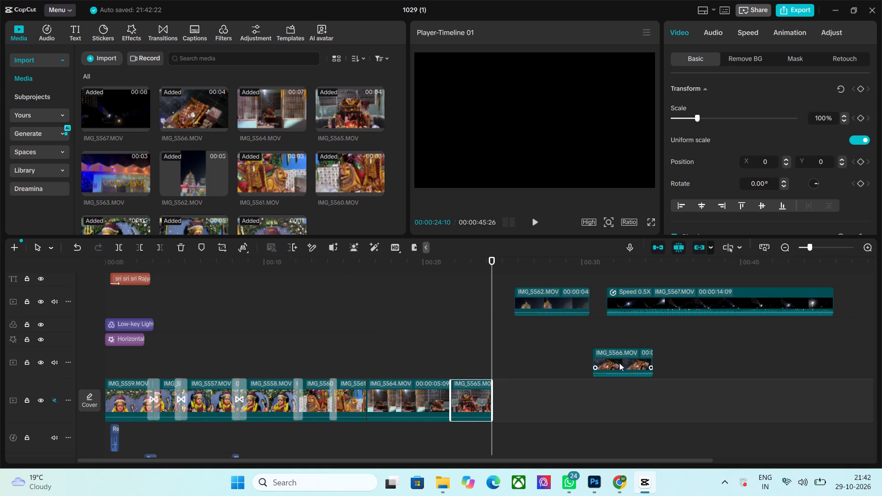
Move overlay clips IMG_5566 and IMG_5562 onto the main track, in that order, directly after IMG_5565.
left_click_drag(619, 363, 519, 401)
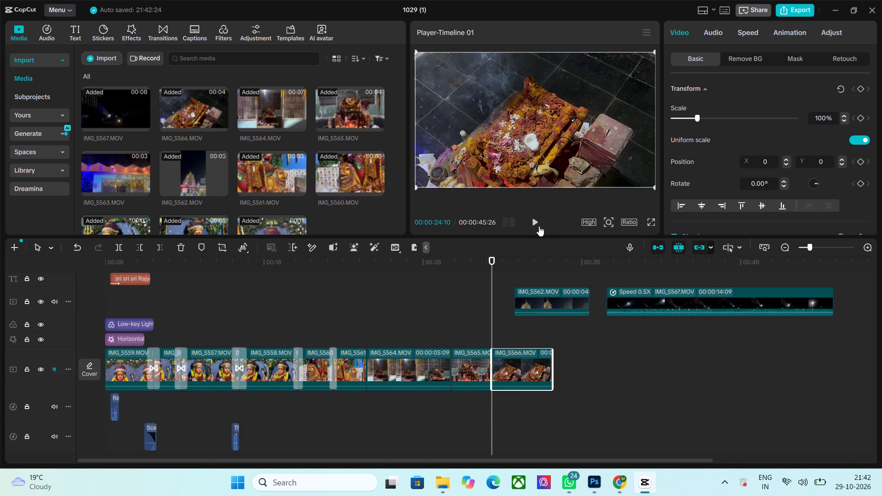
left_click(537, 223)
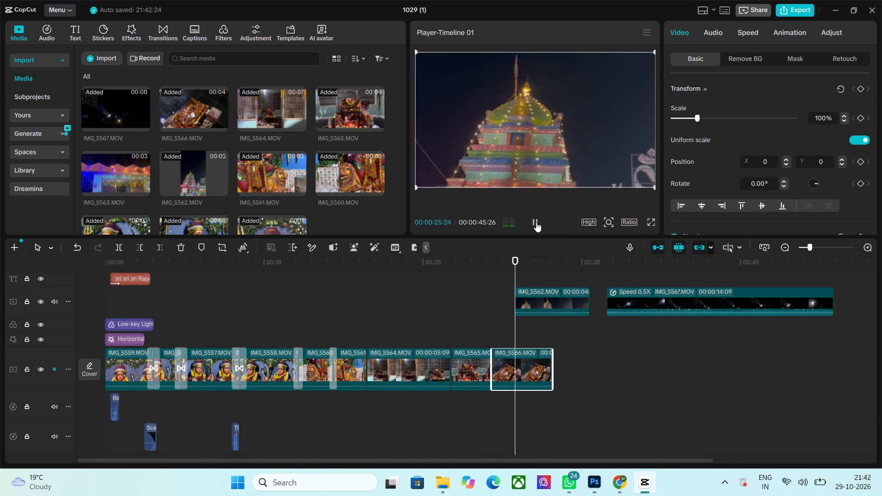
left_click(536, 222)
left_click_drag(554, 309, 635, 379)
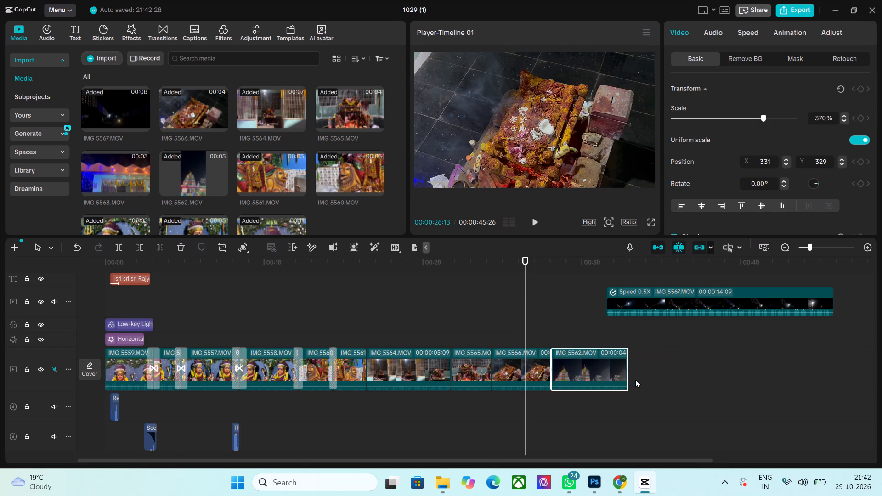
Play clip IMG_5566 from 00:00:25:00 and trim off its end after 00:00:26:27.
left_click_drag(527, 259, 503, 265)
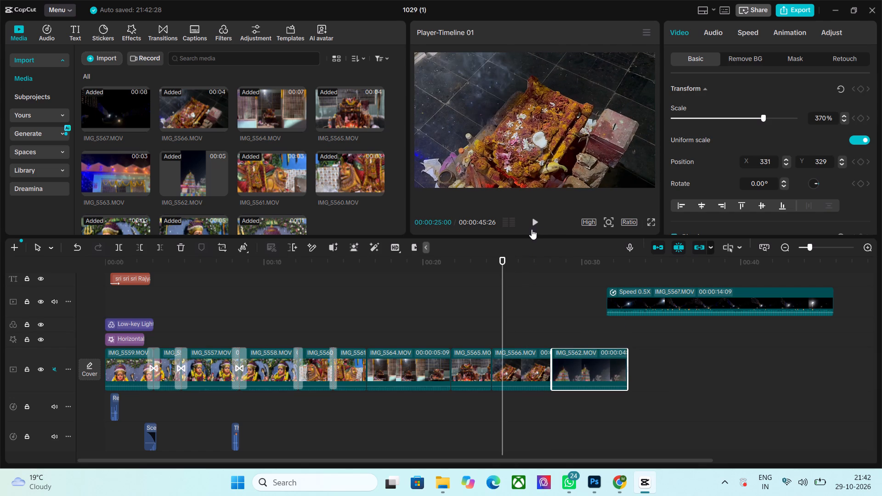
left_click(534, 224)
left_click(534, 224)
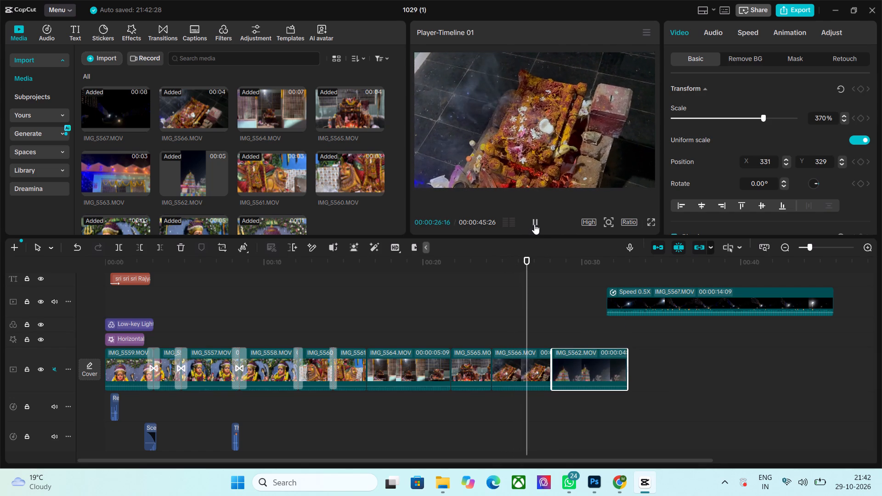
double_click(534, 224)
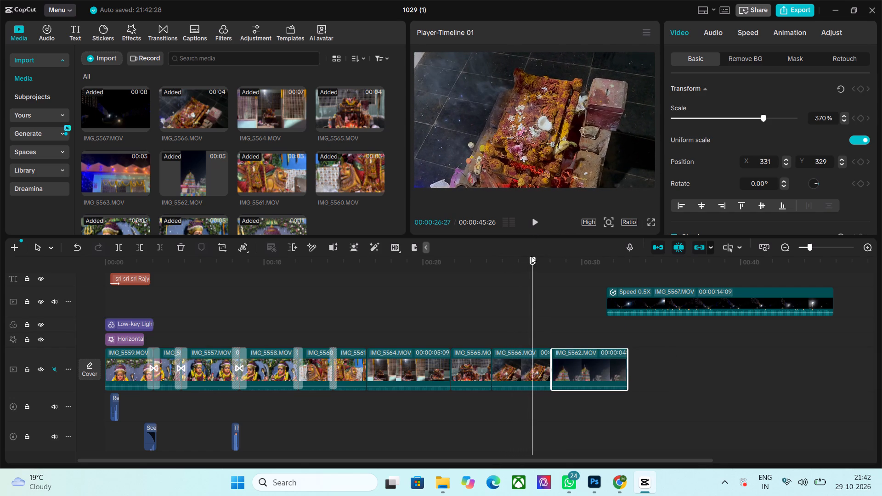
left_click(531, 368)
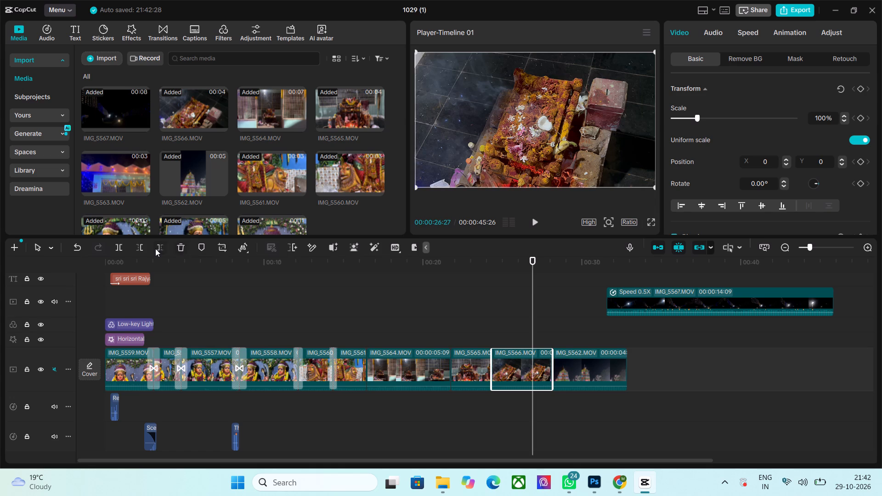
left_click(161, 246)
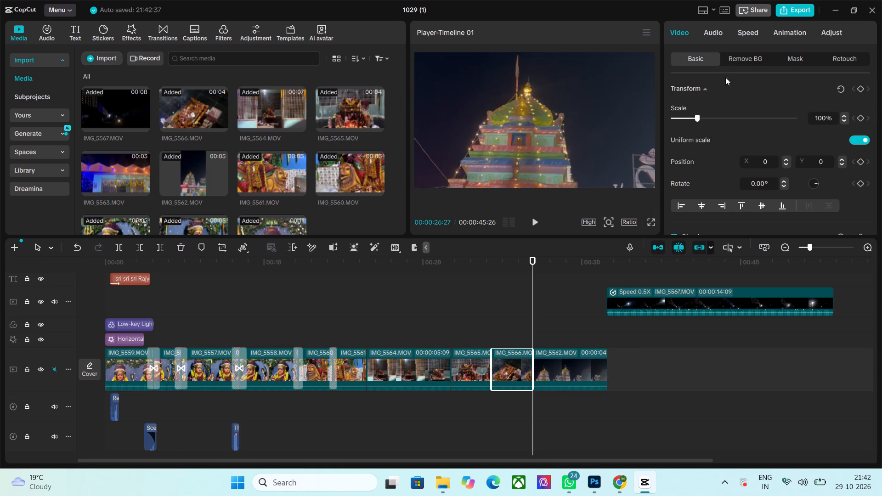
Slow clip IMG_5566 down to a speed of 0.65x.
left_click(753, 32)
left_click_drag(696, 107, 690, 107)
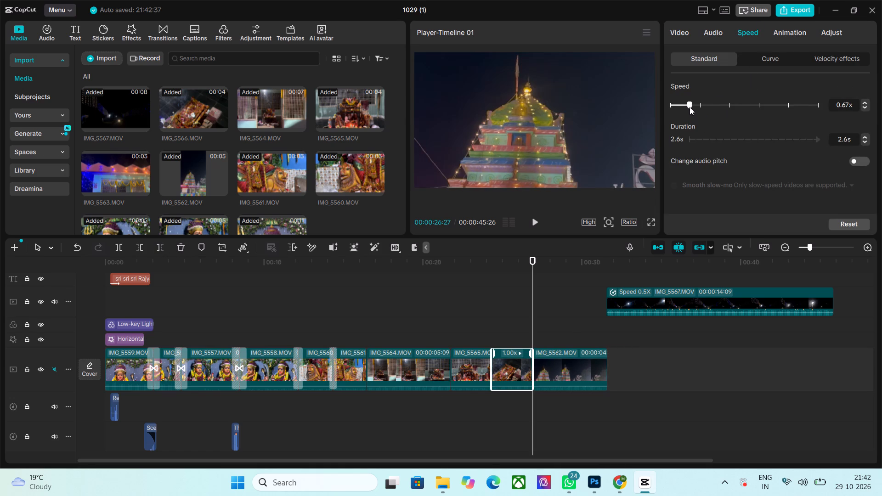
left_click_drag(690, 107, 689, 107)
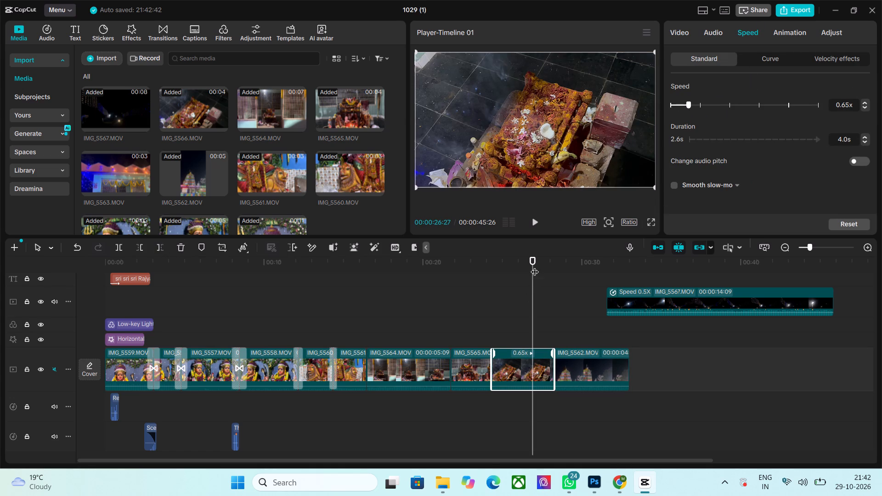
Slow clip IMG_5565 down to a speed of 0.65x.
left_click_drag(535, 266, 470, 282)
left_click(475, 366)
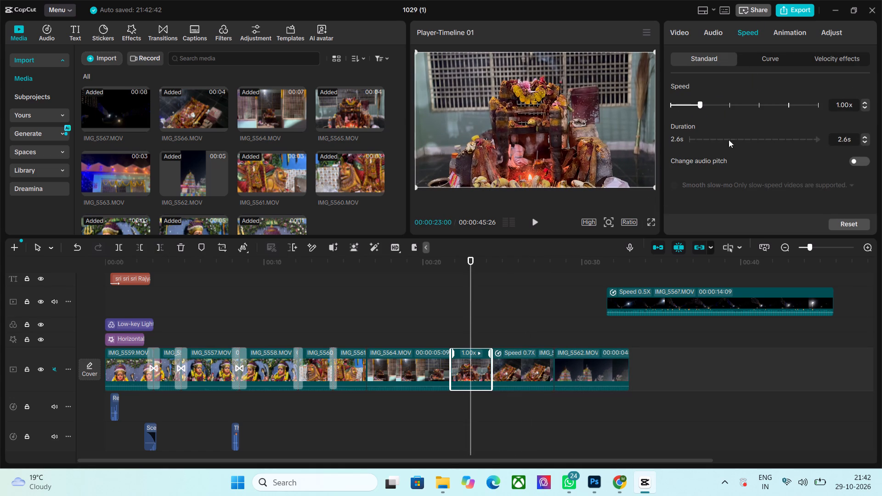
left_click(692, 107)
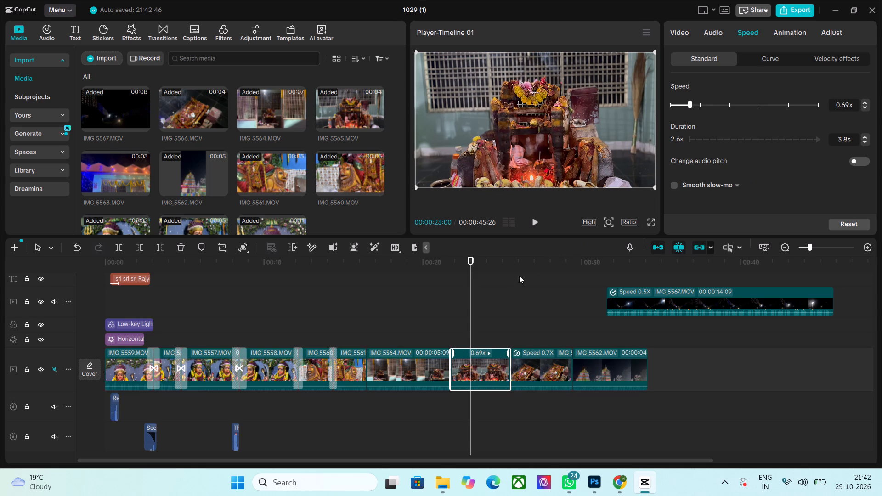
left_click(691, 106)
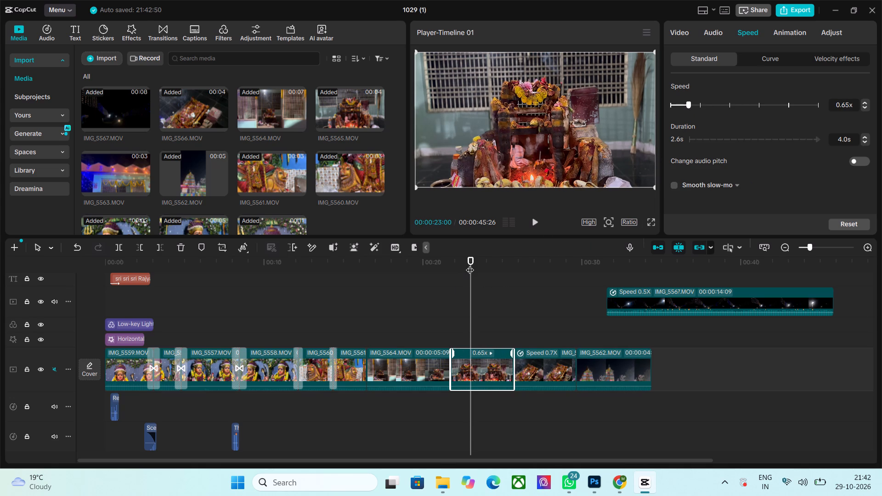
Review the opening of clip IMG_5564 and trim off its beginning before 00:00:17:26.
left_click_drag(471, 261, 421, 272)
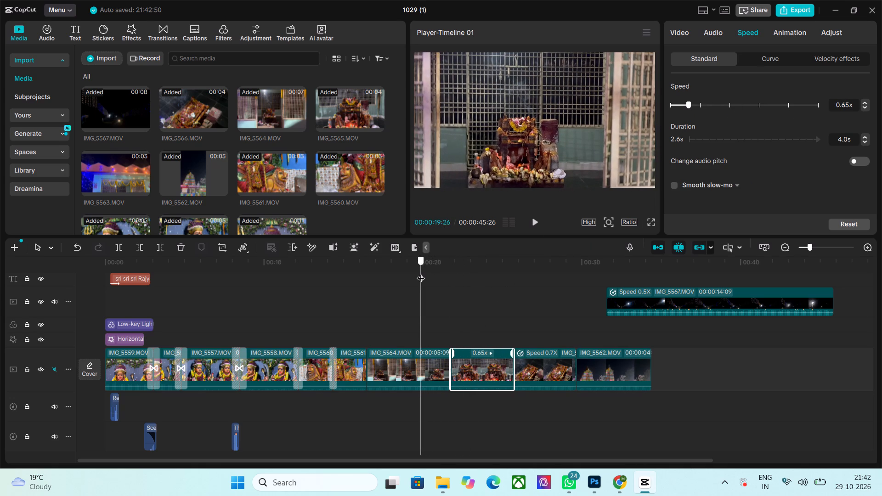
left_click_drag(421, 272, 387, 288)
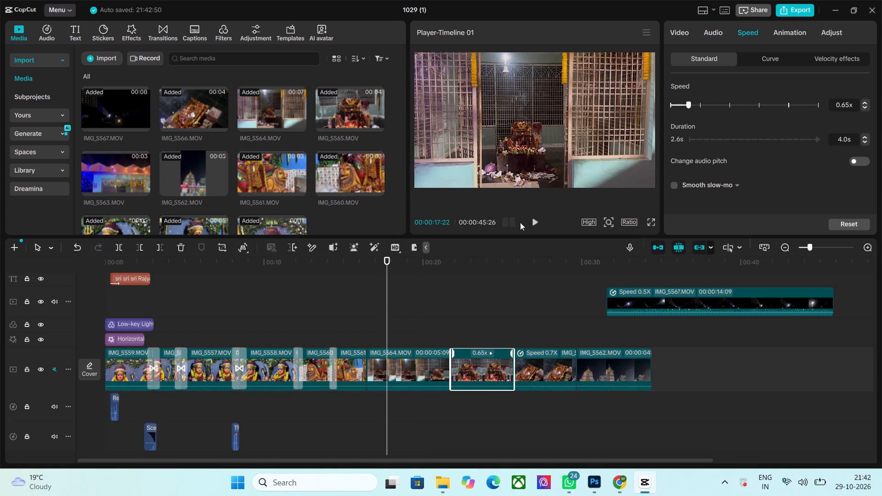
left_click(535, 224)
left_click(533, 225)
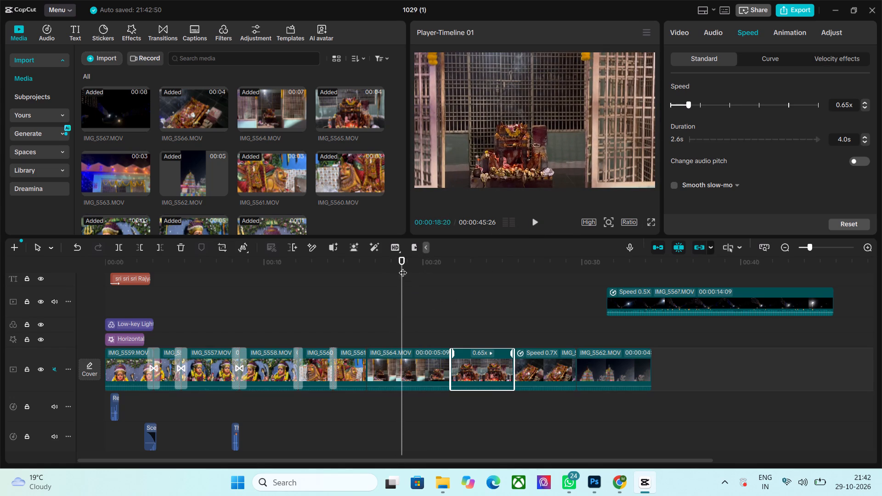
left_click_drag(403, 255, 395, 265)
left_click_drag(401, 261, 368, 271)
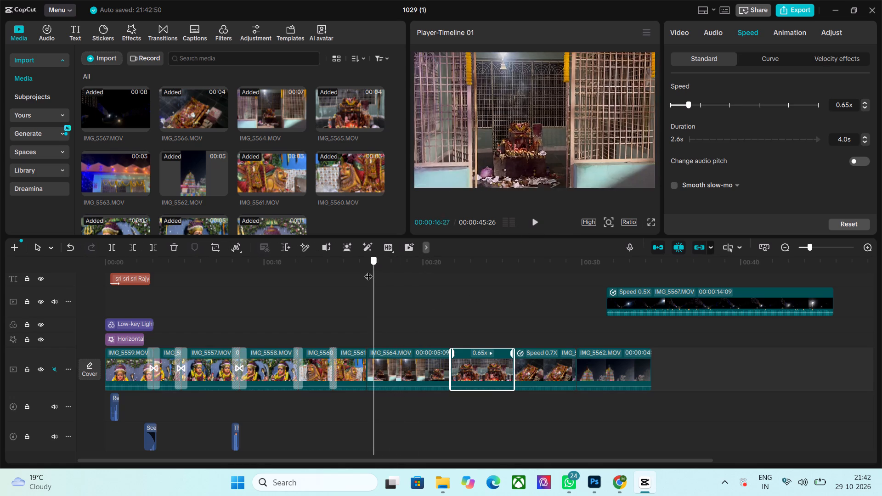
left_click_drag(368, 271, 396, 275)
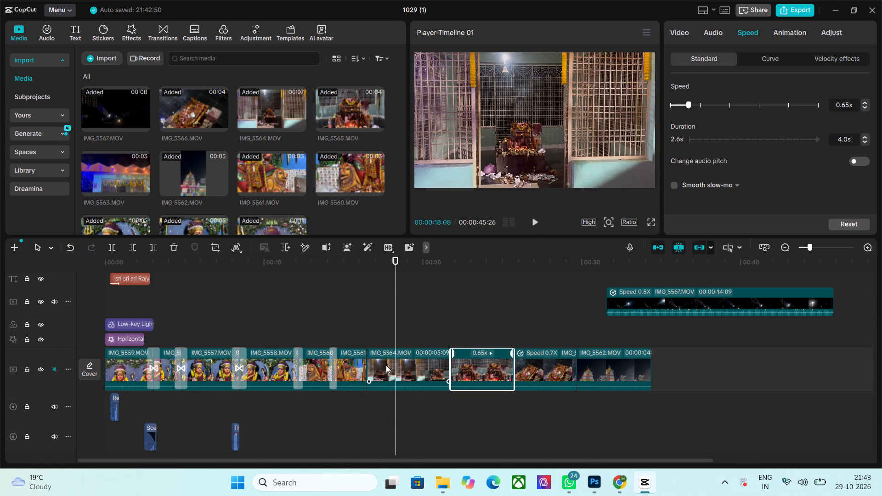
left_click(386, 365)
left_click_drag(396, 264, 389, 265)
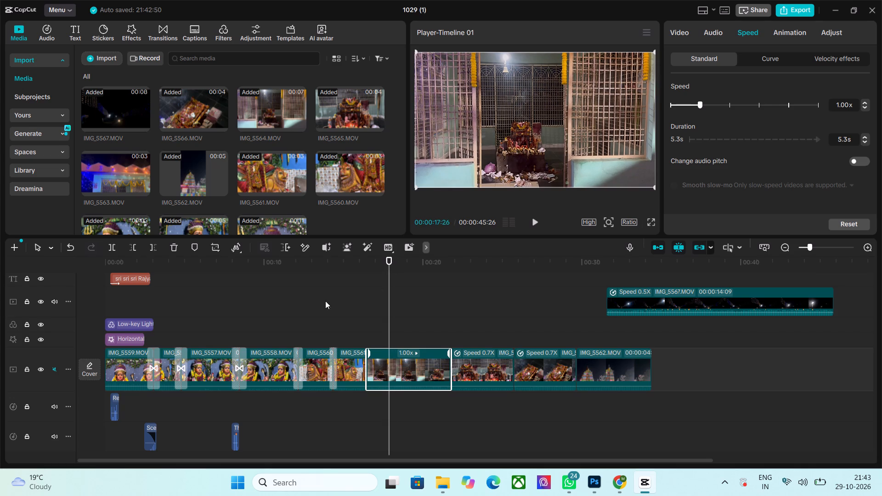
left_click(129, 246)
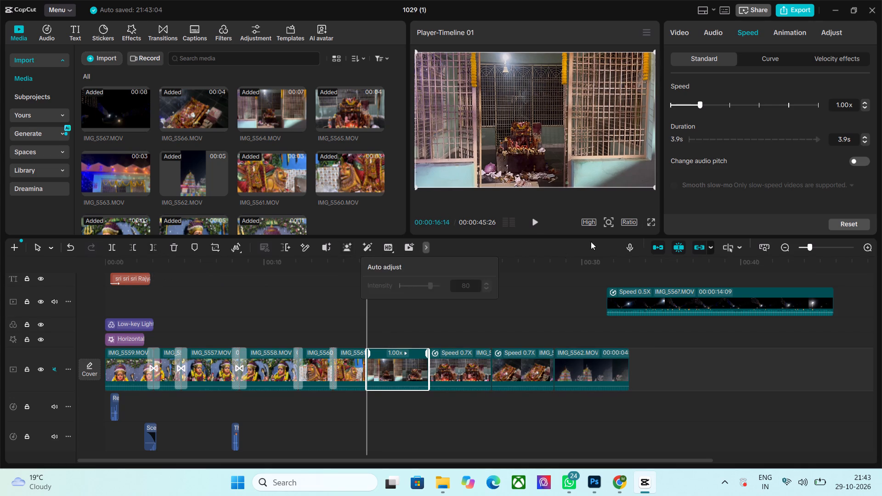
Play through the trimmed clips up to 00:00:27:01 and delete clip IMG_5562 from the end of the main track.
left_click(533, 224)
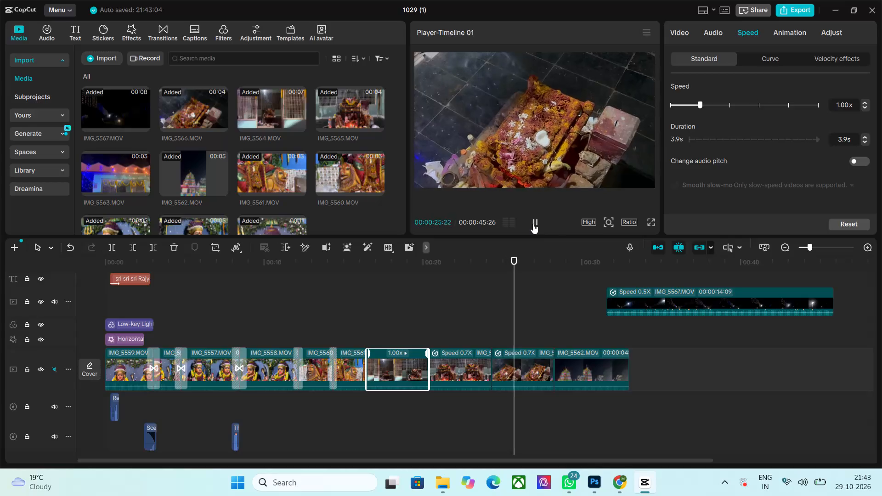
left_click(533, 224)
left_click(615, 370)
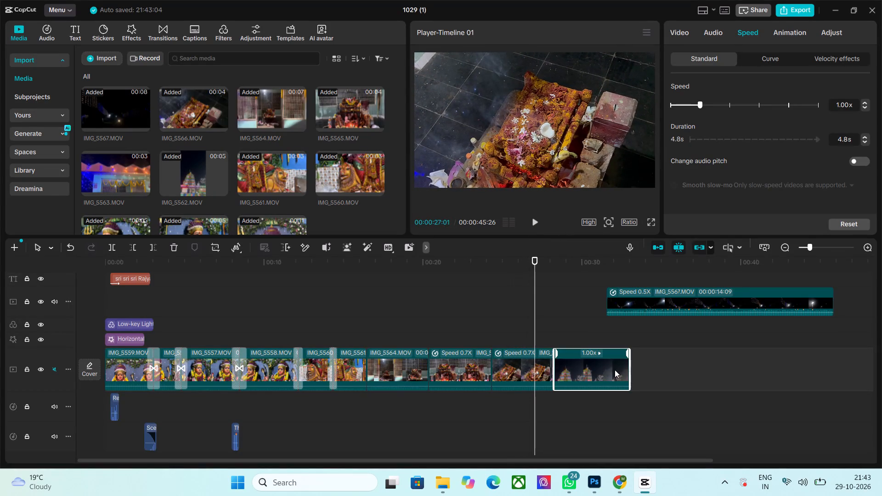
right_click(615, 370)
left_click(662, 111)
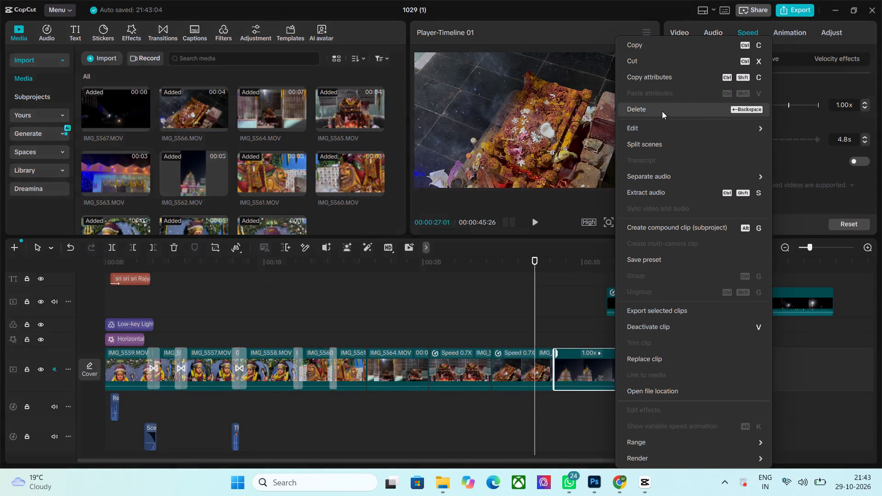
Add the Blurry Shine transition between clips IMG_5564 and IMG_5565 and set its duration to 1.3 s.
left_click_drag(535, 265, 349, 278)
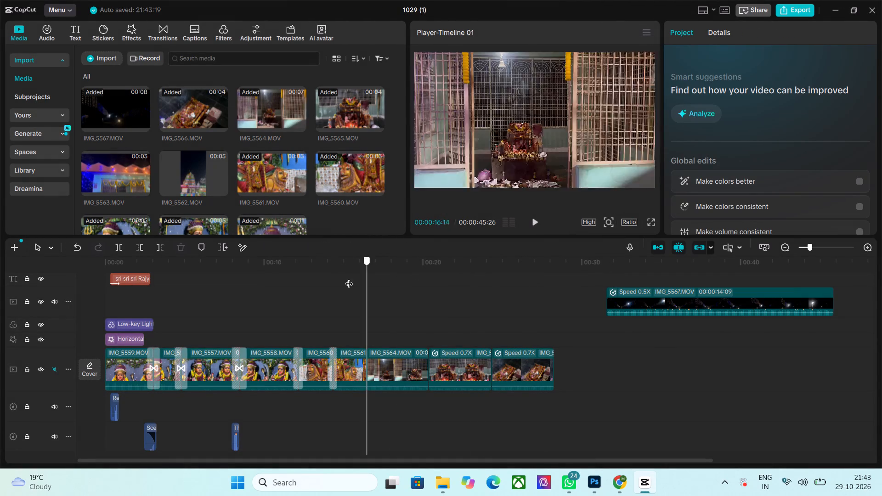
left_click_drag(349, 278, 352, 342)
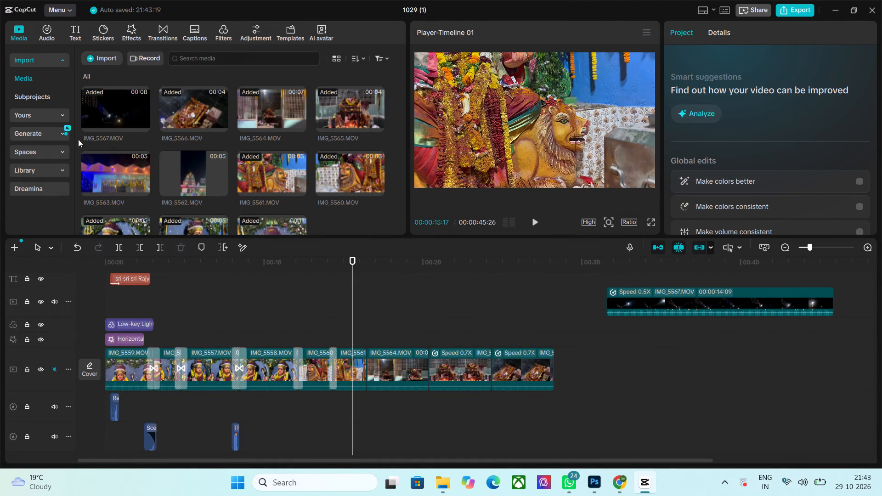
left_click(130, 27)
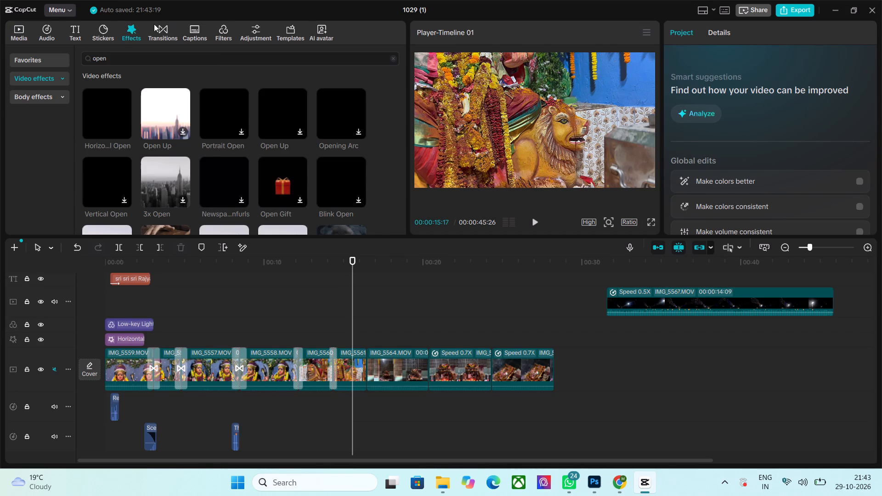
left_click(170, 25)
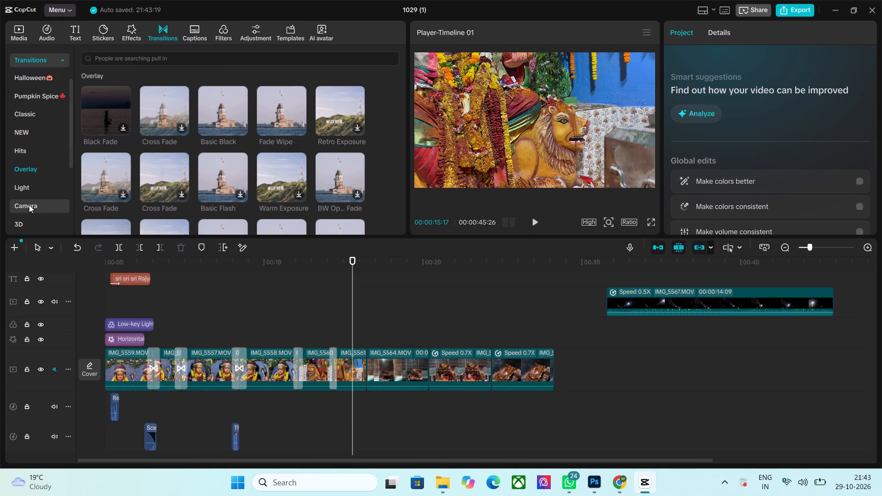
left_click(33, 147)
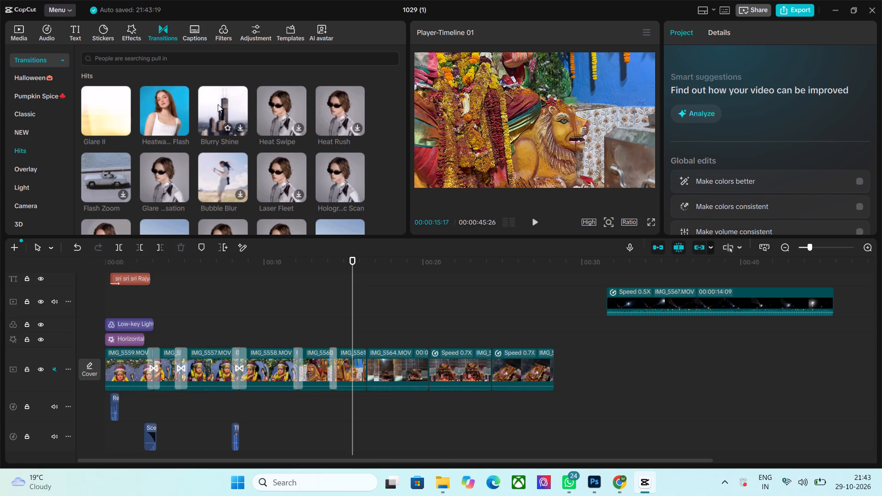
left_click_drag(218, 104, 416, 376)
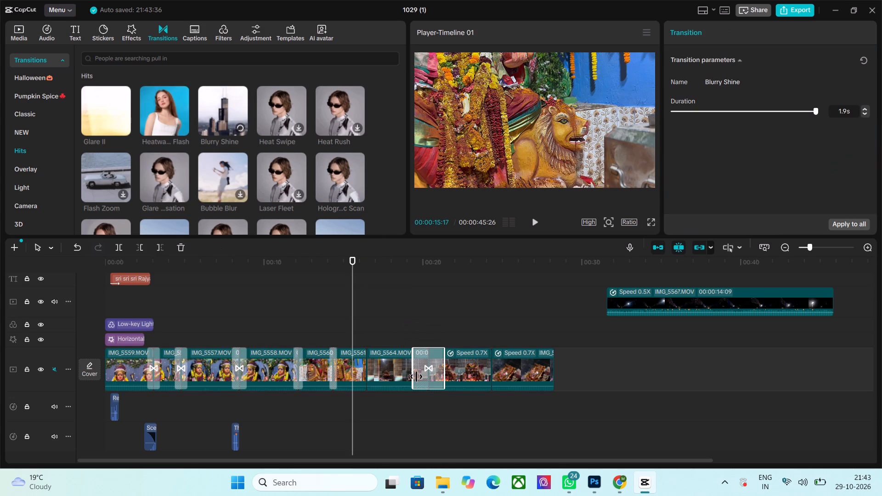
left_click_drag(788, 114, 776, 117)
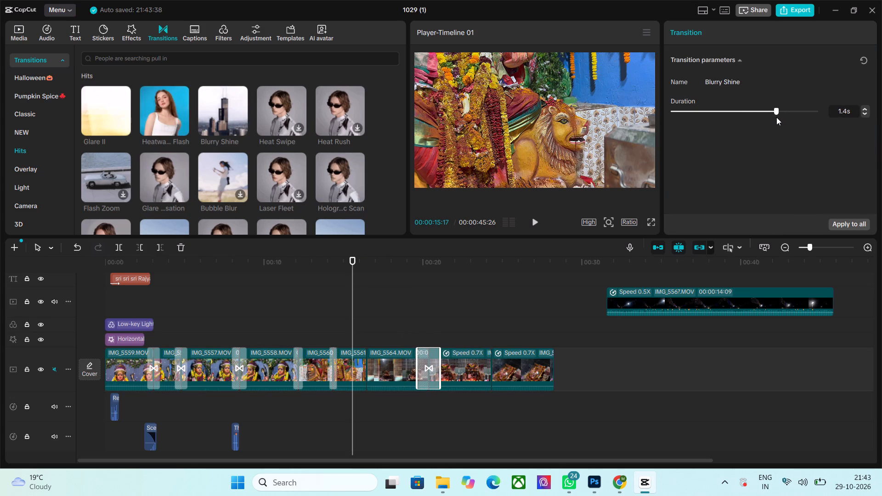
left_click_drag(776, 117, 764, 117)
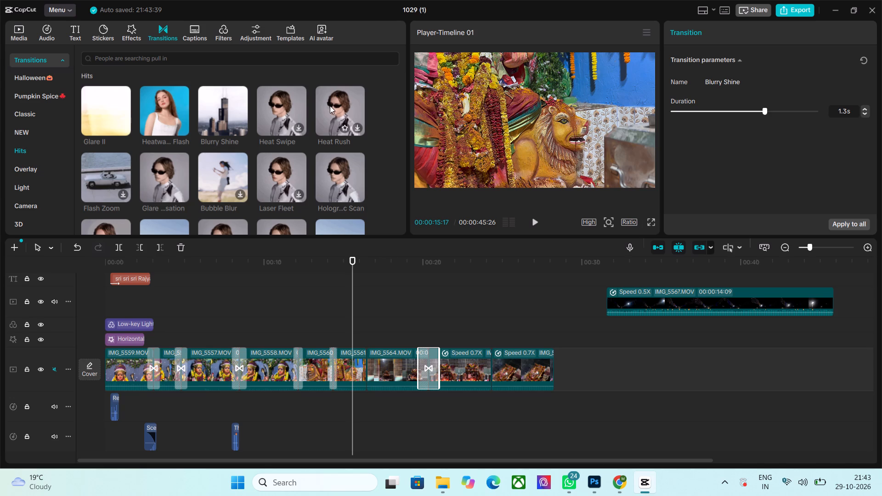
Preview the Heat Swipe transition and browse the Hits transitions for one that suits the next cut.
left_click(294, 110)
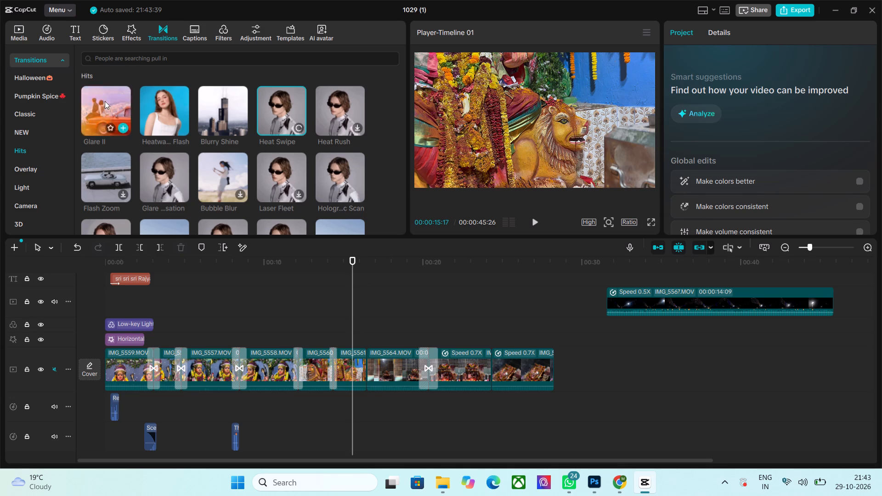
scroll(233, 181, "down", 1)
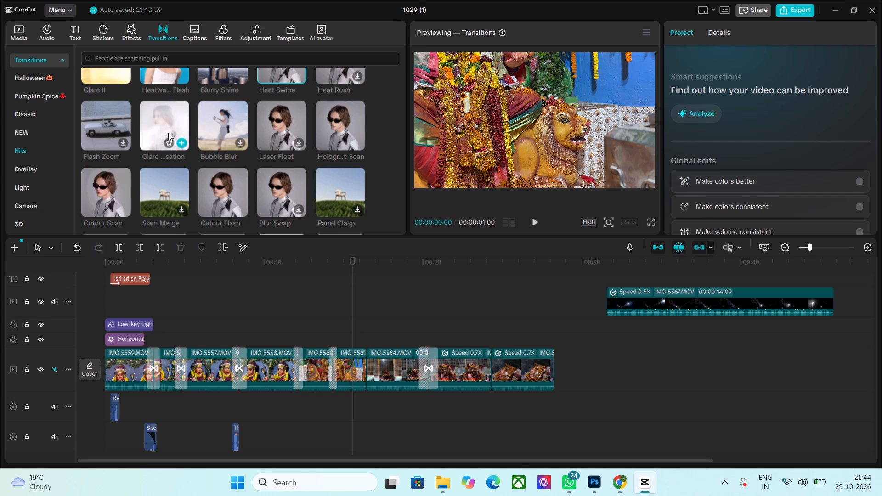
scroll(280, 195, "down", 1)
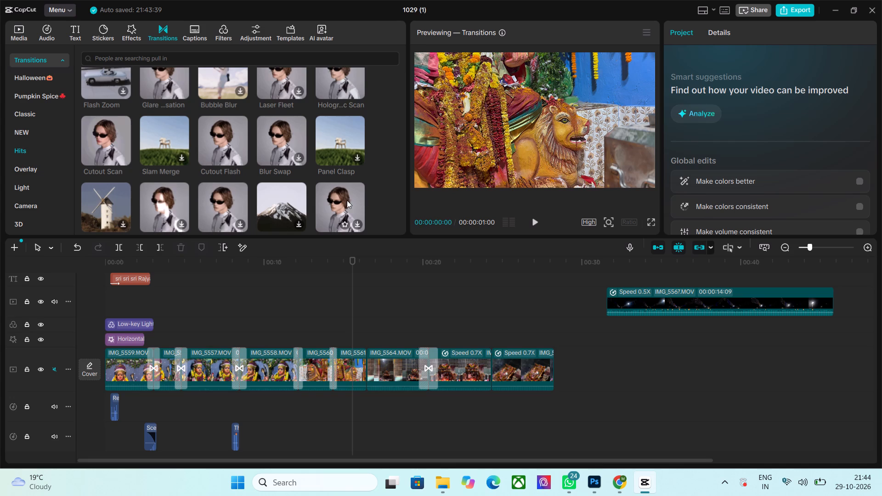
scroll(347, 200, "down", 1)
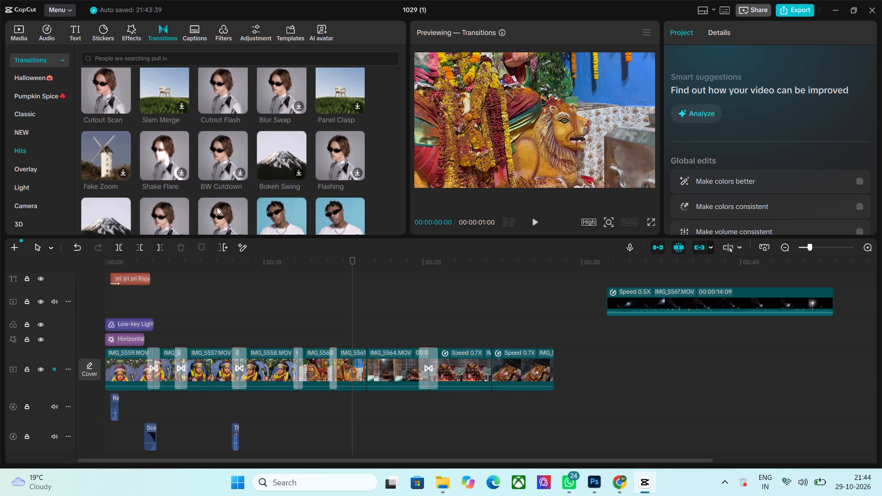
scroll(217, 207, "down", 1)
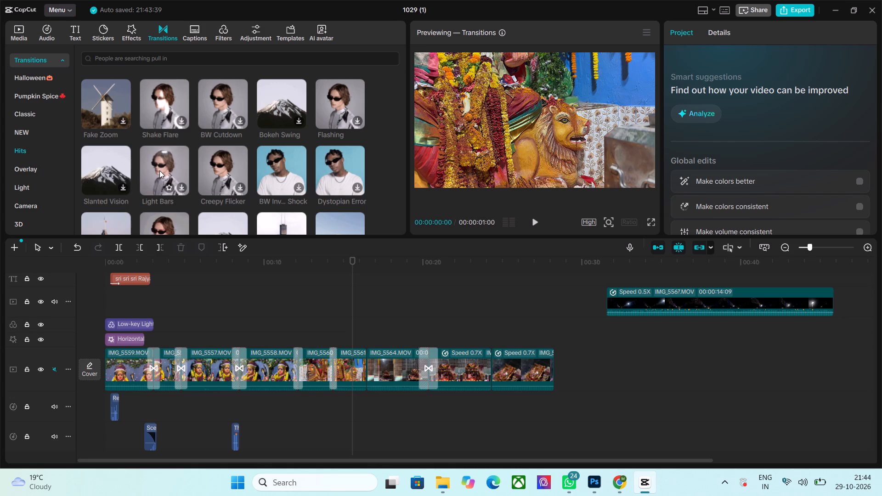
scroll(159, 170, "down", 1)
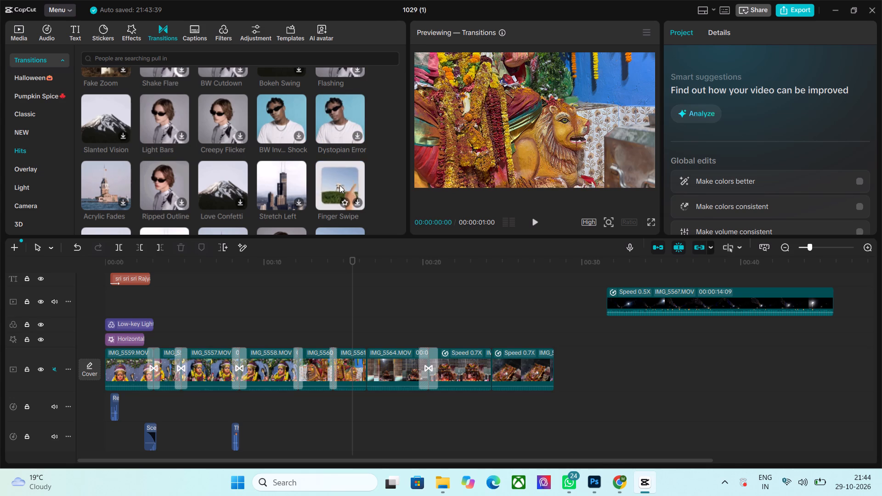
scroll(339, 185, "down", 1)
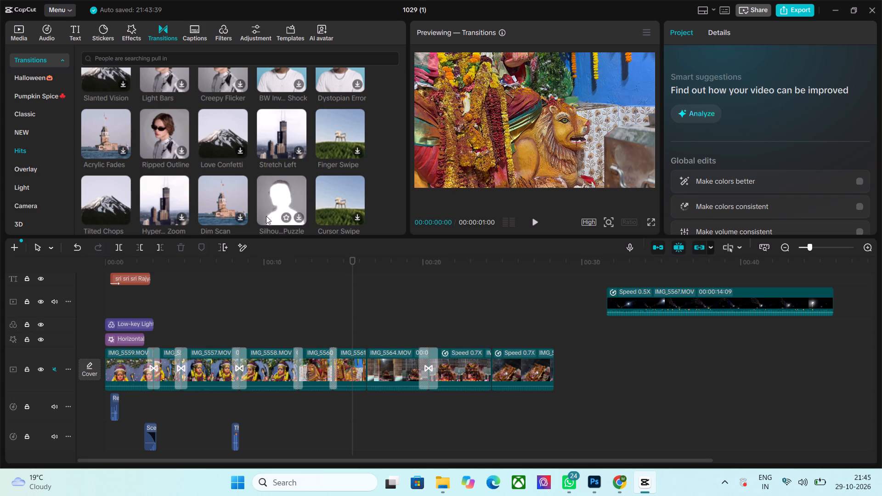
scroll(163, 142, "up", 7)
Add the Heatwave Flash transition from the NEW category between clips IMG_5561 and IMG_5564 and set its duration to 0.7 s.
left_click(45, 129)
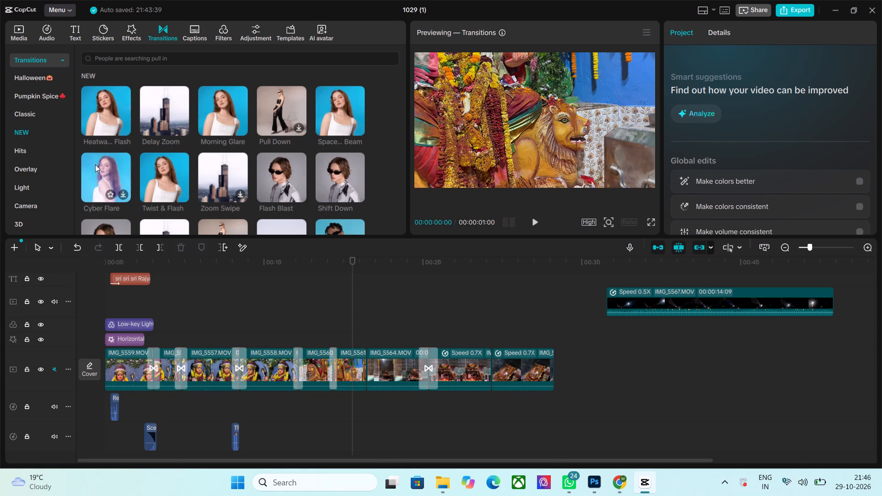
left_click_drag(118, 103, 312, 261)
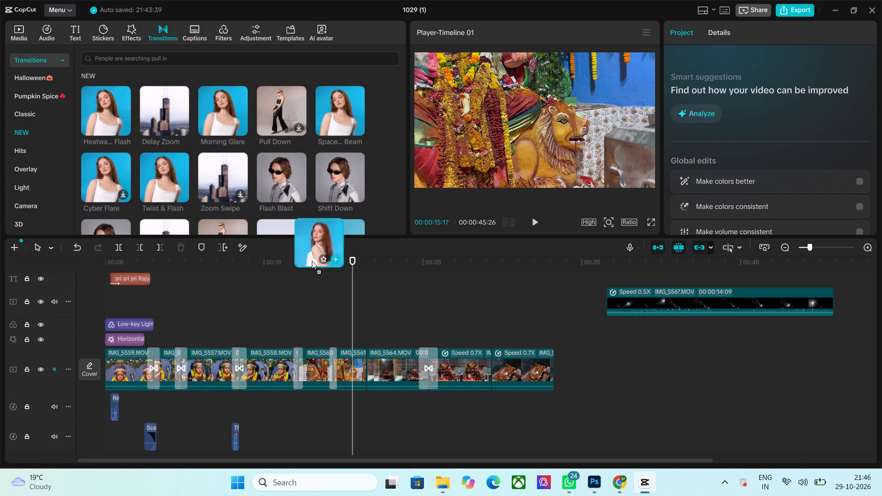
left_click_drag(312, 261, 359, 369)
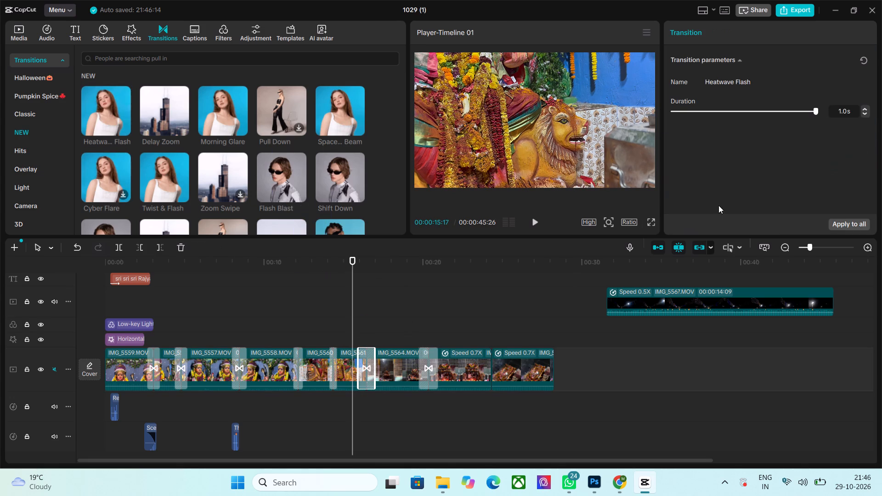
left_click(784, 105)
left_click_drag(783, 108, 779, 109)
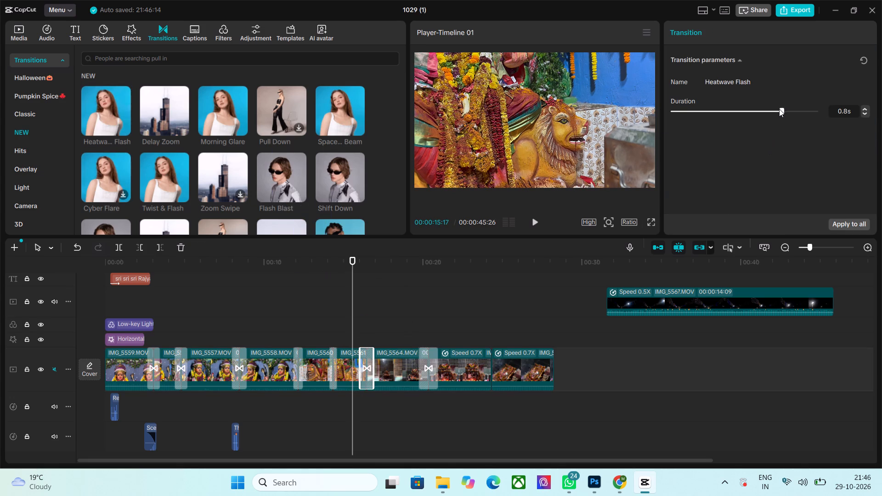
left_click_drag(779, 109, 776, 109)
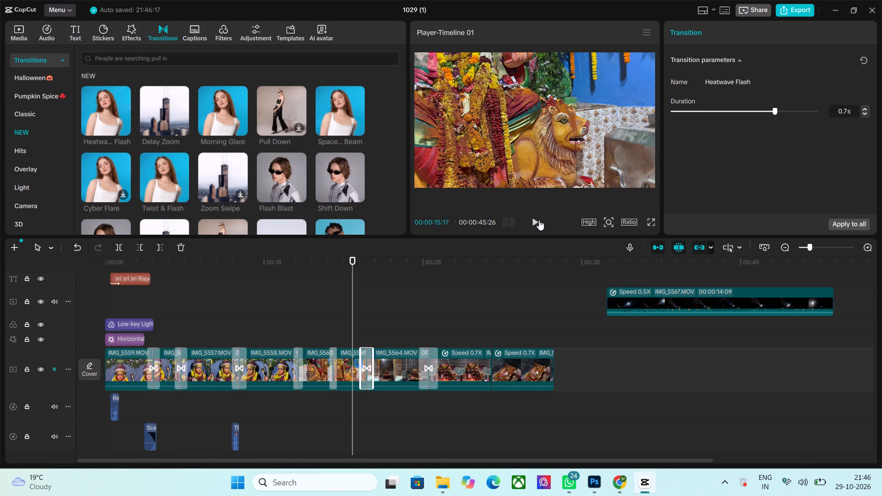
Play the timeline from 00:00:15:17 to review the new transitions through to the last main-track clip.
left_click(539, 220)
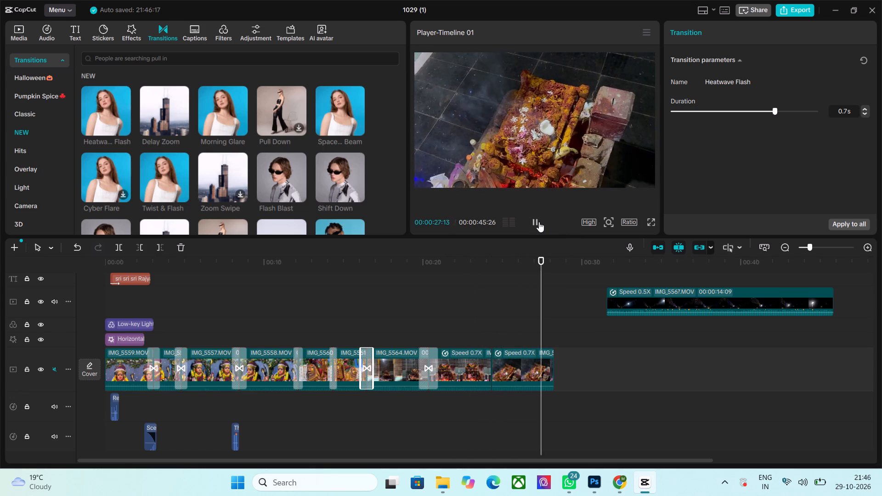
left_click(539, 222)
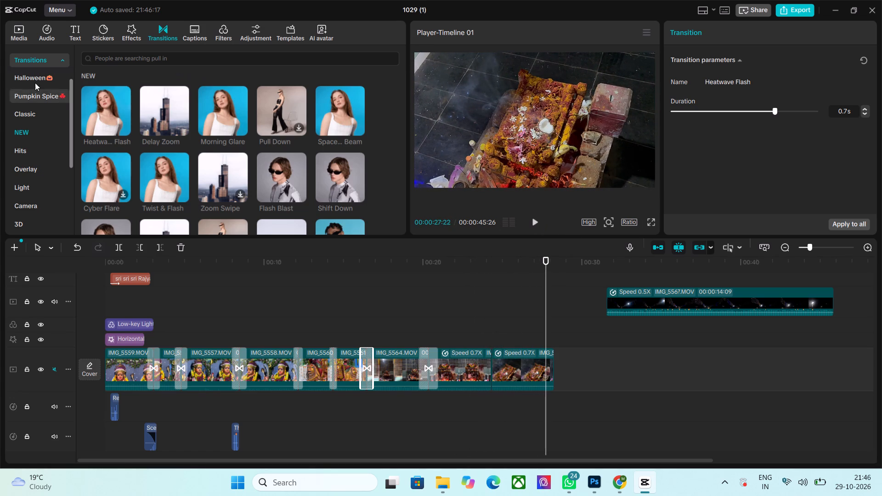
Find effects for "fade out", place Fade Out over the end of the last main-track clip and shorten it from its start.
left_click(131, 35)
left_click_drag(130, 61, 98, 61)
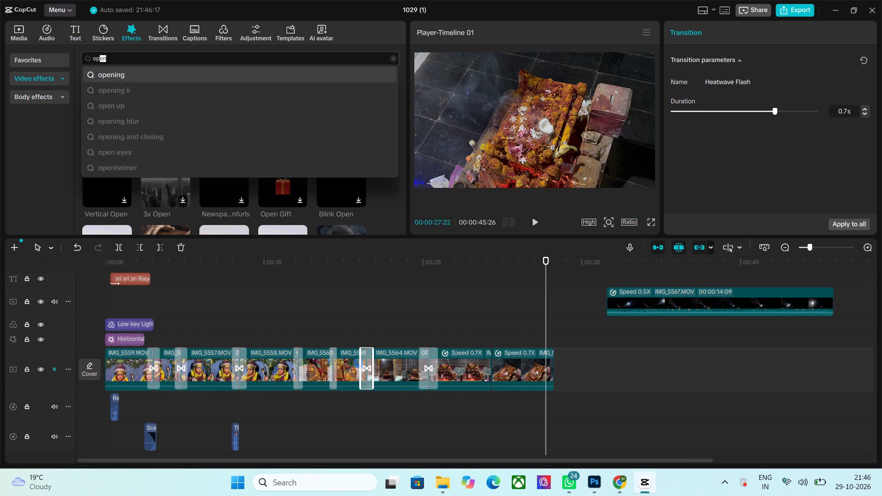
left_click_drag(98, 61, 87, 62)
key("BackSpace")
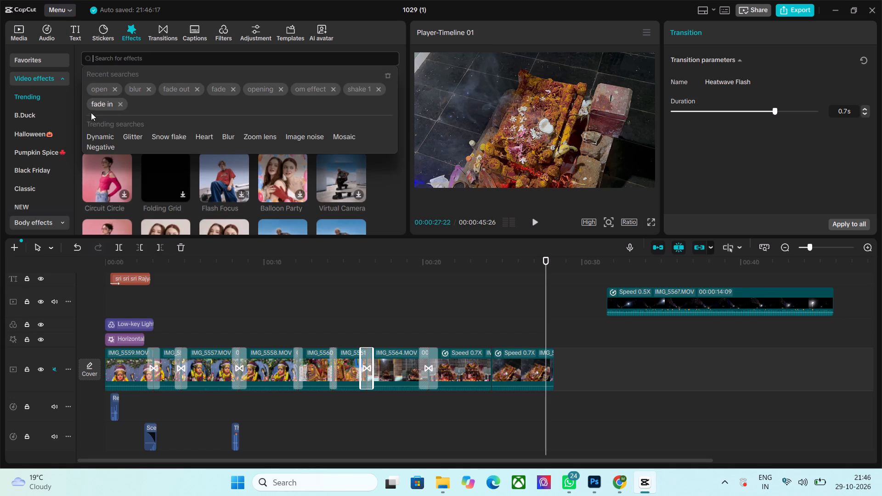
left_click(173, 92)
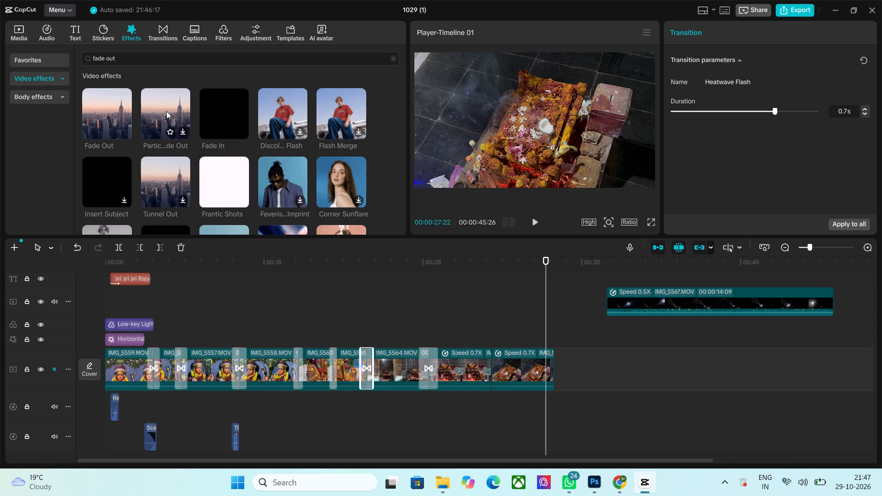
left_click_drag(116, 109, 540, 388)
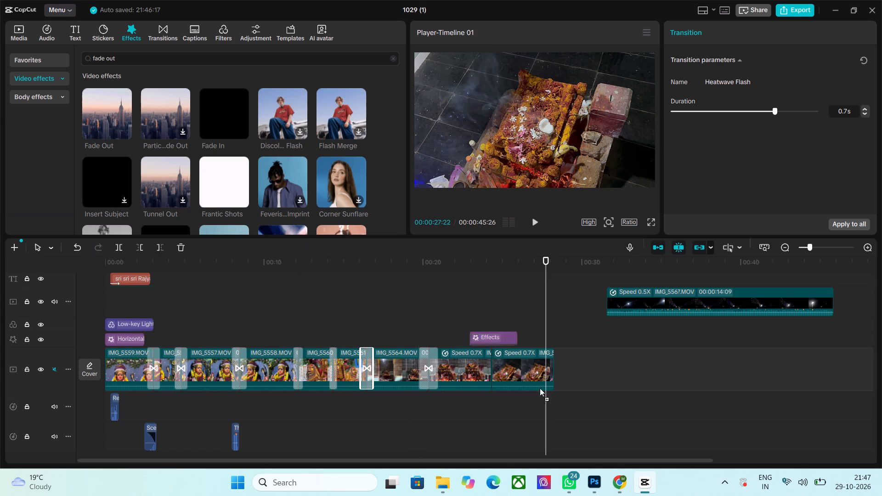
left_click_drag(540, 388, 500, 338)
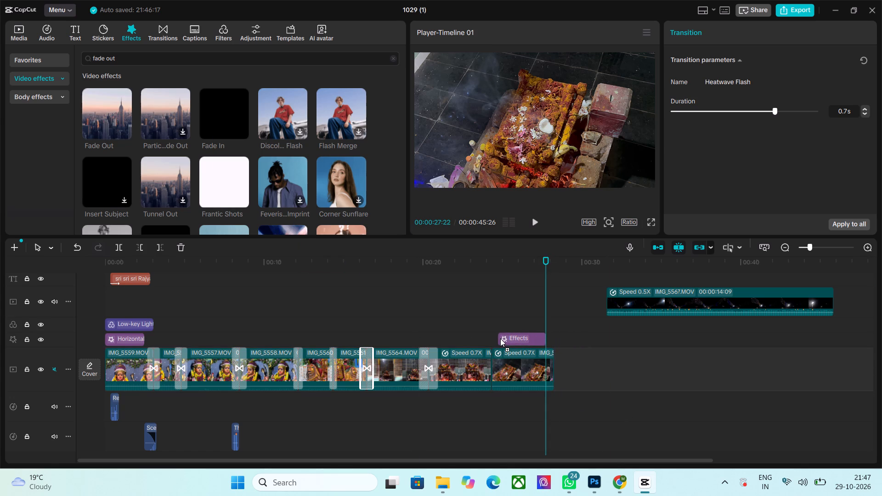
left_click_drag(500, 338, 508, 338)
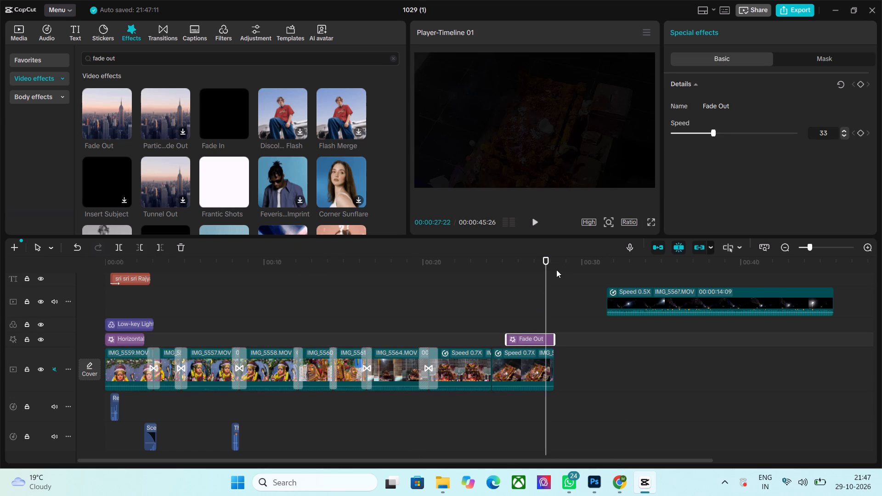
left_click_drag(505, 336, 521, 337)
Scrub and play the end of the main track to review the Fade Out effect.
left_click_drag(543, 259, 527, 261)
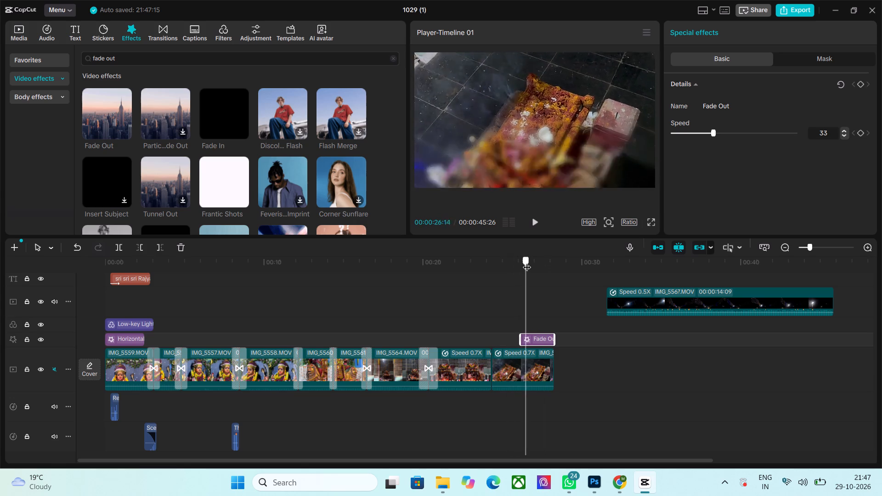
left_click_drag(527, 261, 557, 269)
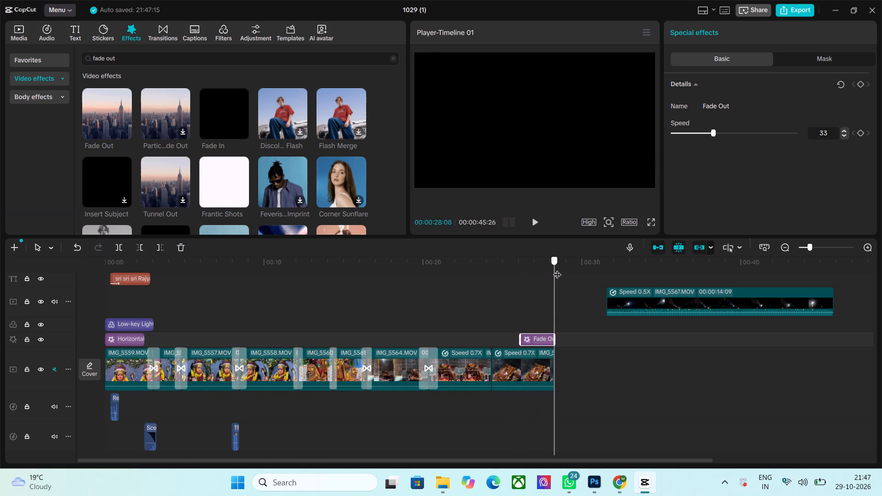
left_click_drag(557, 269, 500, 268)
left_click(529, 220)
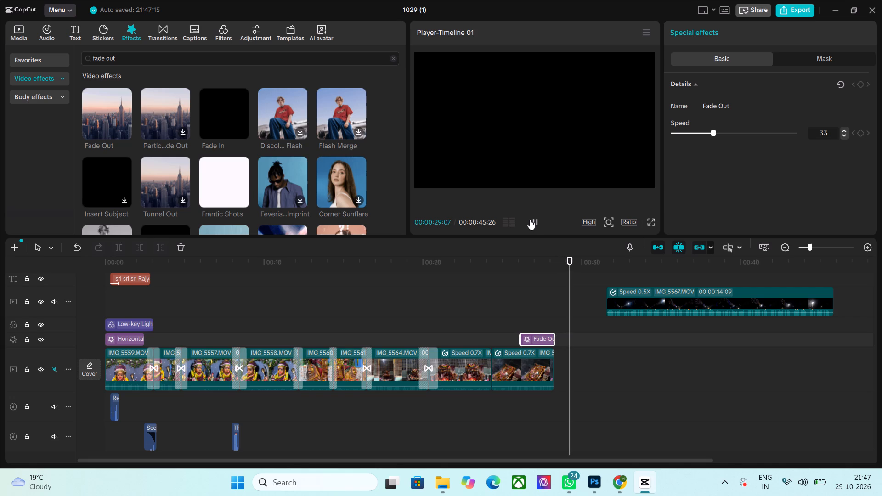
left_click(530, 220)
Delete the slowed clip IMG_5567 from the overlay track.
left_click(636, 303)
right_click(636, 303)
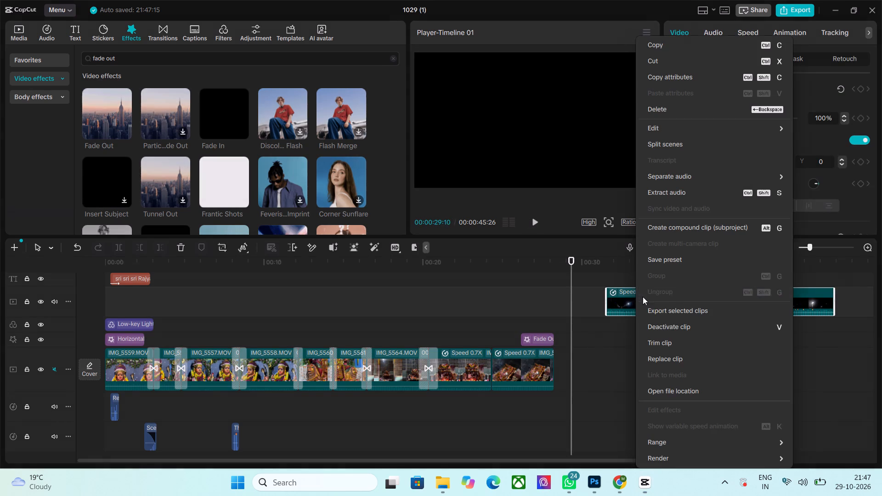
Delete the slowed IMG_5567 clip from the overlay track.
left_click(680, 118)
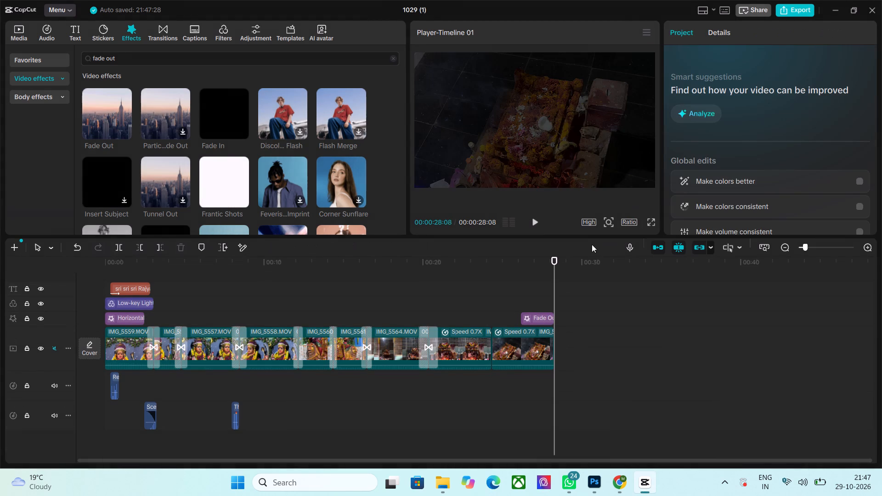
Play the timeline from the start to about 00:00:04:19 to review the opening clips.
left_click_drag(555, 259, 95, 259)
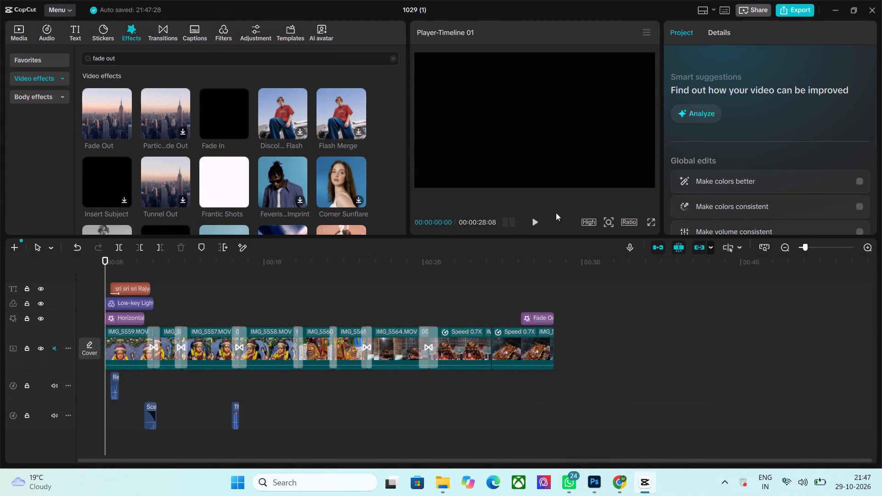
left_click(530, 222)
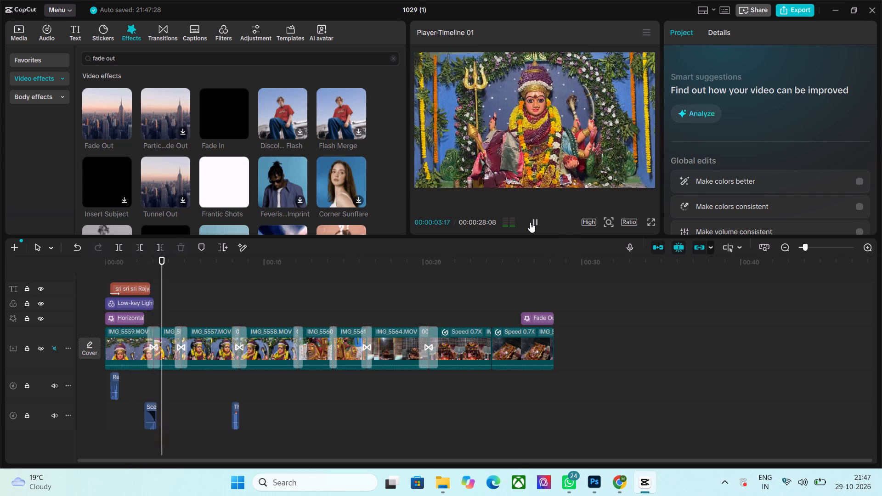
left_click(530, 222)
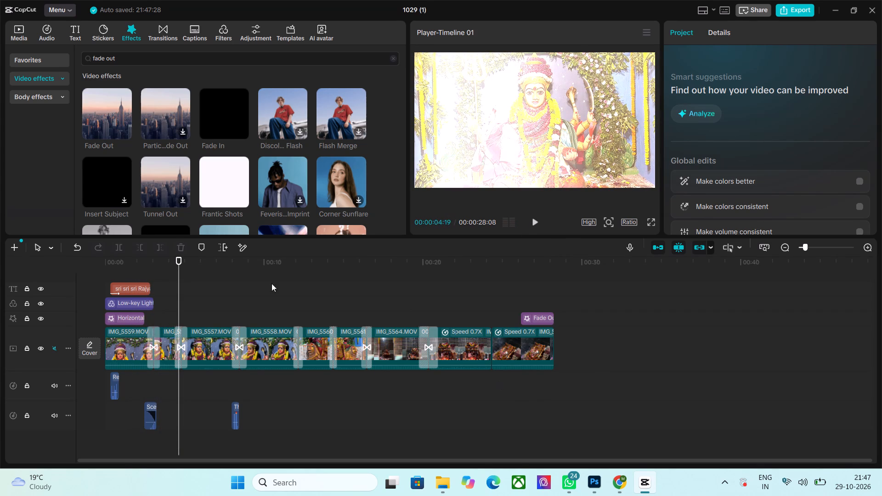
Import the file "WhatsApp Video 2026-10-29 at 8.55.25 PM" from Downloads into the project media.
scroll(135, 123, "down", 4)
left_click(16, 29)
scroll(209, 156, "down", 2)
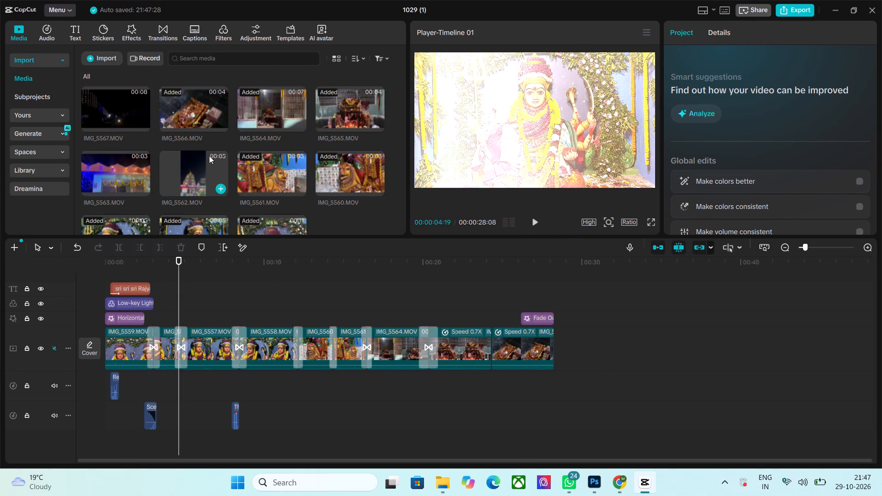
scroll(209, 156, "down", 4)
scroll(250, 169, "up", 4)
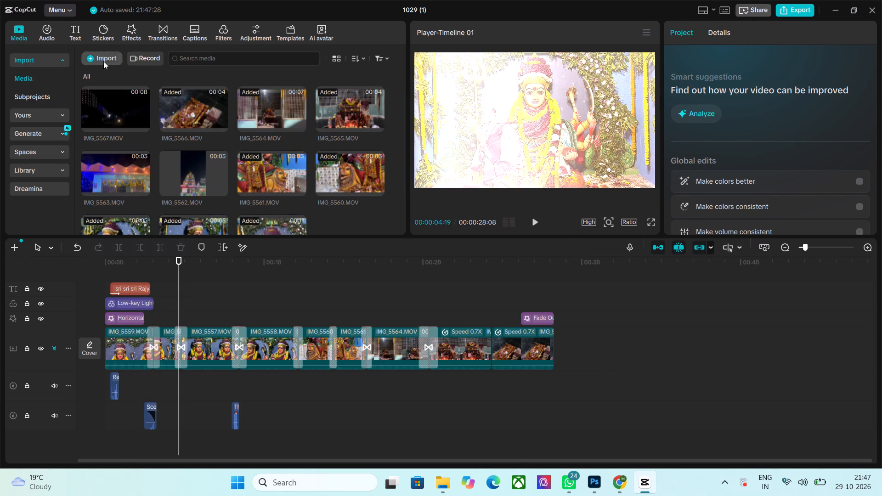
left_click(105, 58)
left_click(126, 97)
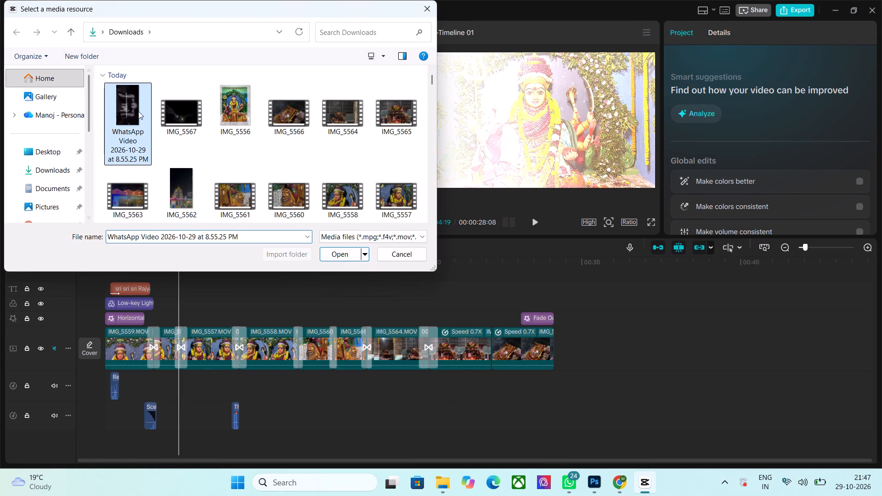
left_click(328, 252)
Place the imported WhatsApp video at the start of the timeline on an overlay track above the main clips.
left_click_drag(346, 188, 102, 444)
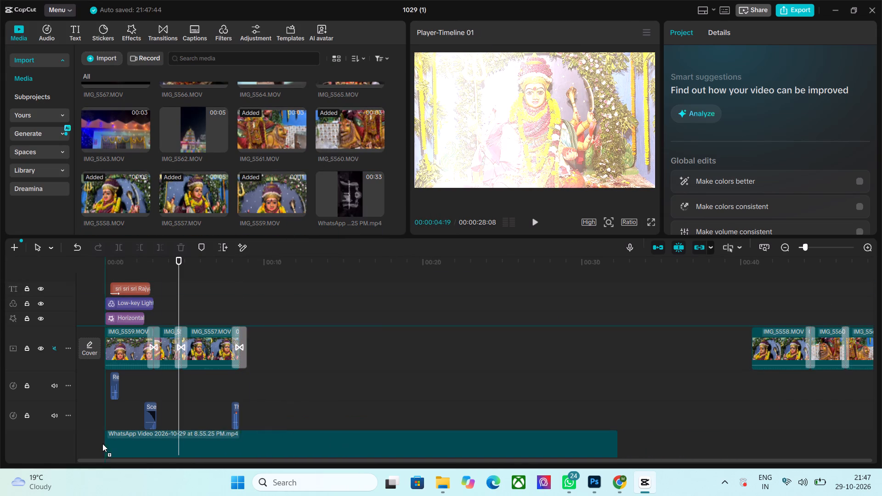
left_click_drag(102, 444, 96, 451)
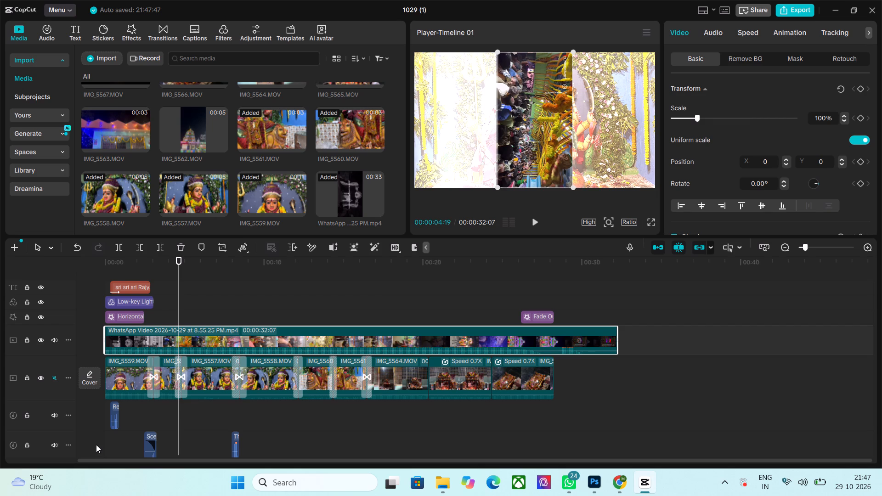
Move the WhatsApp video overlay completely outside the visible frame, to about X -2753, Y -2448.
left_click_drag(179, 260, 103, 260)
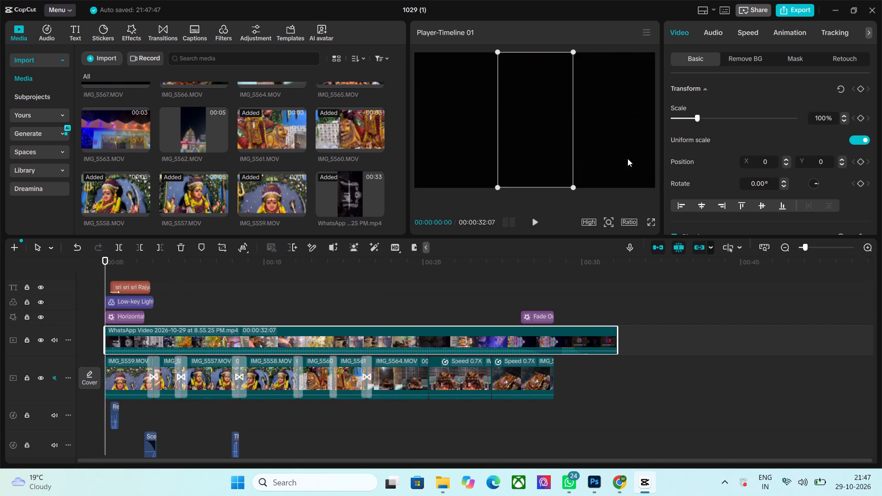
left_click_drag(542, 129, 368, 282)
Play the timeline from the start to review the edit together with the WhatsApp video overlay.
left_click(533, 227)
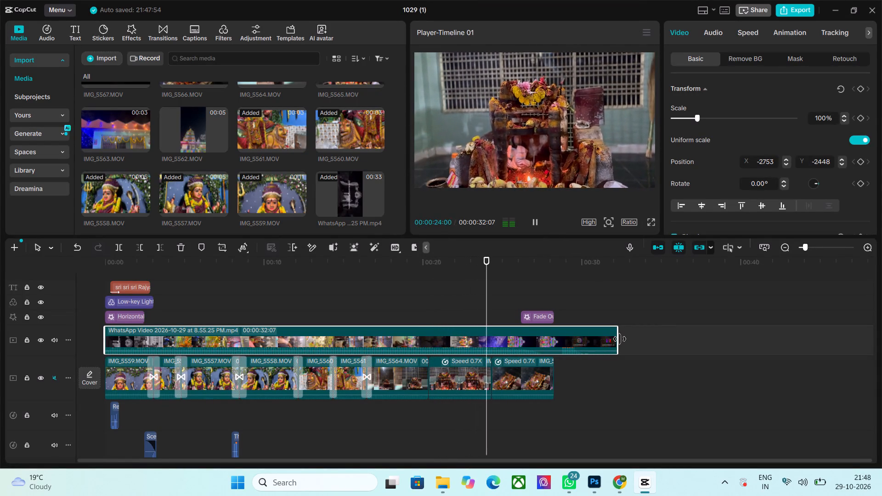
Stop the playback and trim the end of the overlaid WhatsApp video to 00:00:28:08, matching the main track's end.
left_click(535, 221)
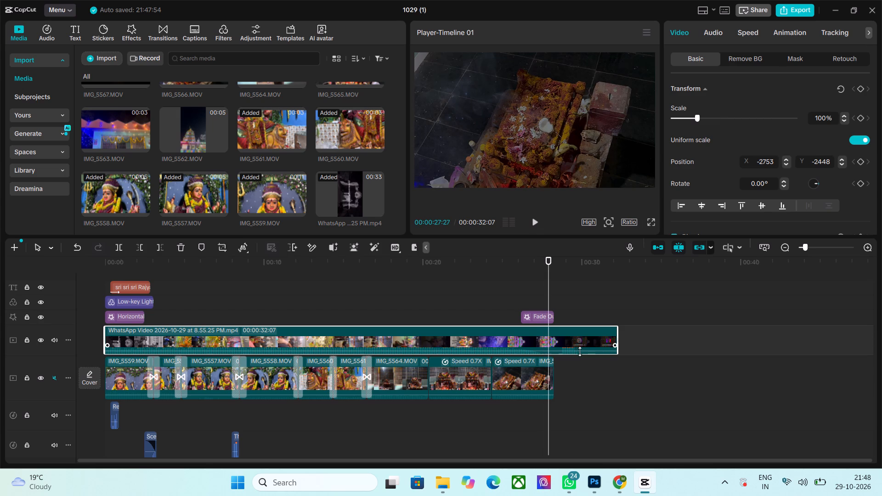
left_click_drag(619, 340, 562, 341)
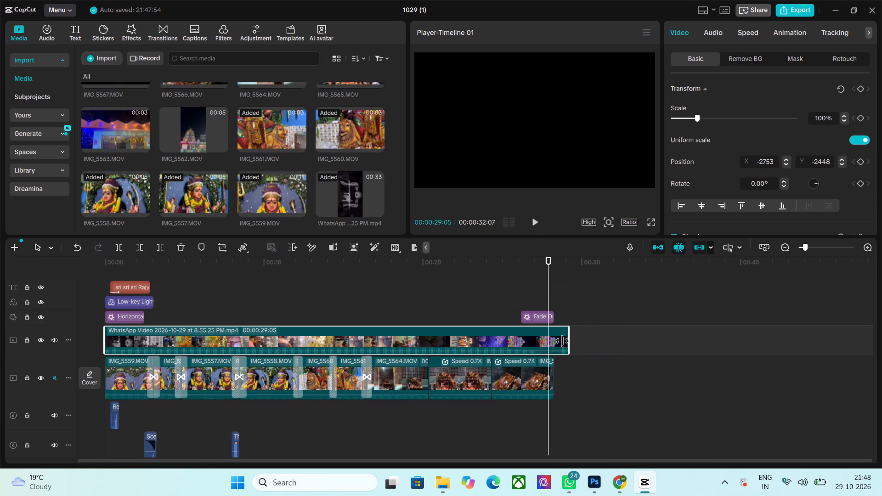
left_click_drag(562, 341, 553, 341)
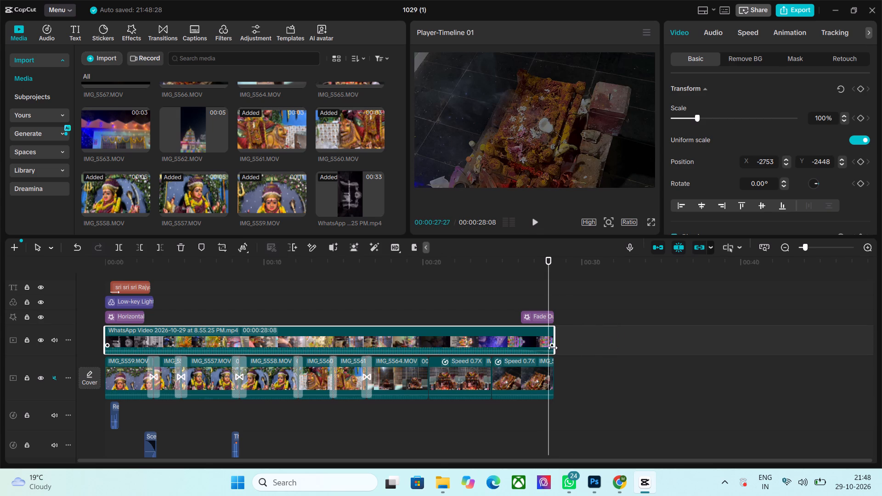
Add an audio fade-out of about 2.9 s to the end of the overlaid WhatsApp video.
left_click_drag(553, 348, 506, 349)
Extend the end of the overlaid WhatsApp video to 00:00:29:02 and play the timeline back to check the ending.
left_click(531, 220)
left_click(531, 220)
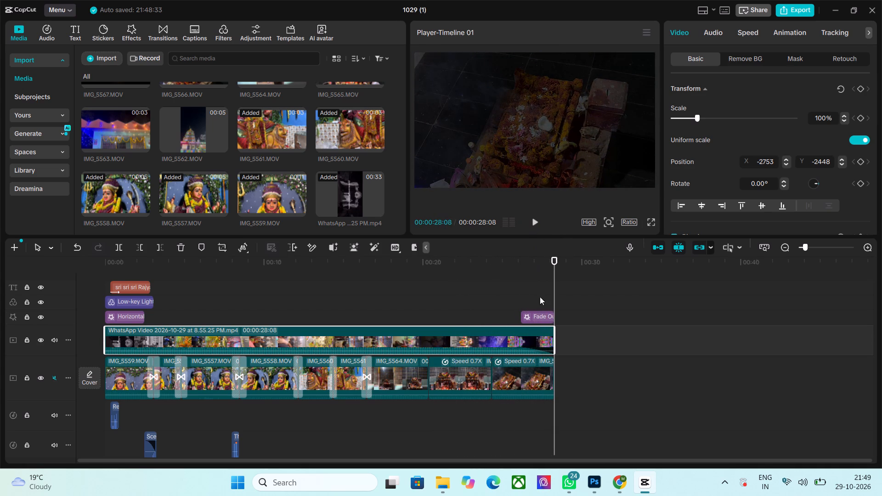
left_click(542, 377)
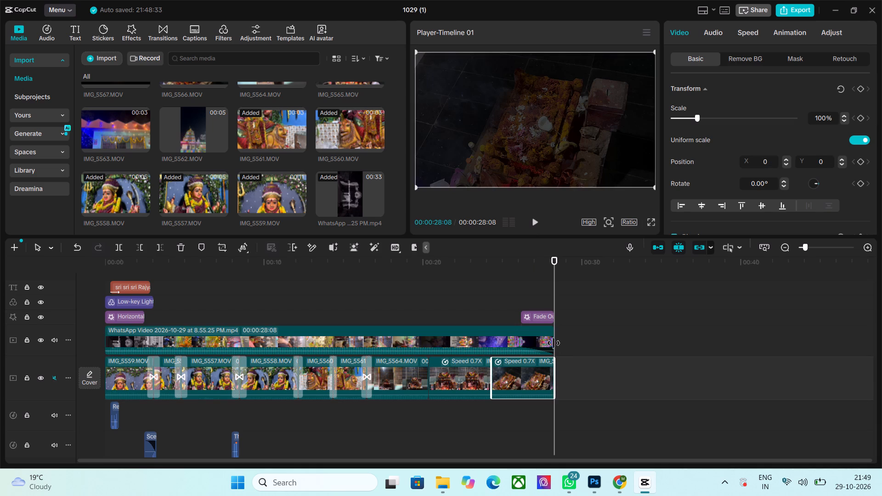
left_click(543, 339)
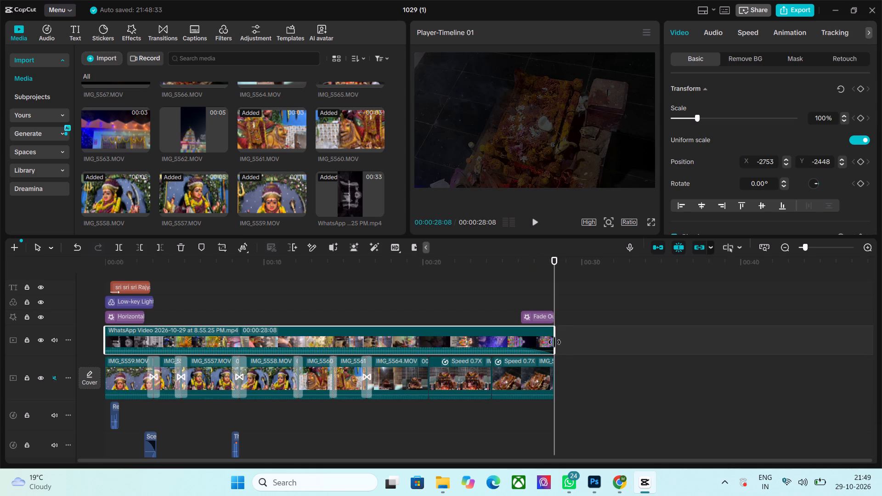
left_click_drag(554, 342, 565, 343)
left_click_drag(555, 260, 544, 260)
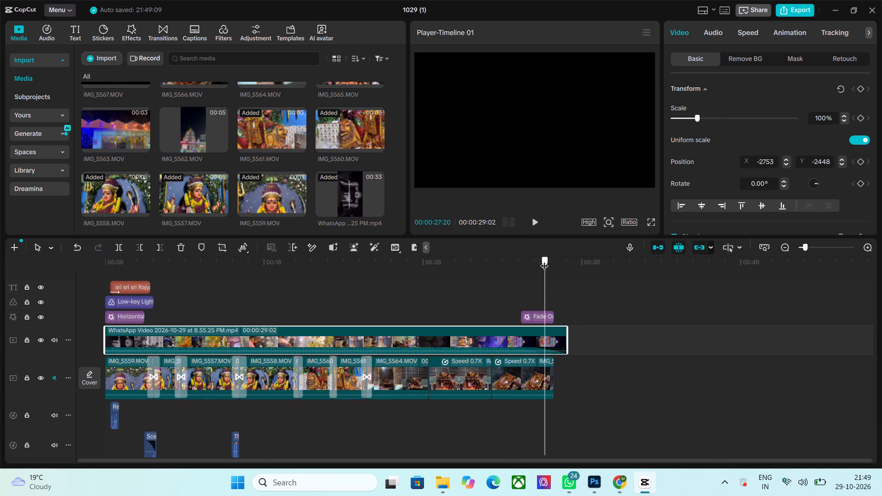
left_click_drag(544, 260, 539, 260)
left_click(536, 223)
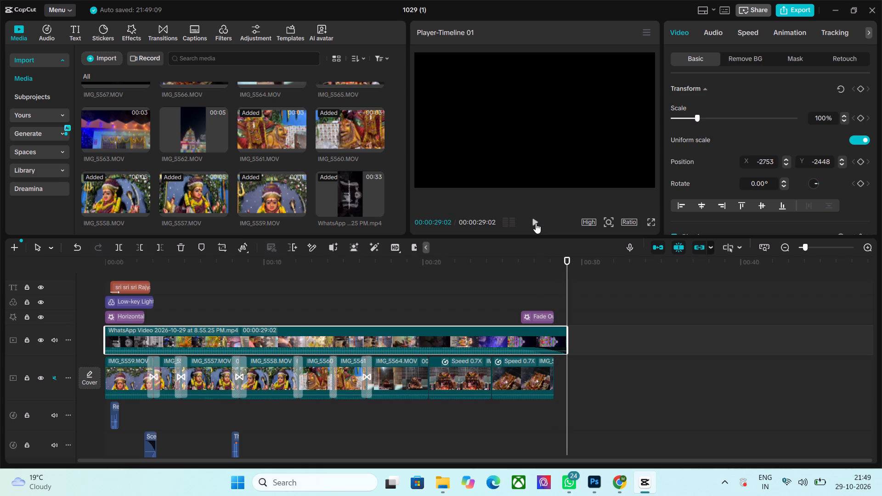
left_click(536, 223)
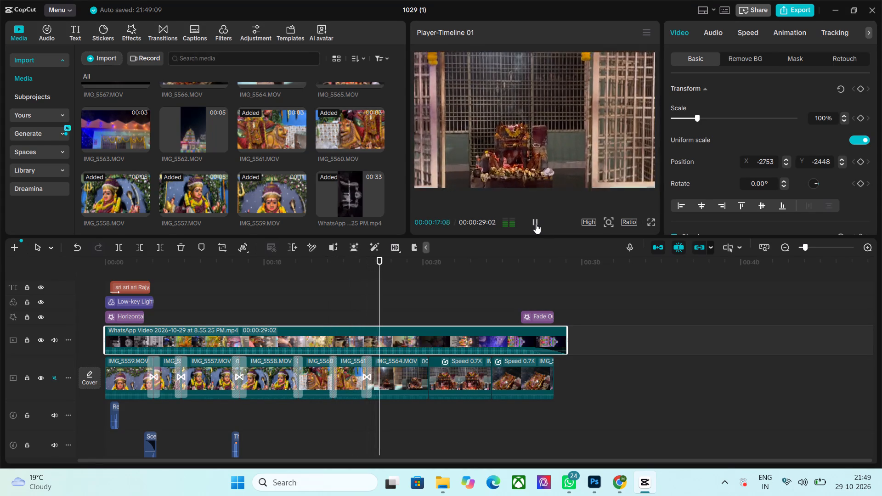
left_click(538, 222)
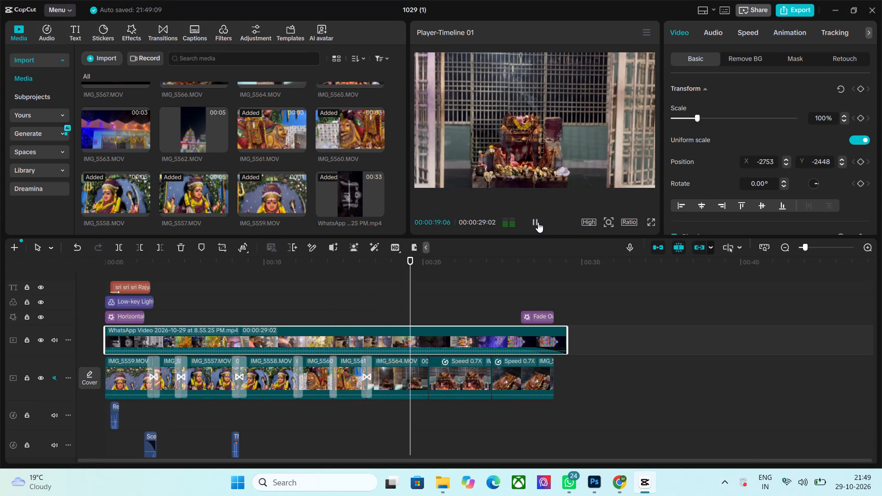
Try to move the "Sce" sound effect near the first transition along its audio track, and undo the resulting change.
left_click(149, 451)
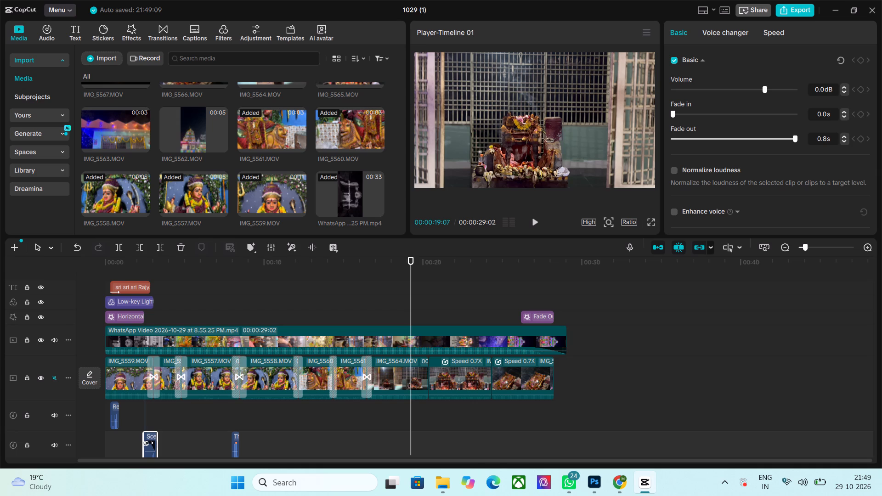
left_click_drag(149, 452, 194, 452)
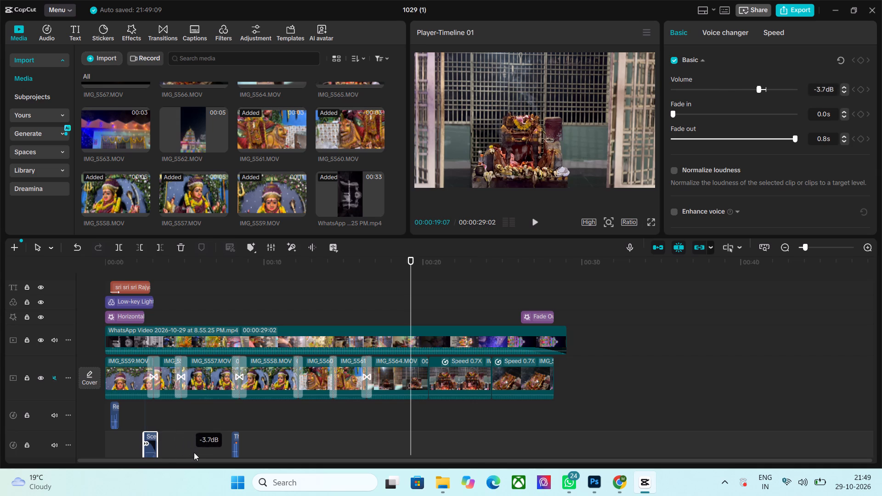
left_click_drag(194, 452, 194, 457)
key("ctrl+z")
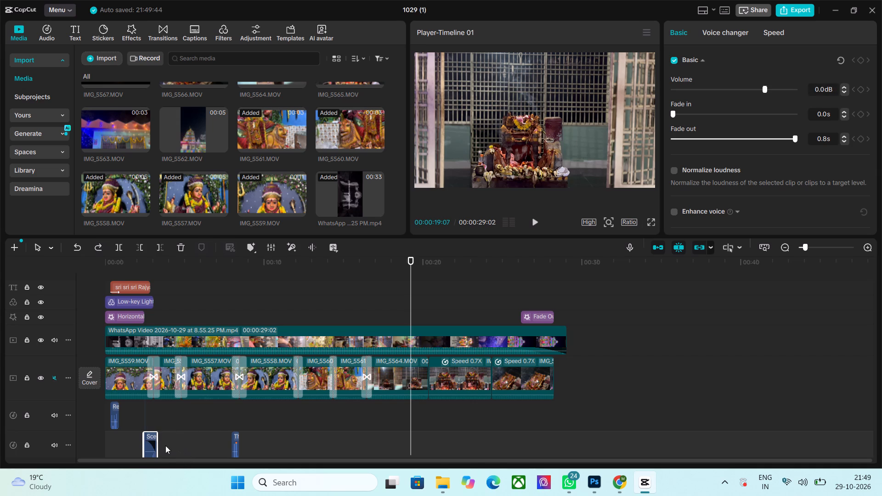
Copy the "Sce" sound effect, place the copy around 16 s under the transition from IMG_5561 to IMG_5564, and play it back.
left_click(150, 454)
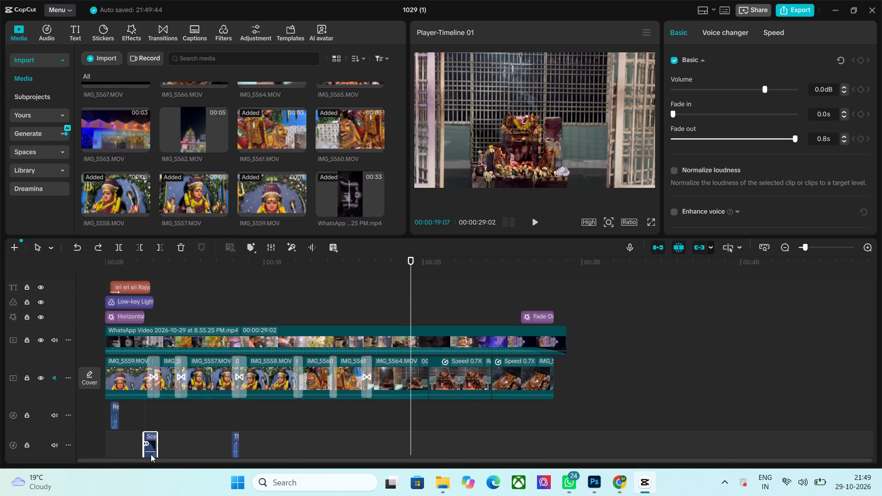
left_click(151, 451)
right_click(151, 452)
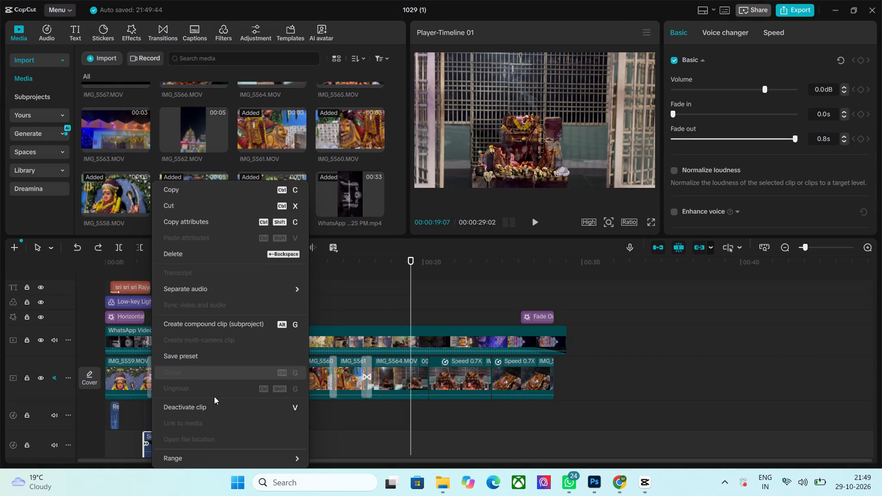
left_click(235, 195)
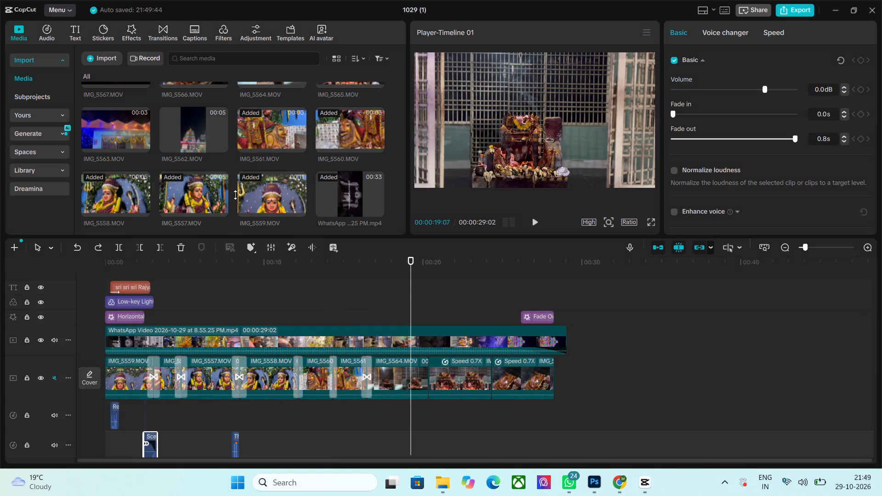
left_click(390, 440)
key("ctrl+v")
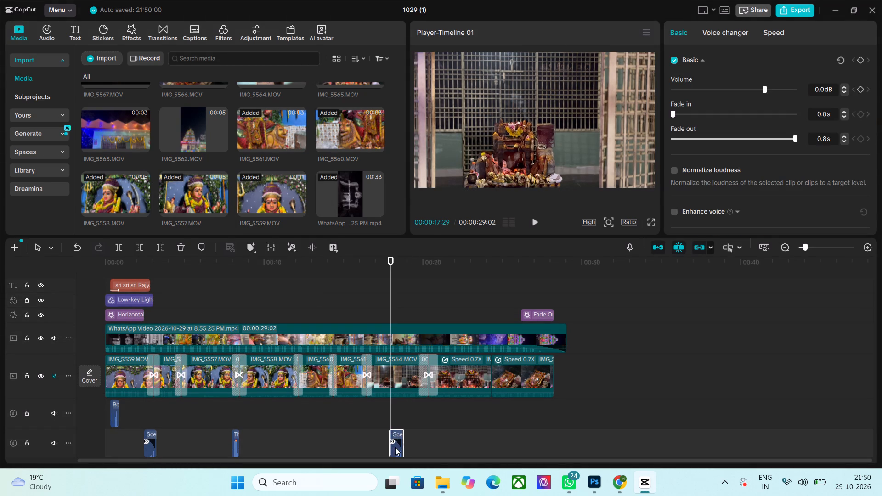
left_click_drag(395, 447, 368, 445)
left_click_drag(390, 261, 361, 265)
left_click_drag(375, 445, 365, 445)
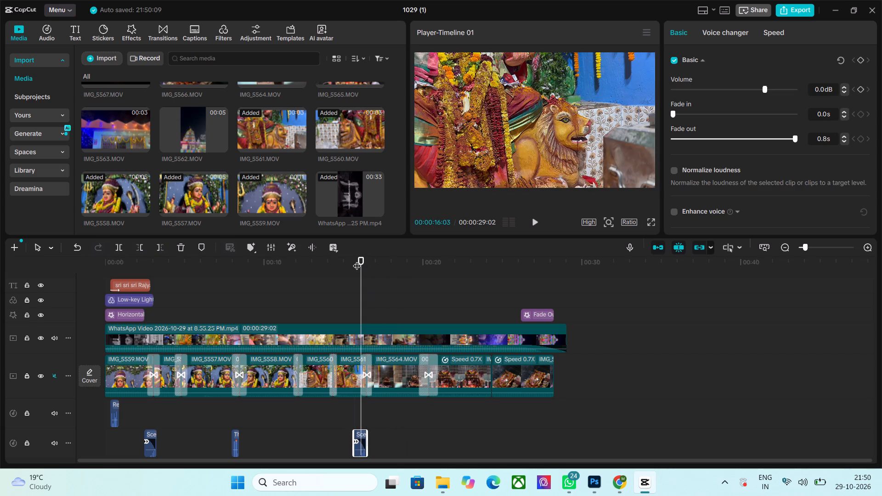
key("space")
key("space")
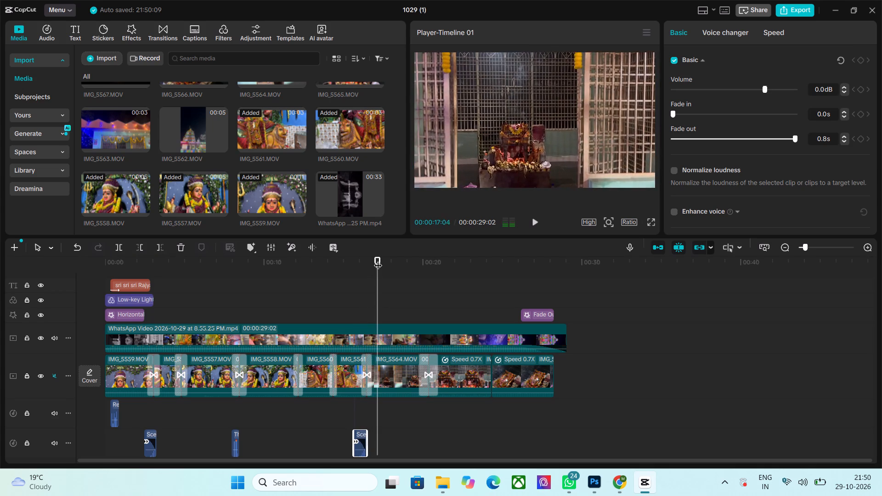
left_click_drag(379, 258, 344, 268)
key("space")
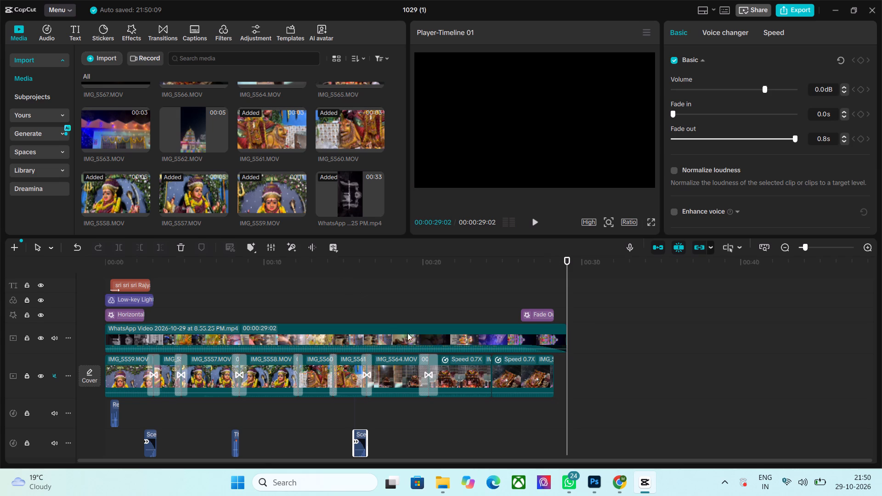
Trim the end of the overlaid WhatsApp video to 00:00:28:23 and play the ending back.
left_click(560, 339)
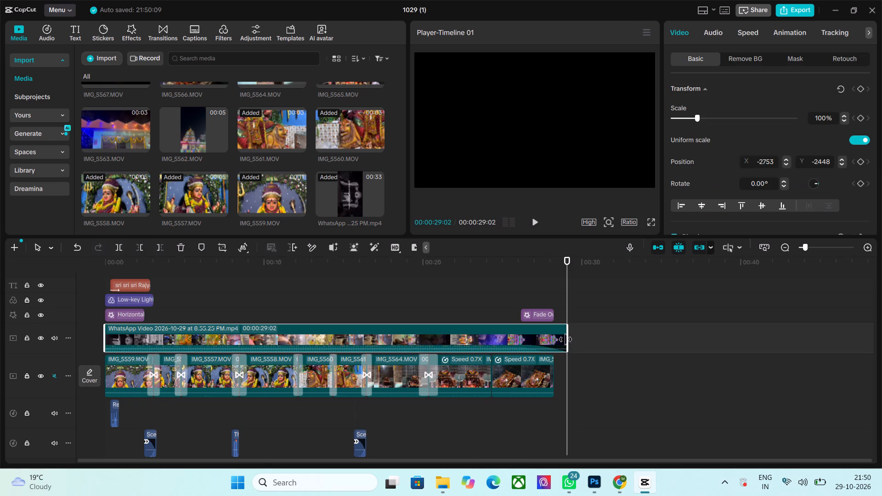
left_click_drag(565, 341, 561, 343)
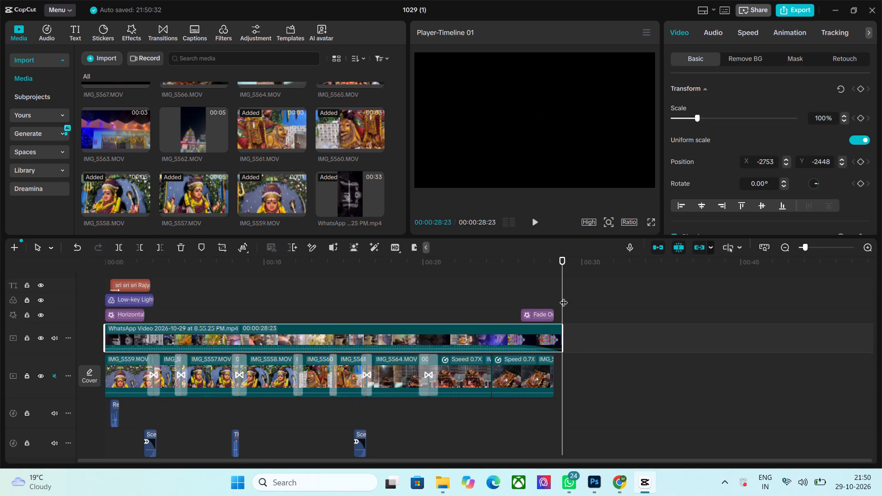
left_click_drag(563, 259, 517, 265)
left_click(534, 217)
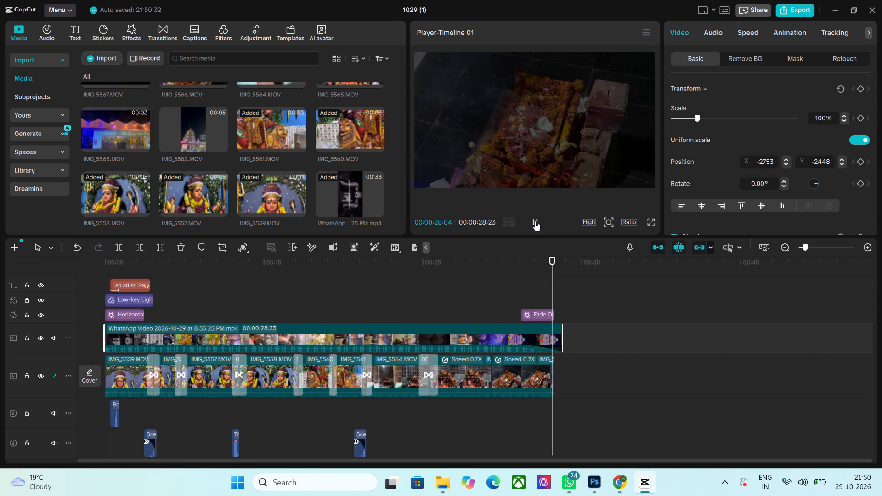
left_click(535, 221)
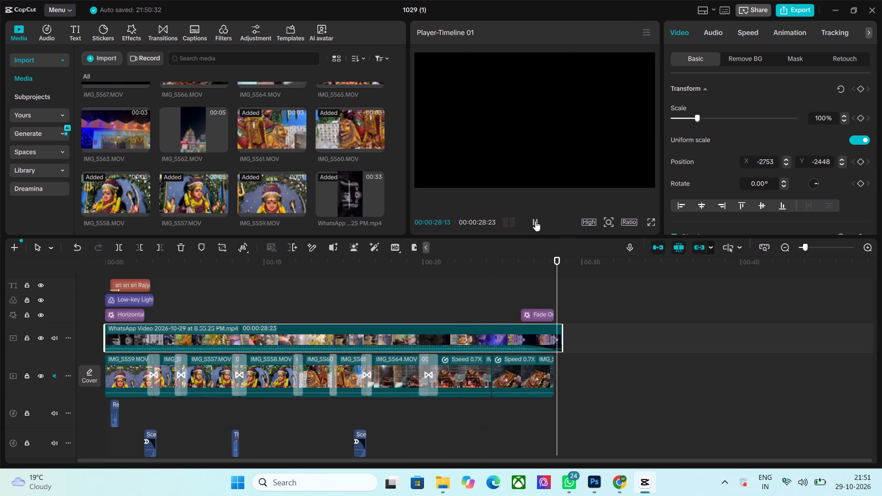
Export the video 1029 (1) to D:/1029 (1) as a 1080P HEVC mov at 30fps, skipping the sharing options.
left_click(792, 8)
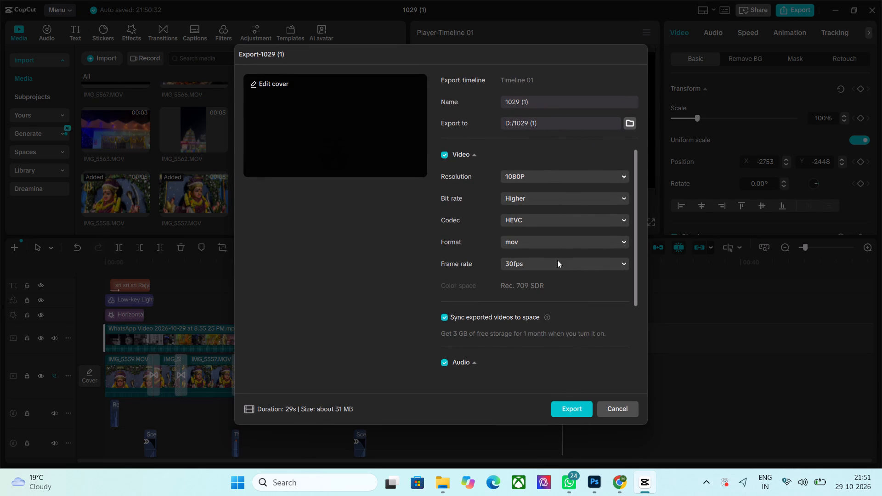
left_click(565, 408)
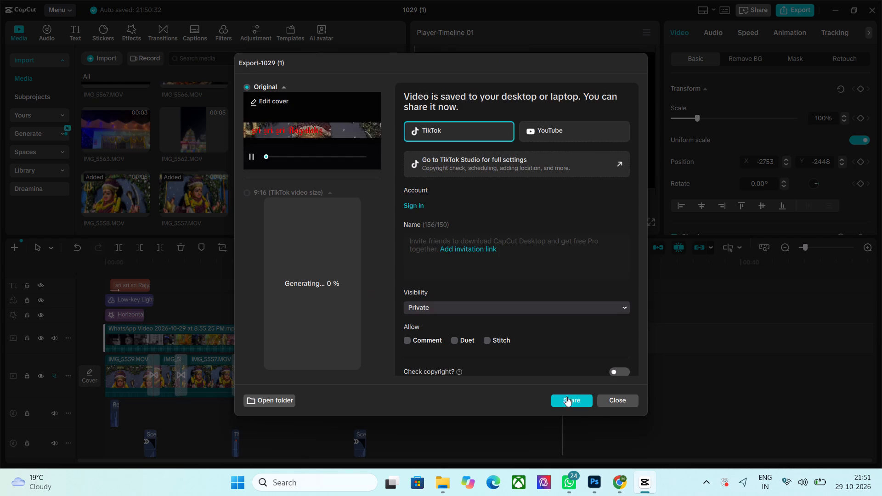
left_click(600, 402)
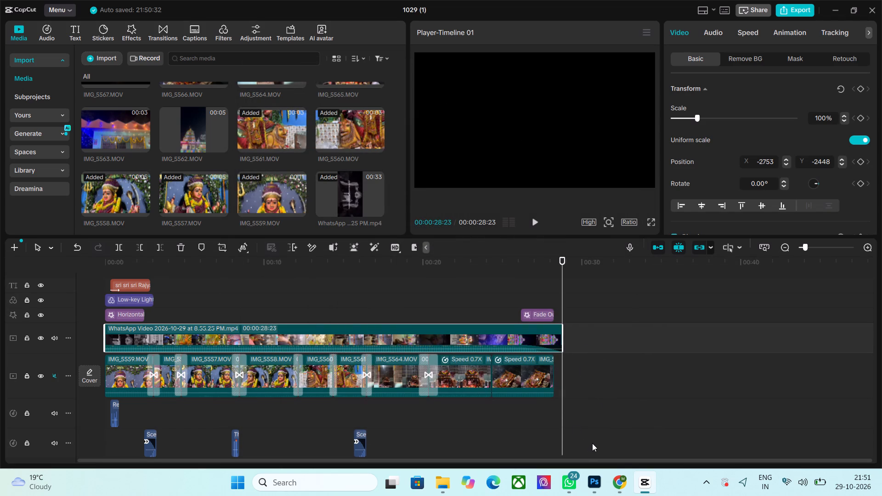
Delete all clips, effects, text and sounds from the timeline.
left_click_drag(594, 444, 28, 238)
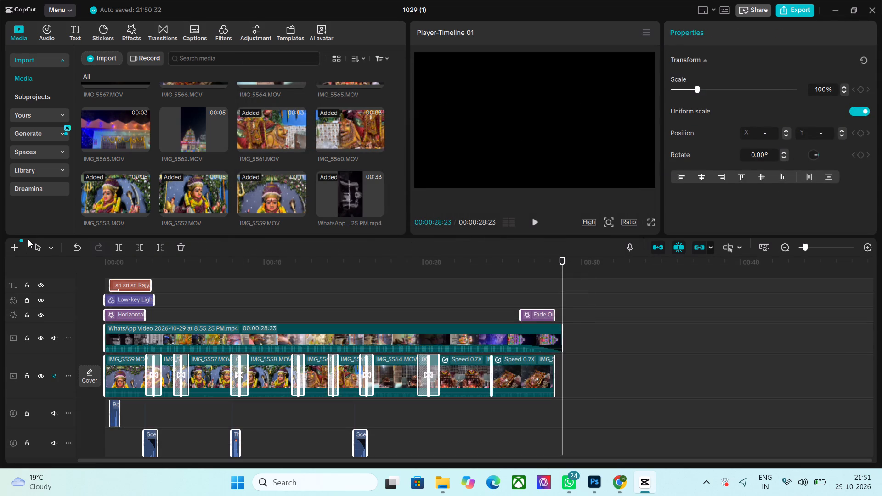
key("BackSpace")
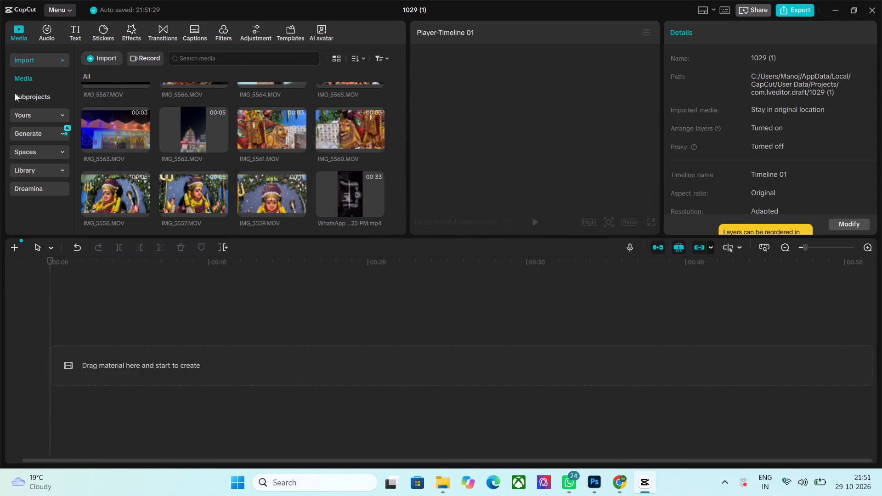
Add the white stock clip from the library's Trending collection to the empty timeline.
left_click(28, 83)
Add the white stock clip from the library's Trending collection to the start of the empty timeline.
left_click(36, 117)
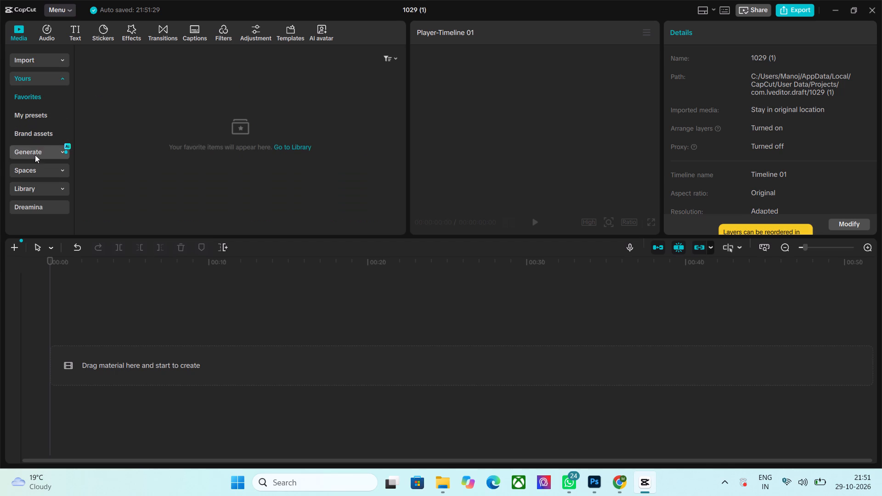
left_click(34, 189)
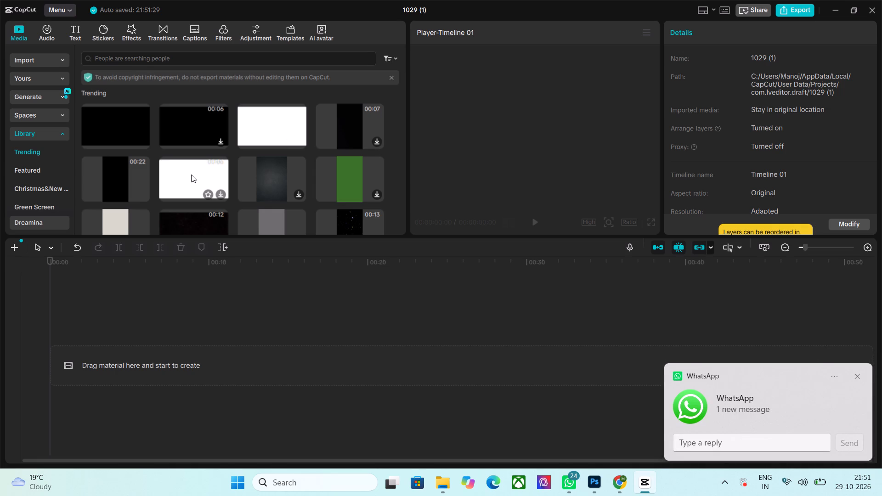
left_click_drag(191, 175, 115, 356)
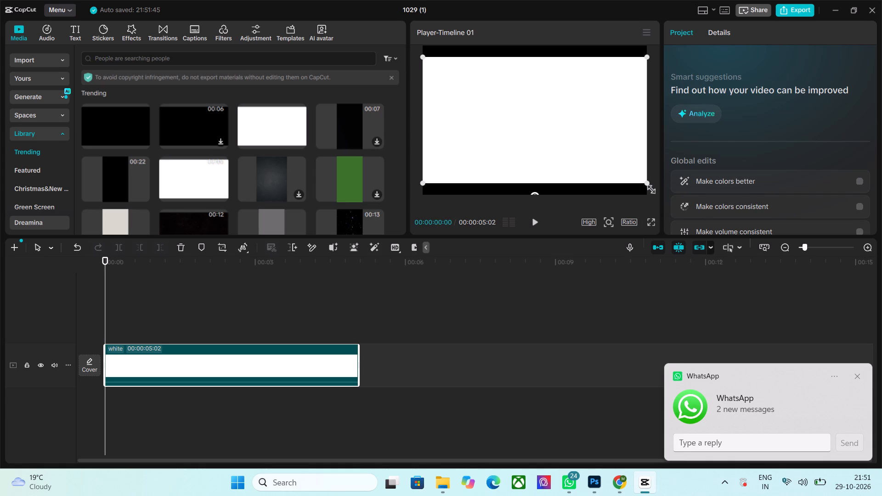
Enlarge the white clip in the preview to 118% scale so it fills the frame height.
left_click_drag(647, 185, 661, 235)
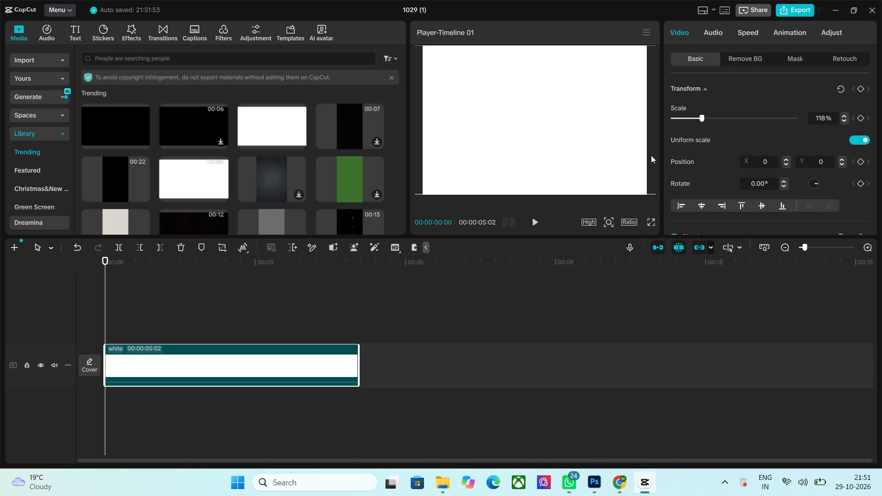
left_click(651, 155)
Switch to File Explorer, open the first video in the 1024 folder on drive D, and close the player.
left_click(443, 495)
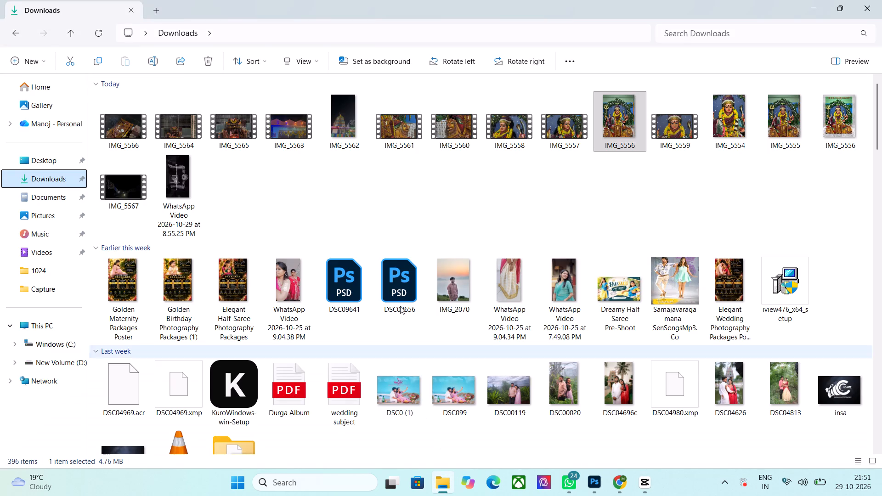
left_click(66, 151)
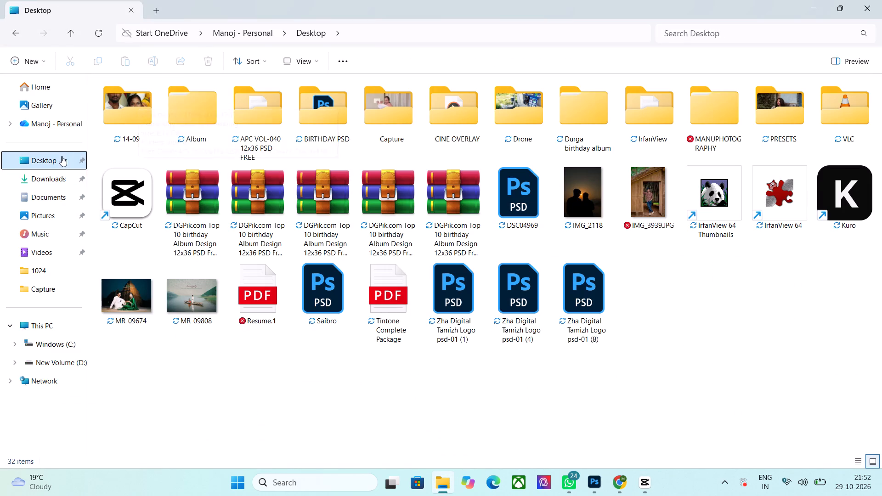
left_click(50, 366)
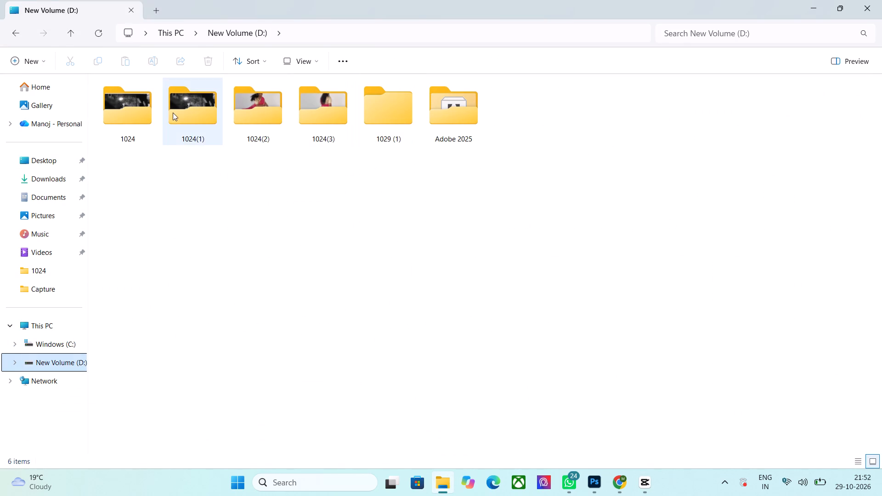
double_click(138, 117)
left_click(140, 107)
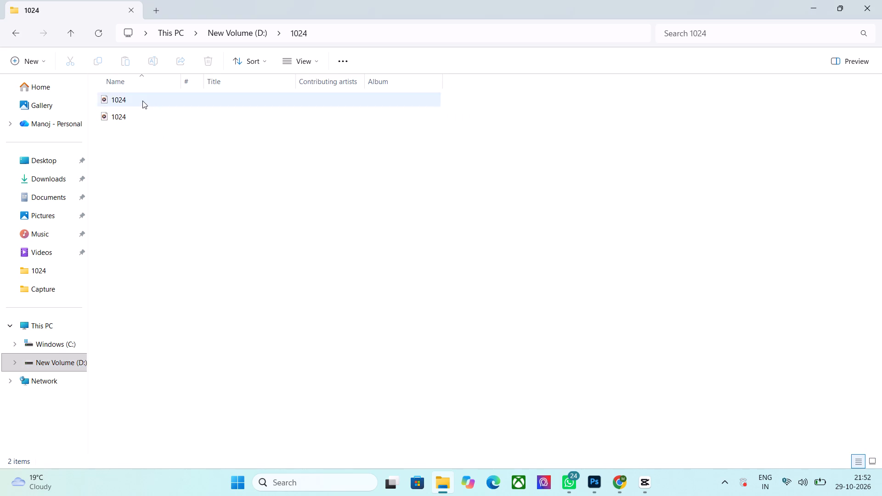
double_click(142, 101)
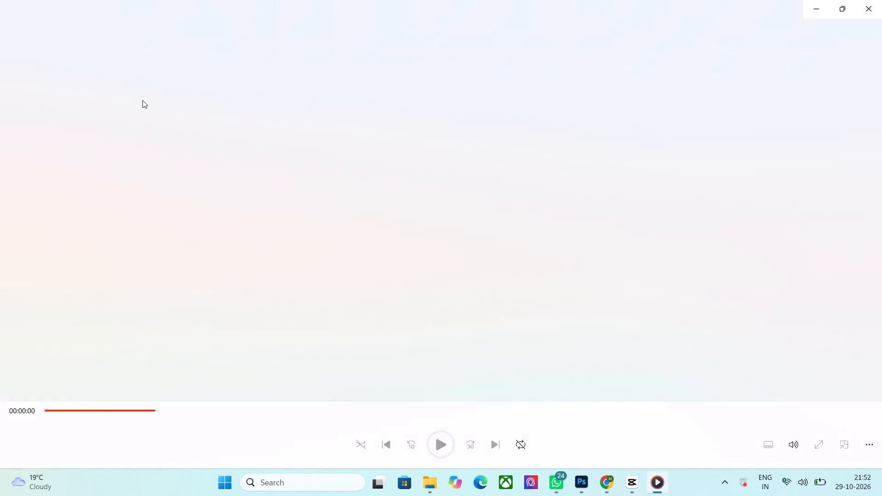
left_click(881, 0)
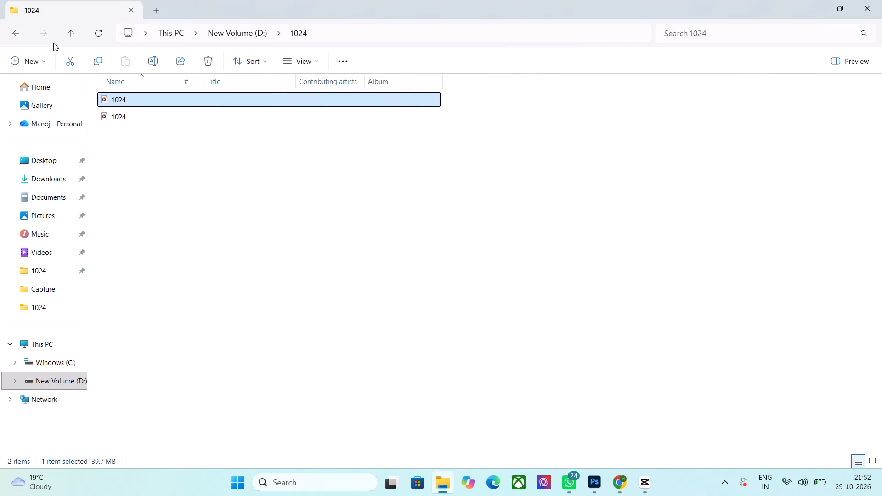
Go back to drive D, open the 1029 (1) folder and open a video in it for playback.
left_click(68, 27)
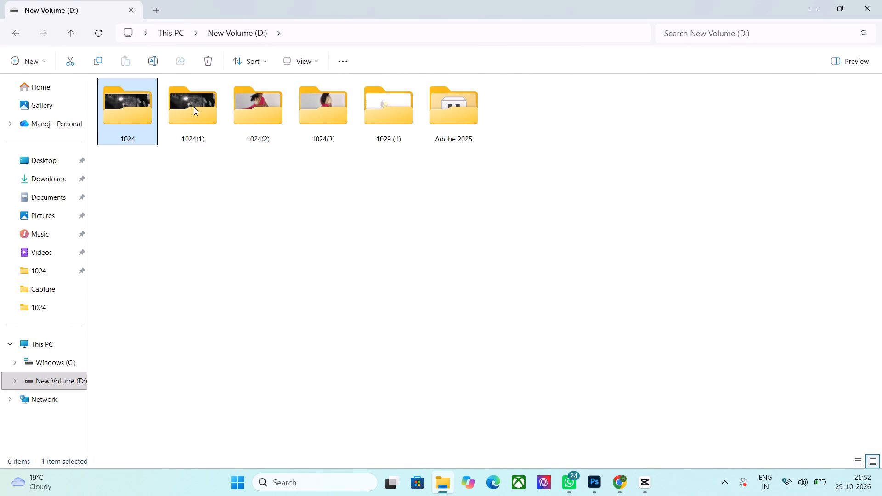
left_click(379, 106)
left_click(379, 106)
double_click(265, 103)
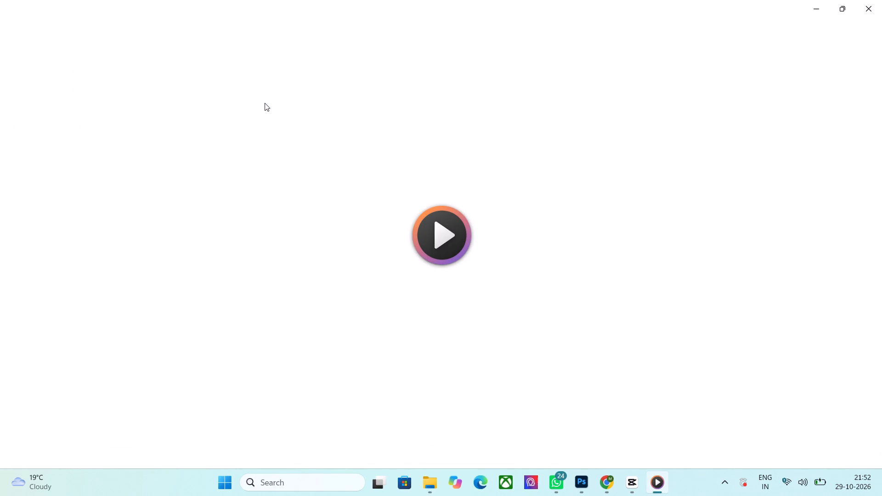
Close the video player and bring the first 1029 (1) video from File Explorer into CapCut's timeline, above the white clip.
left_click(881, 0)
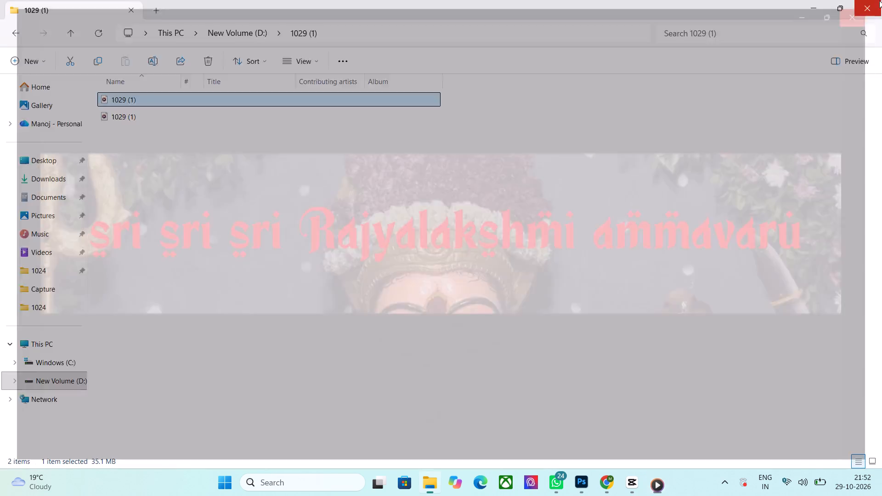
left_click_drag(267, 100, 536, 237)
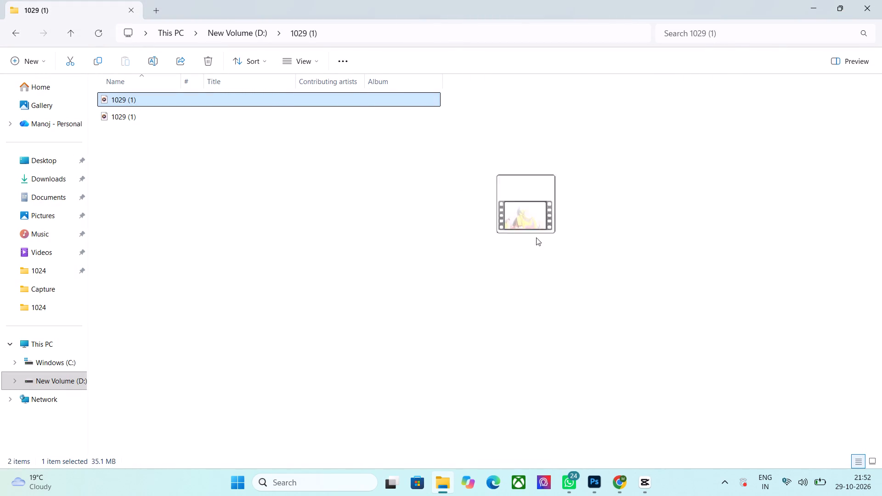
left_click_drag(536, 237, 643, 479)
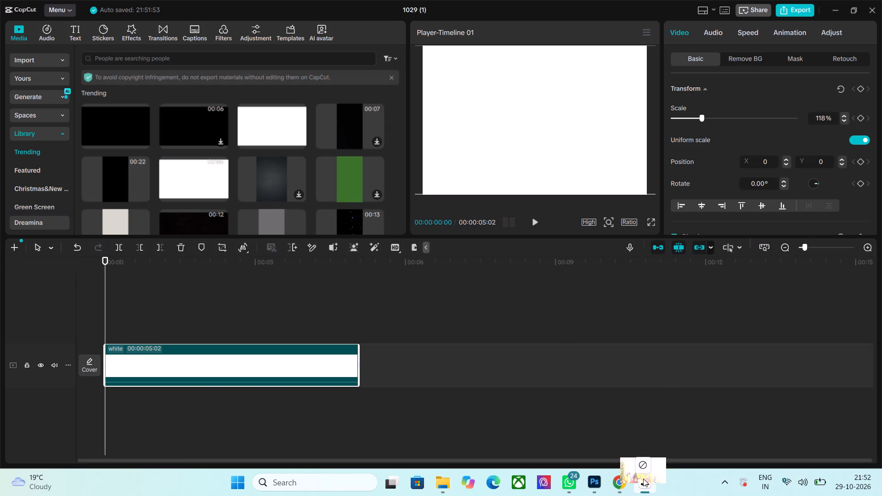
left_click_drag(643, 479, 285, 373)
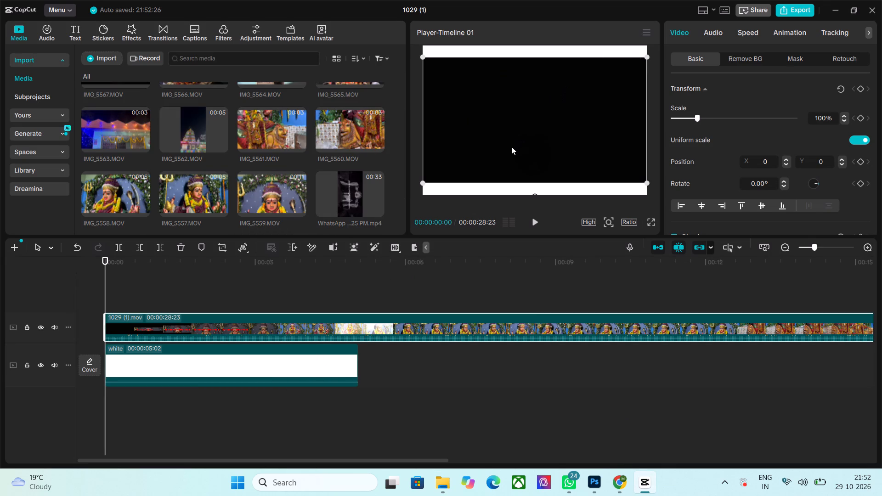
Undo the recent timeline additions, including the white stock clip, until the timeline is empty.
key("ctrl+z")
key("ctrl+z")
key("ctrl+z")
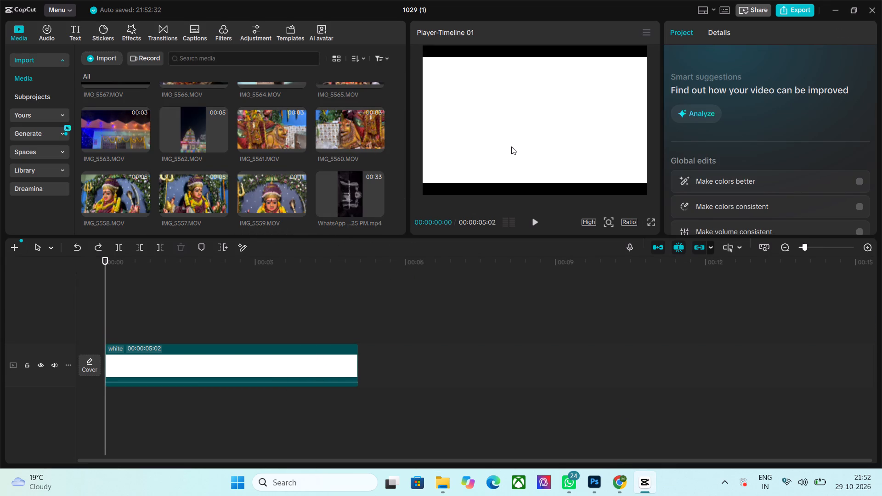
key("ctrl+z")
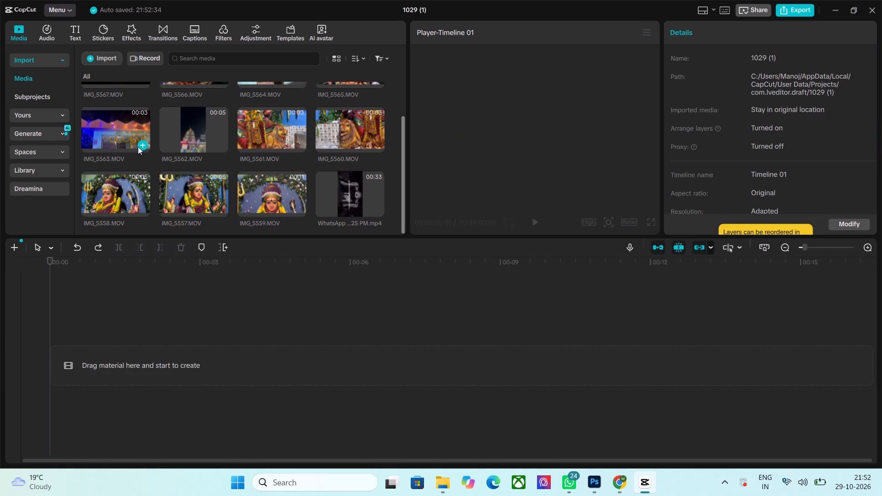
Add the white still from the library's Trending collection to the start of the empty timeline.
left_click(18, 173)
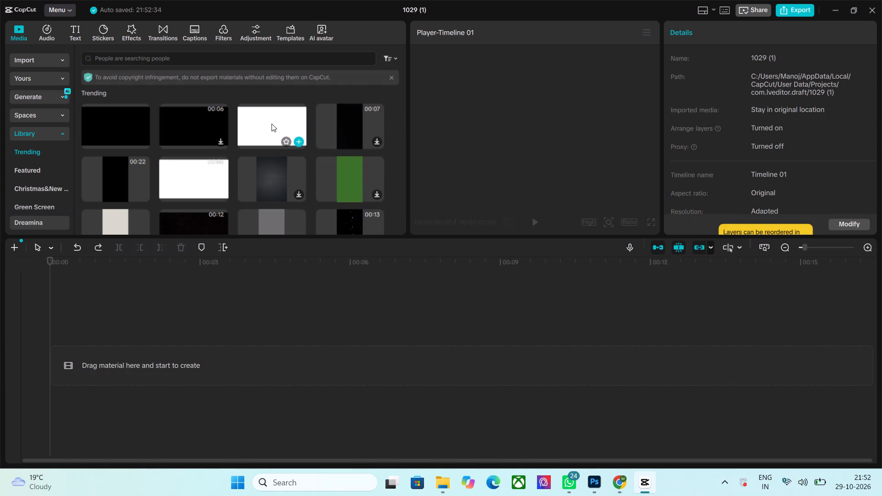
left_click_drag(271, 124, 110, 357)
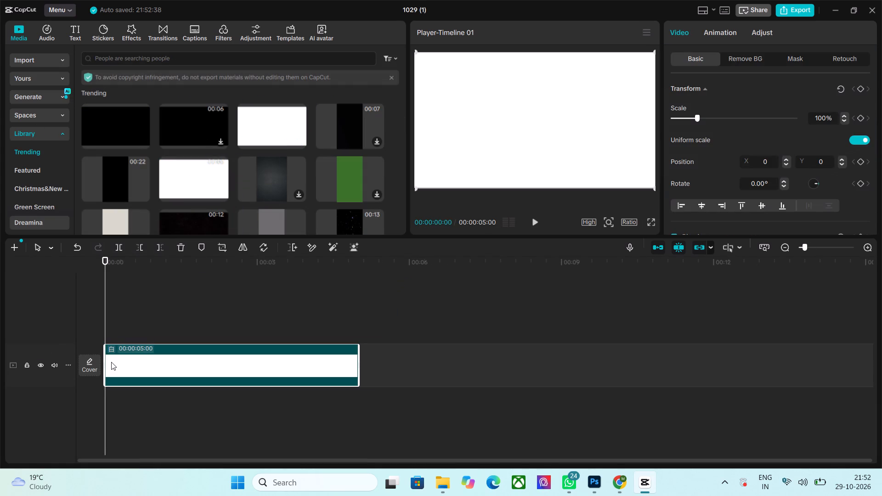
left_click(207, 310)
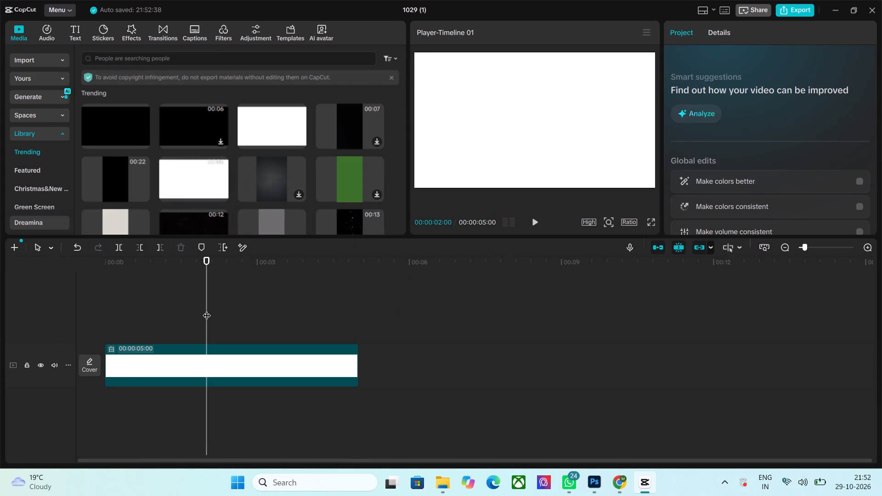
Import the first 1029 (1) video from the 1029 (1) folder on drive D into the project media.
left_click(18, 34)
left_click(51, 58)
left_click(102, 57)
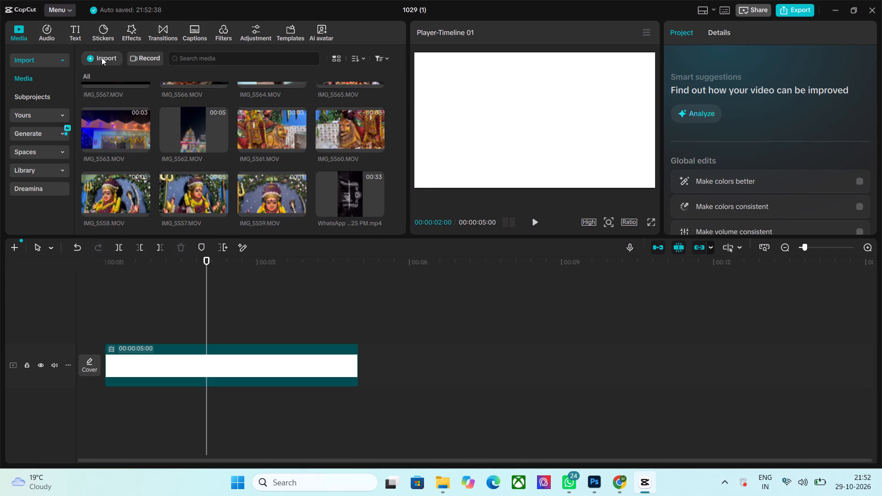
scroll(27, 197, "down", 4)
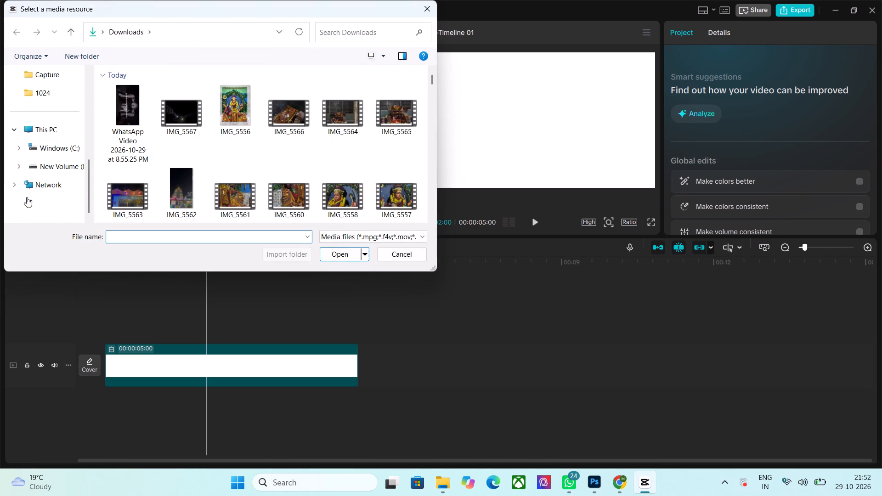
left_click(60, 178)
left_click(62, 166)
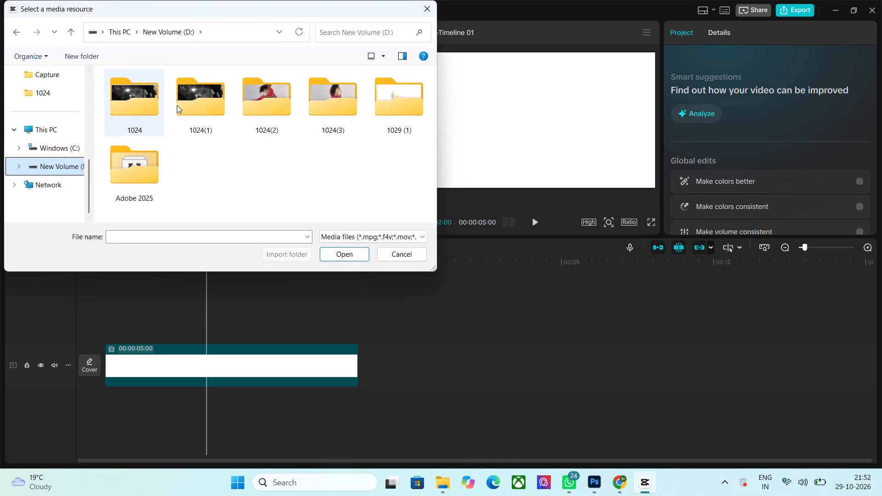
double_click(413, 95)
left_click(207, 89)
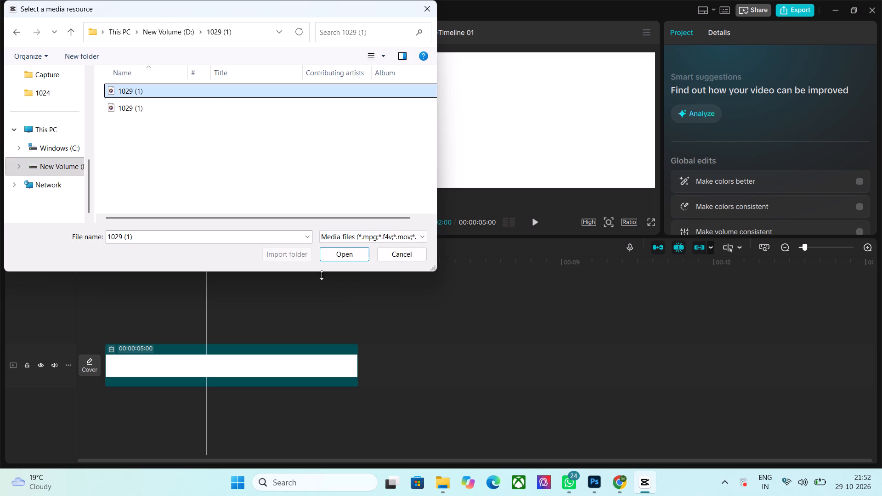
left_click(342, 243)
left_click(339, 257)
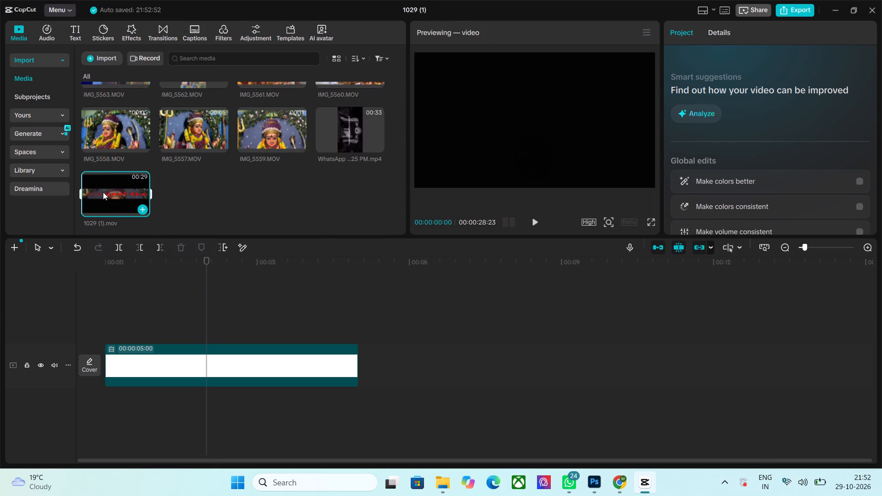
Place the imported 1029 (1).mov on a track above the white clip, starting at 00:00.
left_click_drag(103, 192, 104, 324)
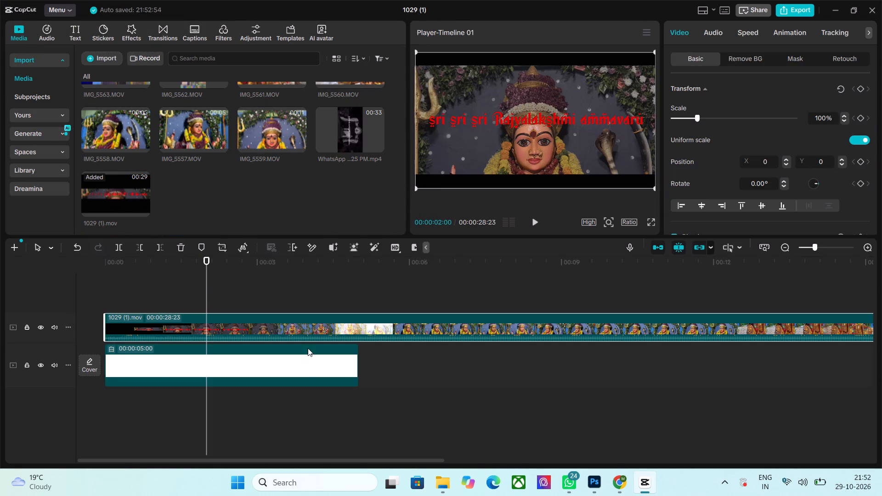
Extend the white clip's end to 00:00:28:23 so it matches the end of the 1029 (1) video.
left_click(305, 370)
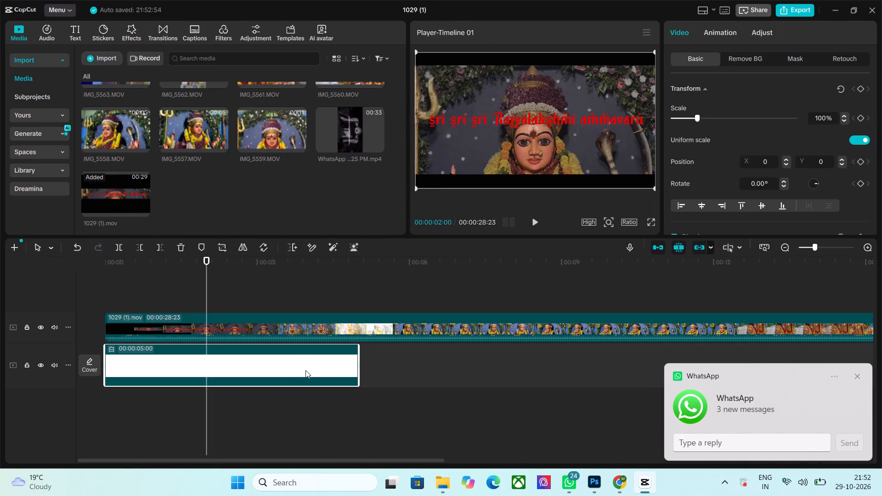
left_click_drag(361, 365, 587, 382)
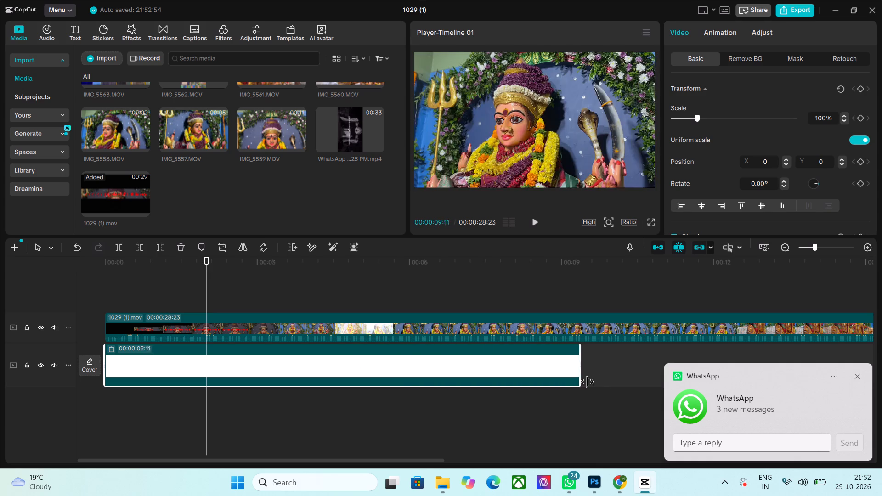
left_click_drag(587, 382, 865, 362)
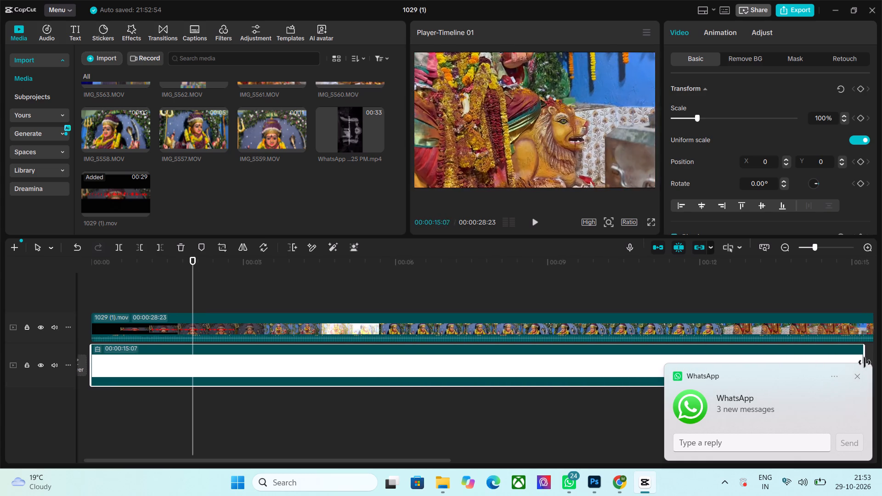
left_click_drag(865, 362, 605, 369)
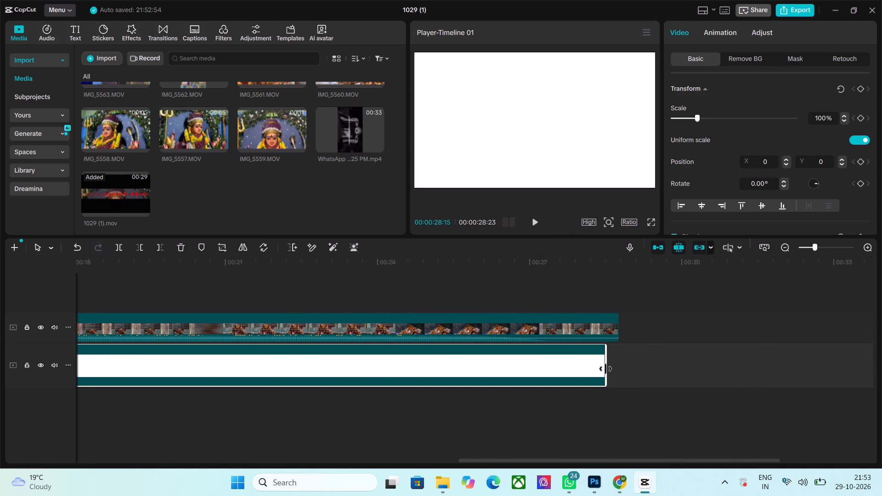
left_click_drag(605, 369, 617, 368)
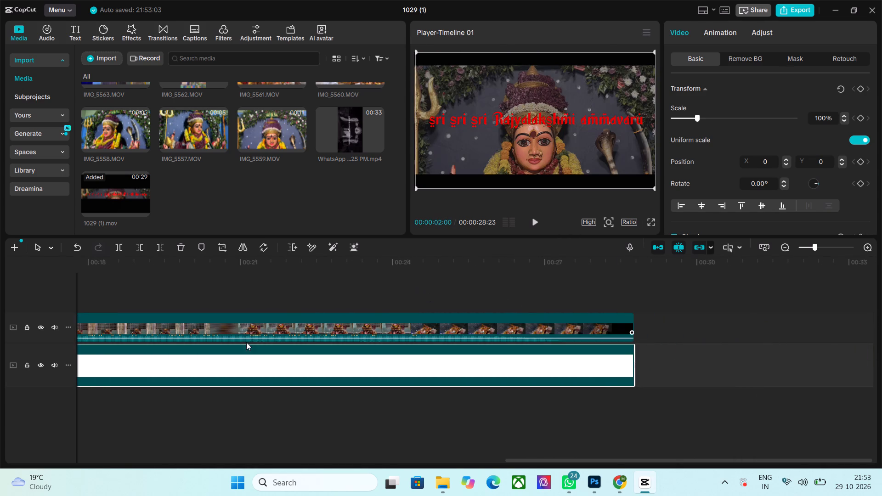
From the timeline start, scale the 1029 (1) video slightly below 100% so the white clip forms a thin border around it.
left_click_drag(499, 285, 462, 287)
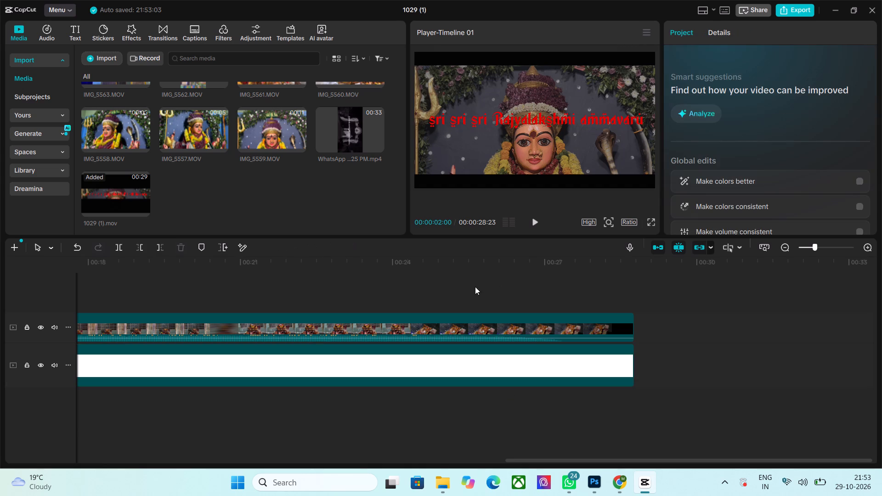
left_click(480, 276)
left_click_drag(481, 276, 38, 290)
left_click(130, 330)
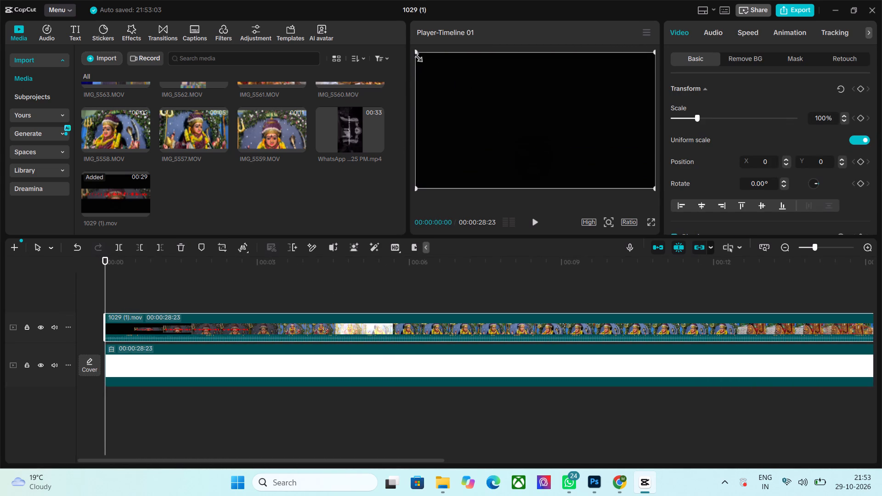
left_click_drag(415, 56, 422, 63)
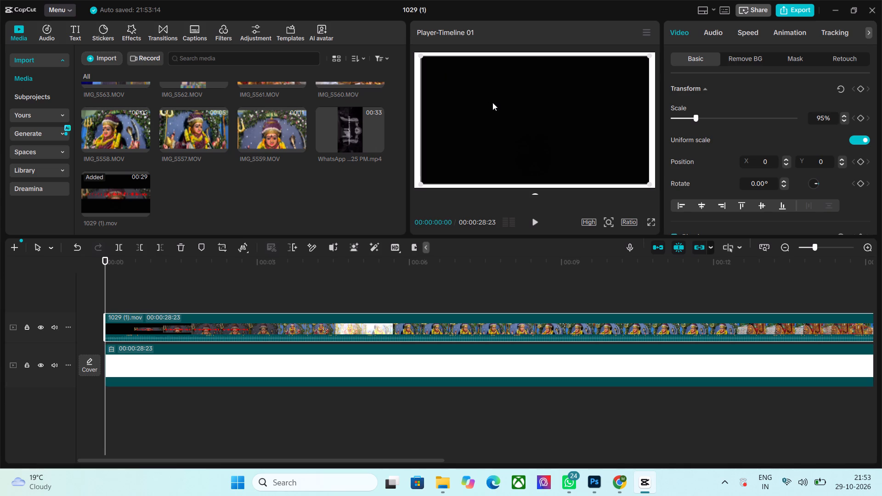
left_click(492, 102)
left_click(422, 183)
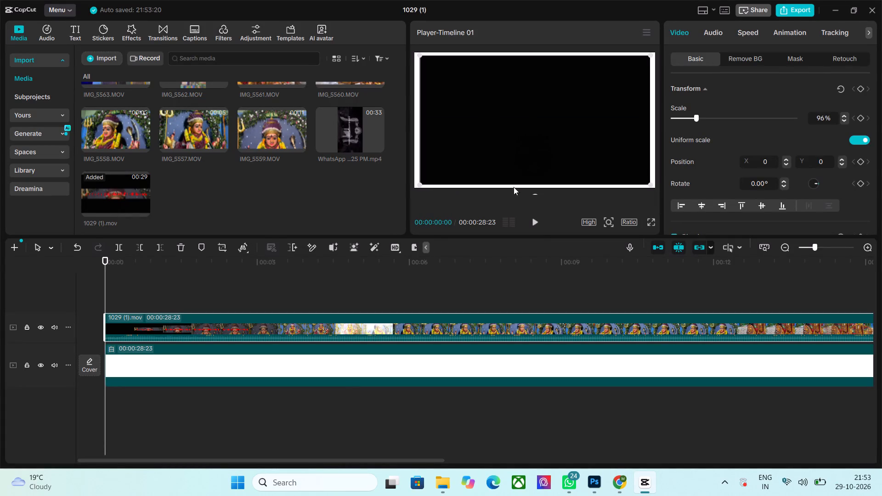
left_click_drag(689, 118, 690, 118)
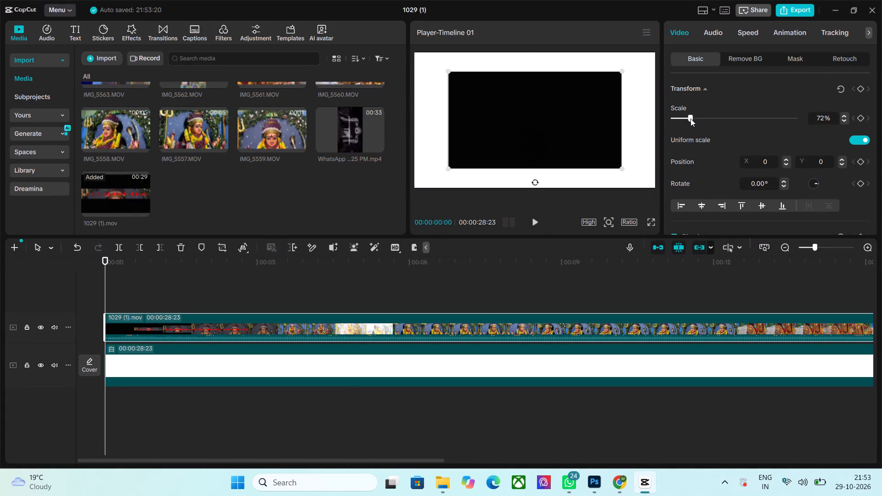
left_click_drag(690, 118, 693, 119)
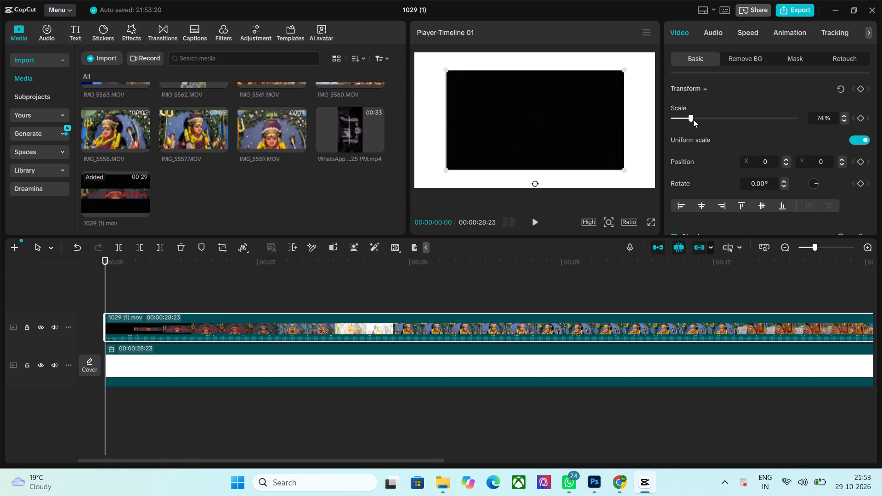
left_click_drag(693, 119, 696, 120)
Select the white background clip and browse the library's Trending collection for another background colour.
left_click(513, 356)
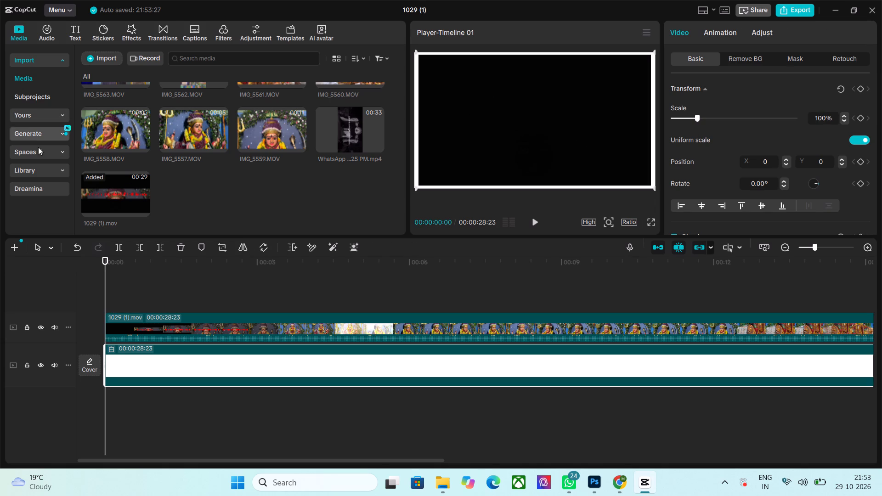
left_click(39, 166)
scroll(211, 137, "down", 3)
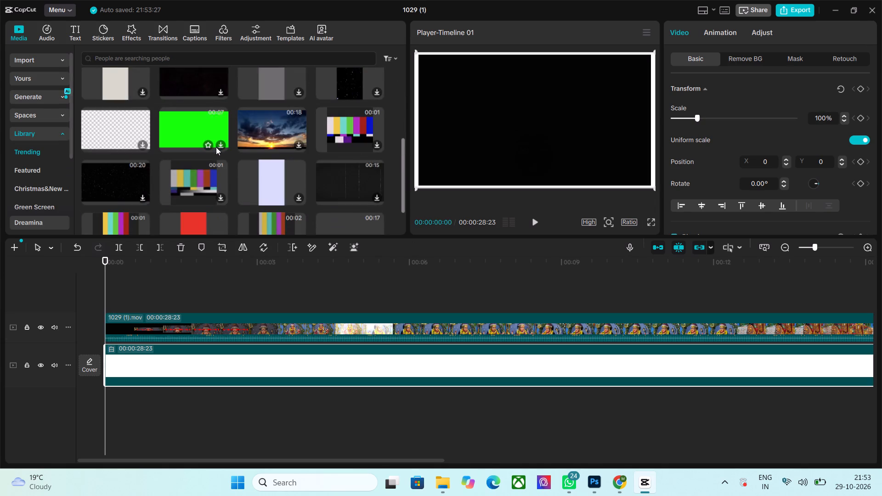
scroll(216, 152, "down", 4)
scroll(201, 182, "up", 3)
scroll(201, 182, "down", 4)
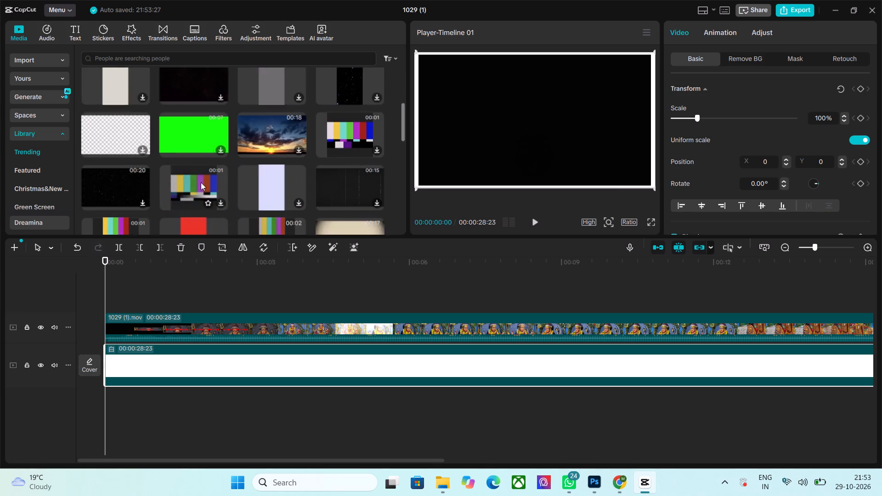
scroll(201, 182, "down", 5)
scroll(201, 182, "up", 10)
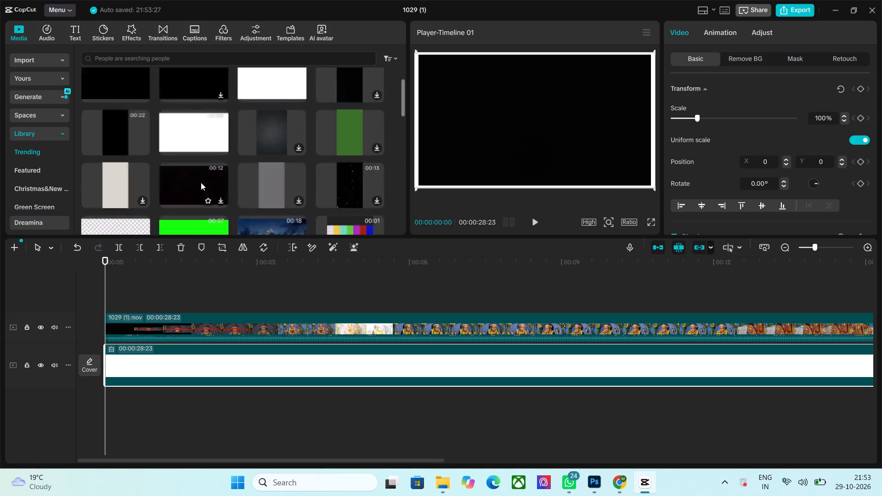
scroll(201, 182, "up", 6)
Search the stock library for "red color" and look through the results for a plain red background clip.
left_click(201, 61)
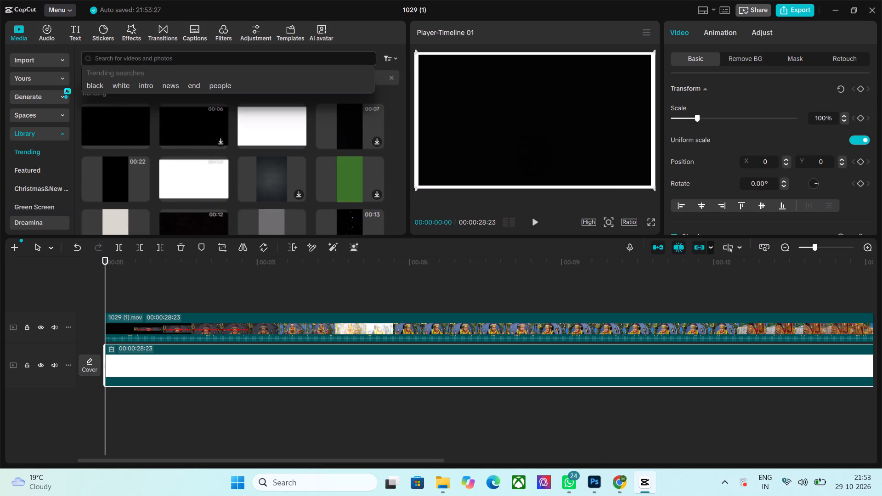
type("red")
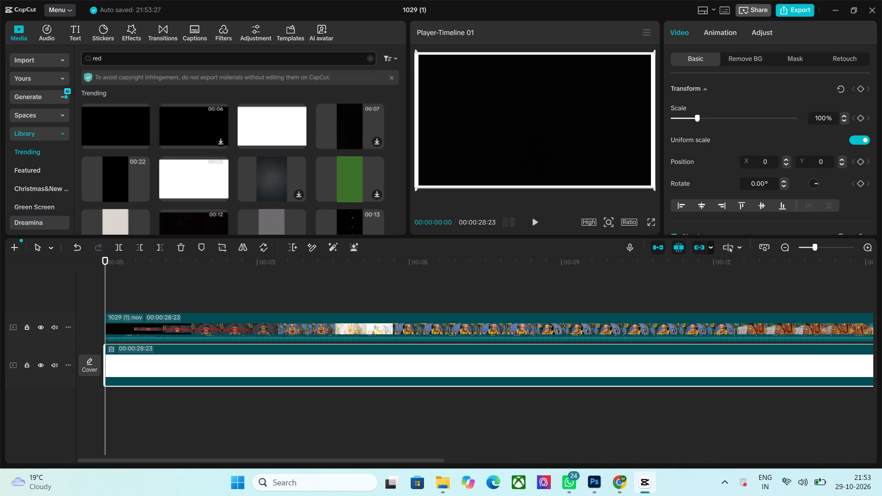
key("space")
type("color")
key("Return")
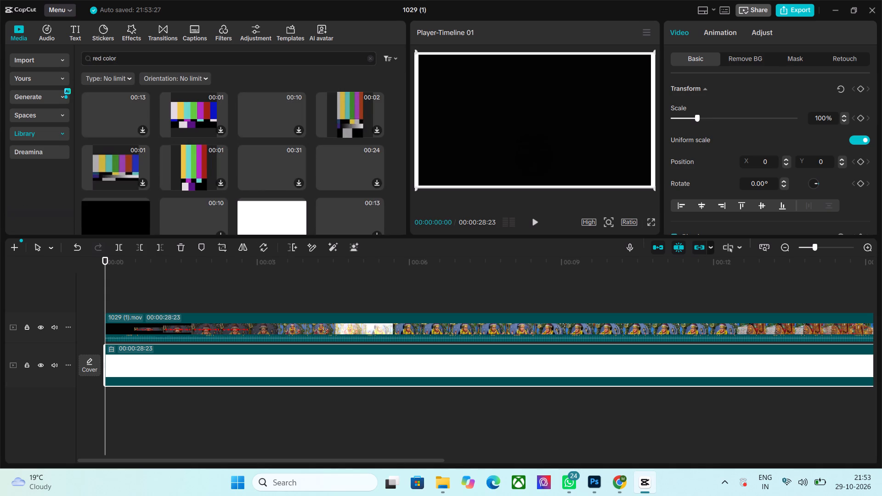
scroll(244, 168, "down", 2)
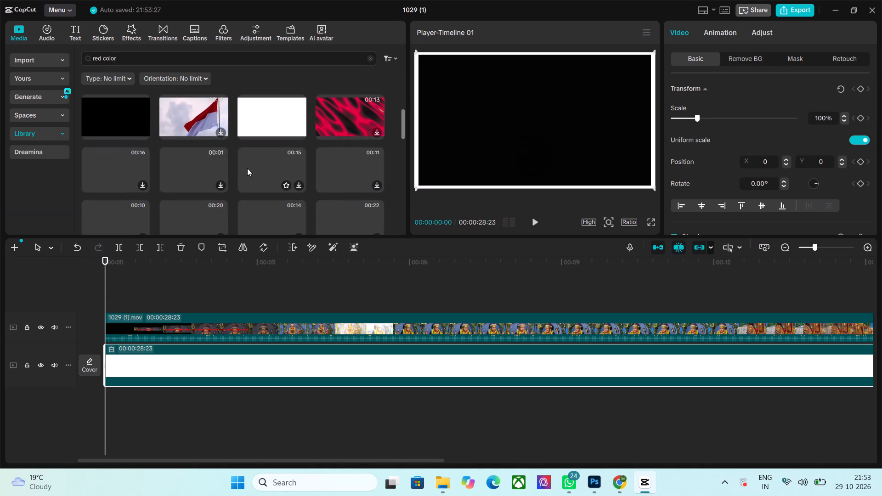
scroll(247, 168, "down", 3)
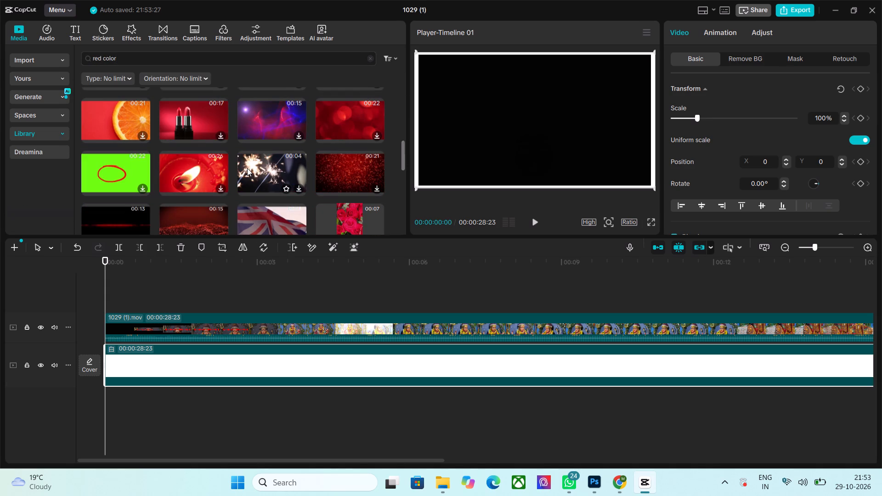
scroll(247, 168, "down", 2)
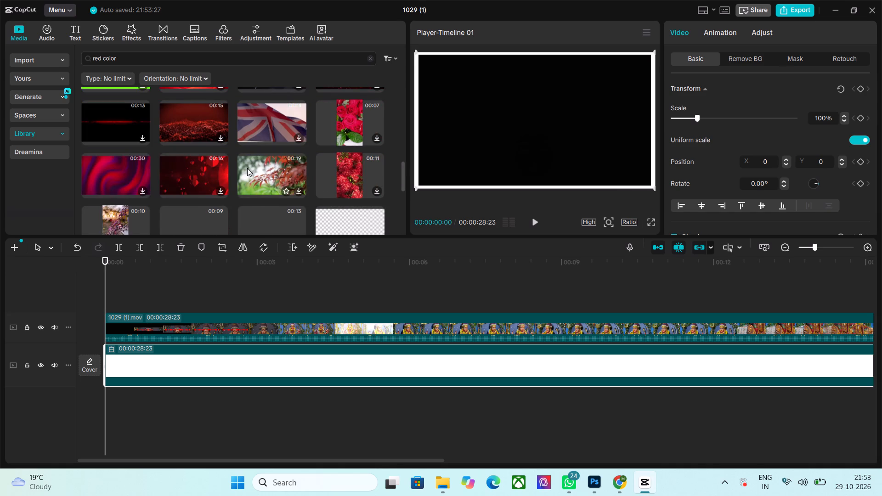
scroll(247, 168, "down", 3)
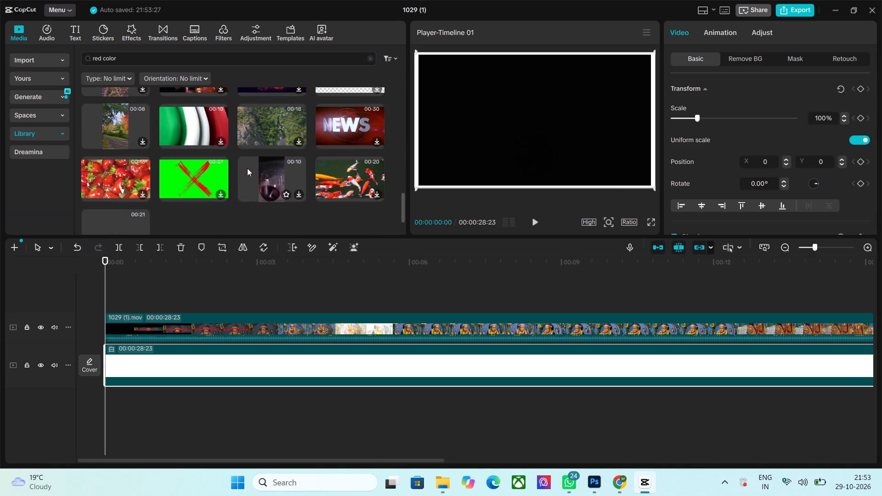
scroll(247, 168, "down", 5)
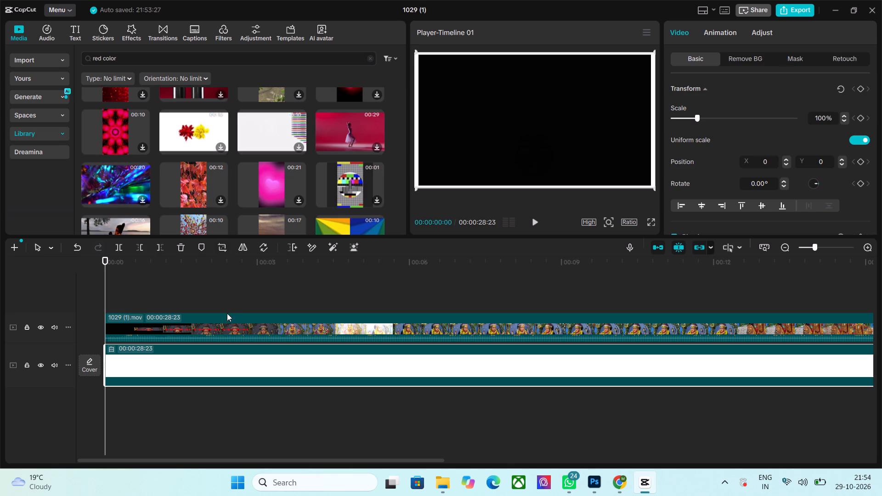
Set the scale of the 1029 (1) video to 98% to thin the white border around it.
left_click(225, 330)
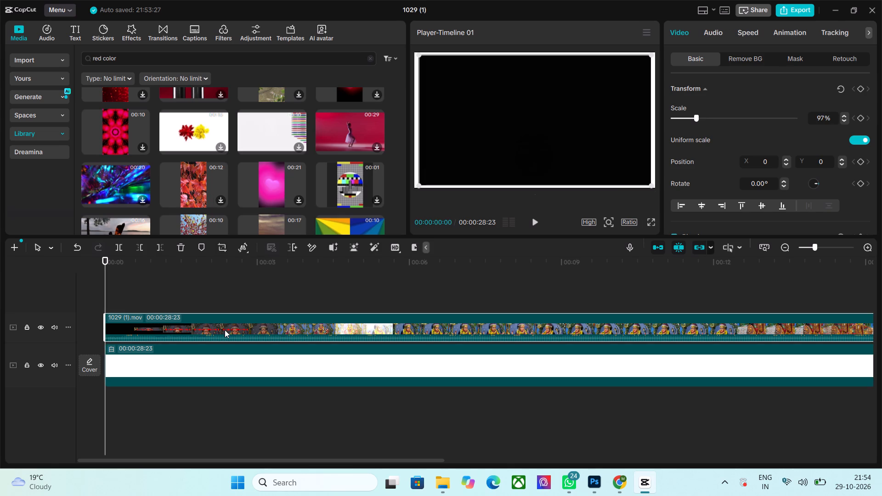
left_click(695, 118)
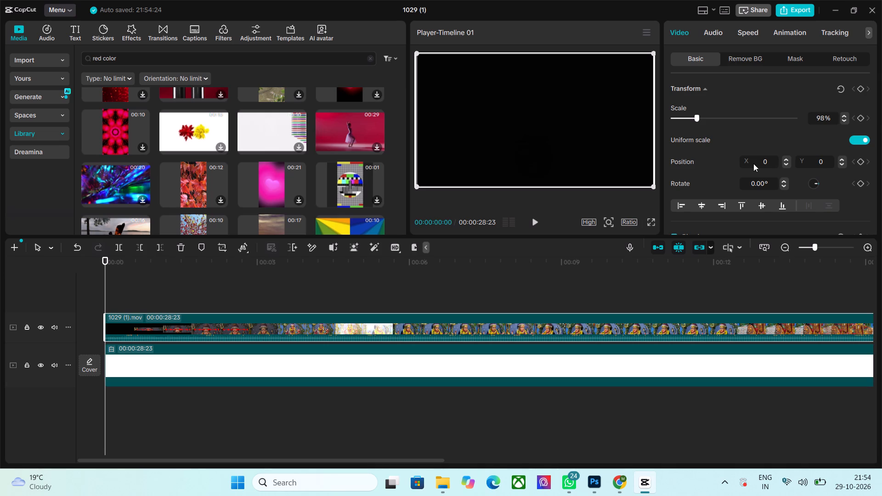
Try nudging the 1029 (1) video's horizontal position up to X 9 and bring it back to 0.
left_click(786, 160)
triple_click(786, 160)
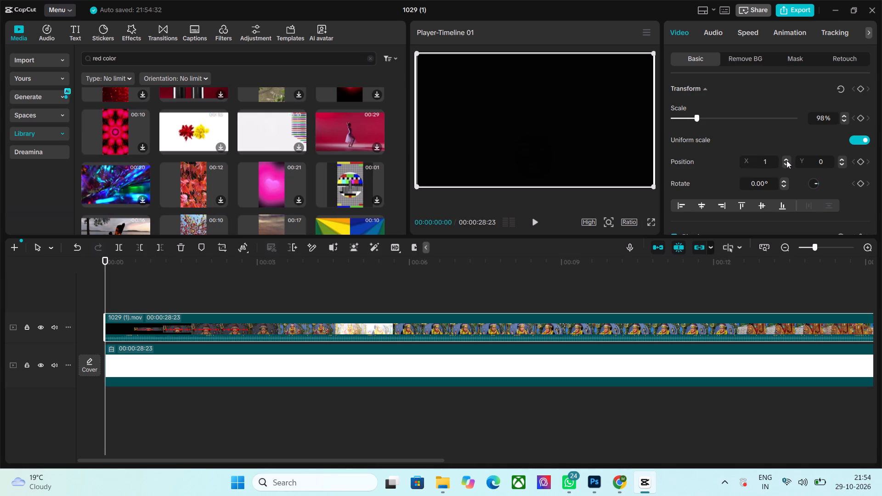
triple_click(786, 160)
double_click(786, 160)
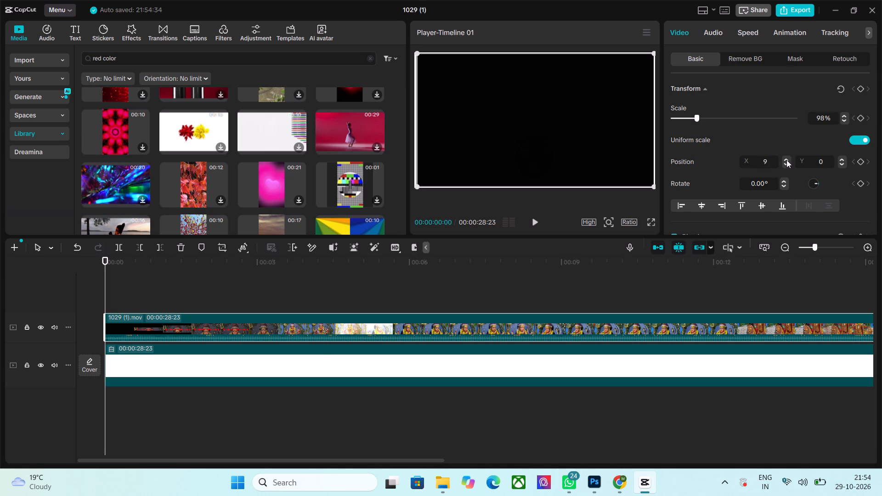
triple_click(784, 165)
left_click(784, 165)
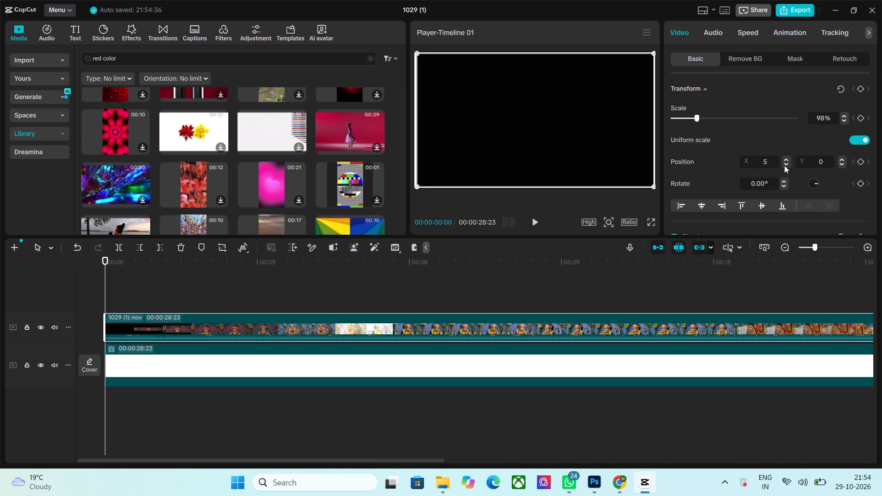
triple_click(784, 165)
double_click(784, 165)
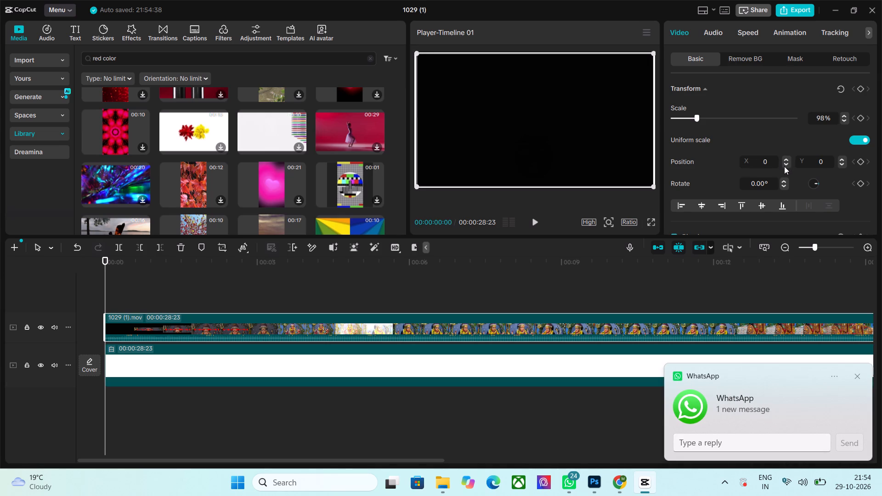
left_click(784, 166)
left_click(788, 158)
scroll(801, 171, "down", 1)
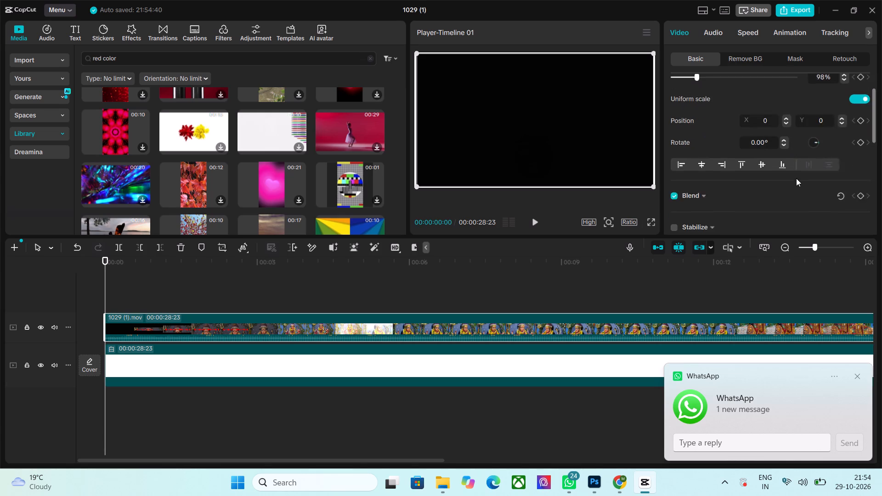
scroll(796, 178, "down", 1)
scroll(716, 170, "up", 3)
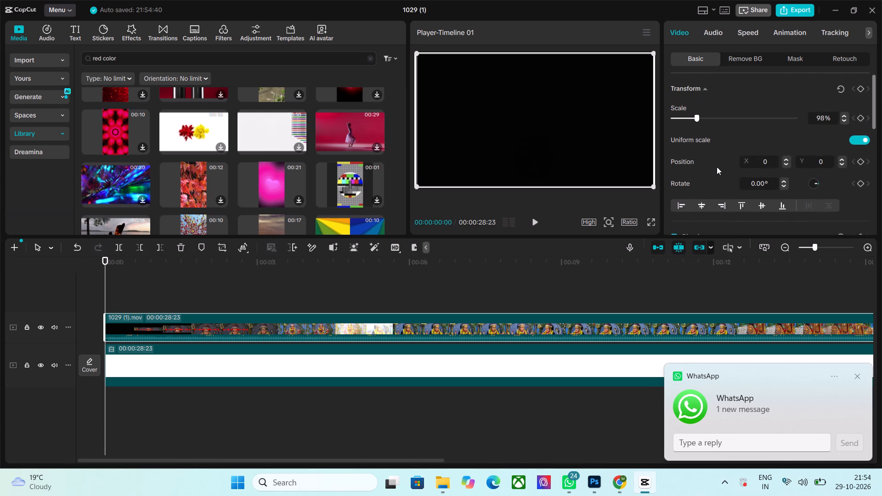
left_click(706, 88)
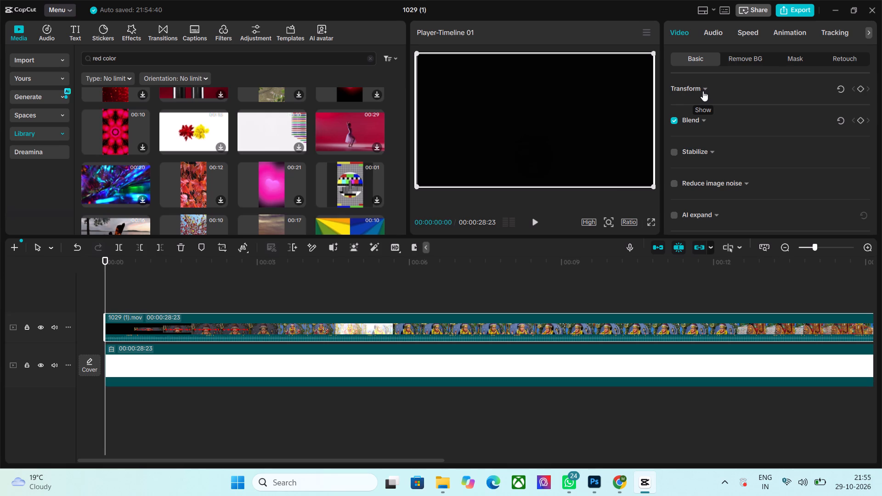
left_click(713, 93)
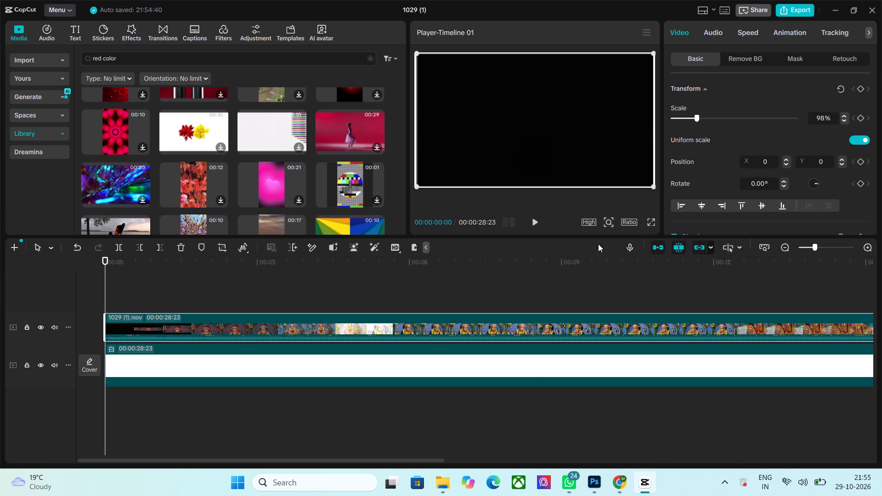
Select the white background clip and look through its basic video properties for a way to change its colour.
left_click(533, 368)
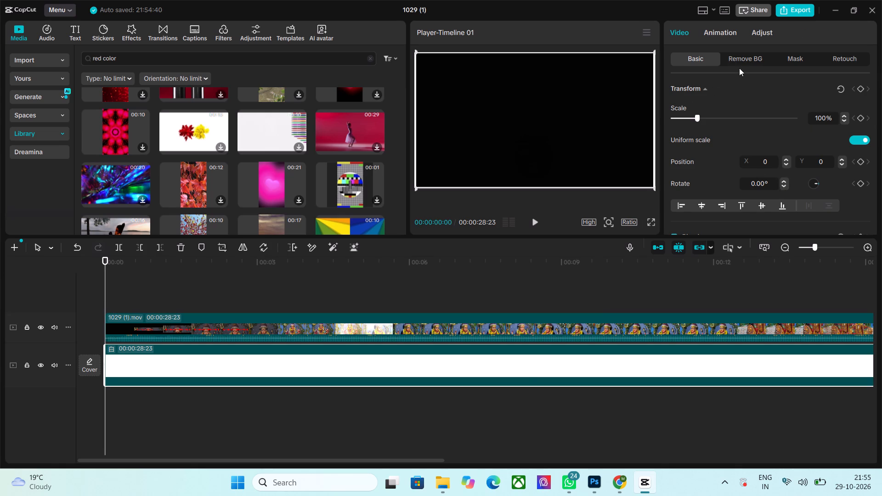
scroll(714, 169, "down", 2)
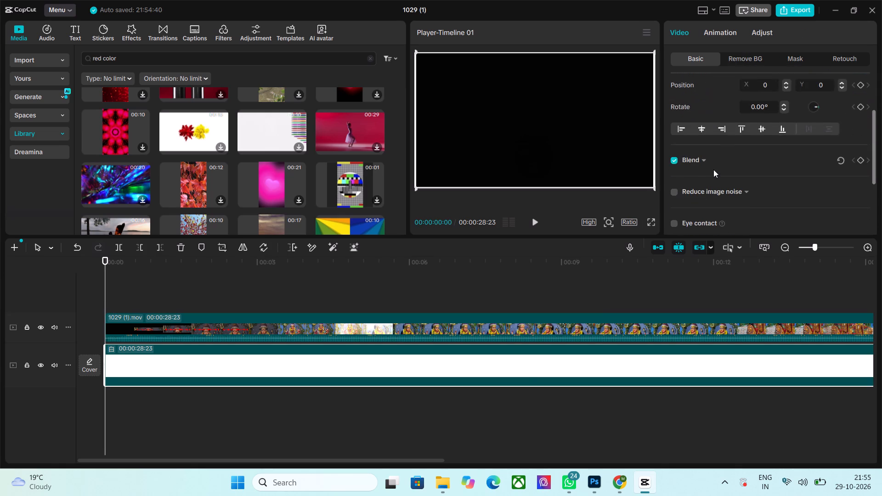
scroll(713, 169, "down", 1)
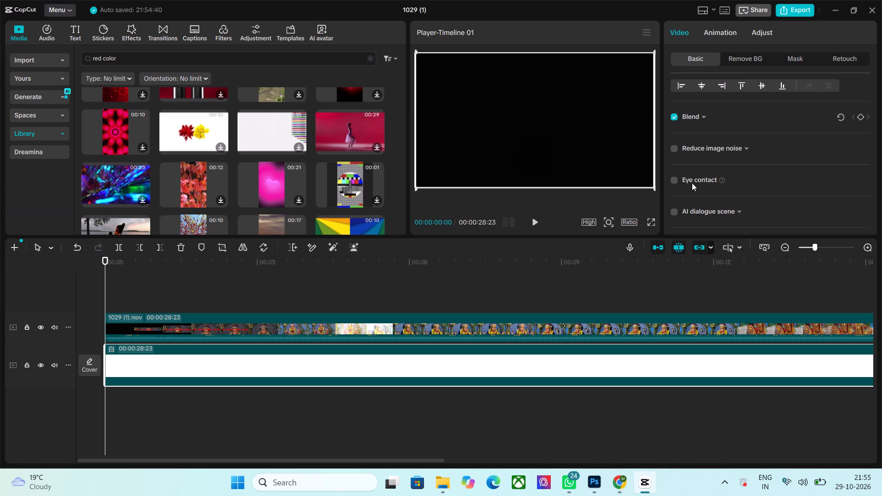
scroll(698, 167, "down", 9)
scroll(698, 167, "up", 9)
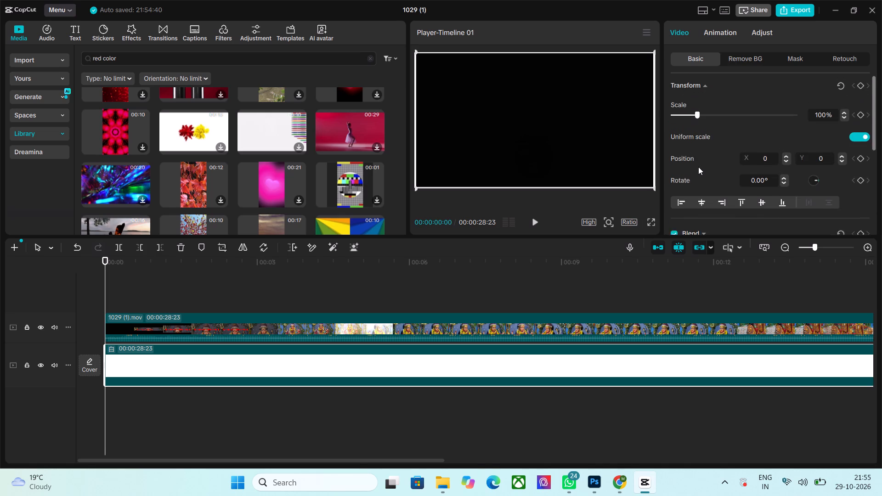
scroll(698, 167, "up", 9)
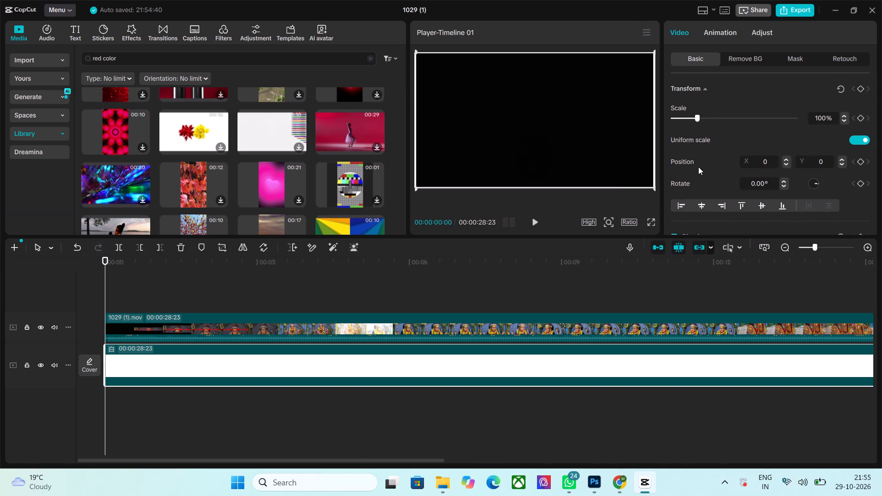
Play the bordered video from the timeline start to the end to check the frame throughout.
left_click(537, 223)
left_click(537, 223)
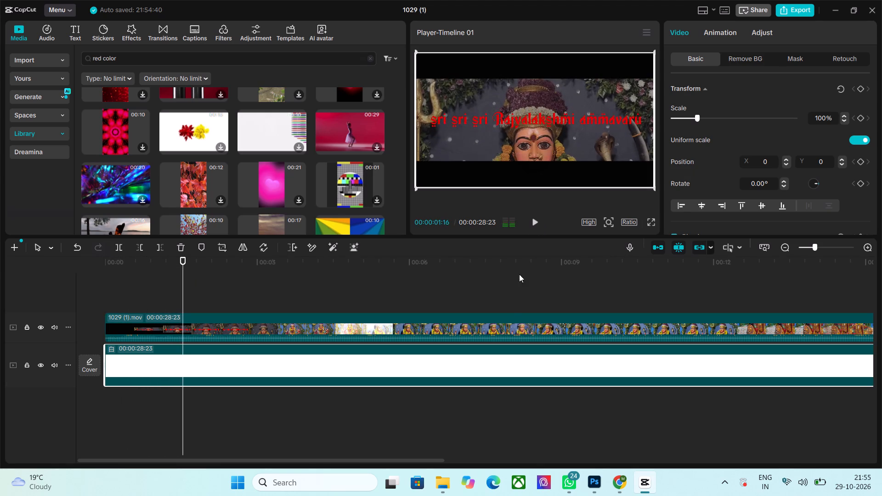
left_click(514, 290)
left_click_drag(510, 261, 281, 272)
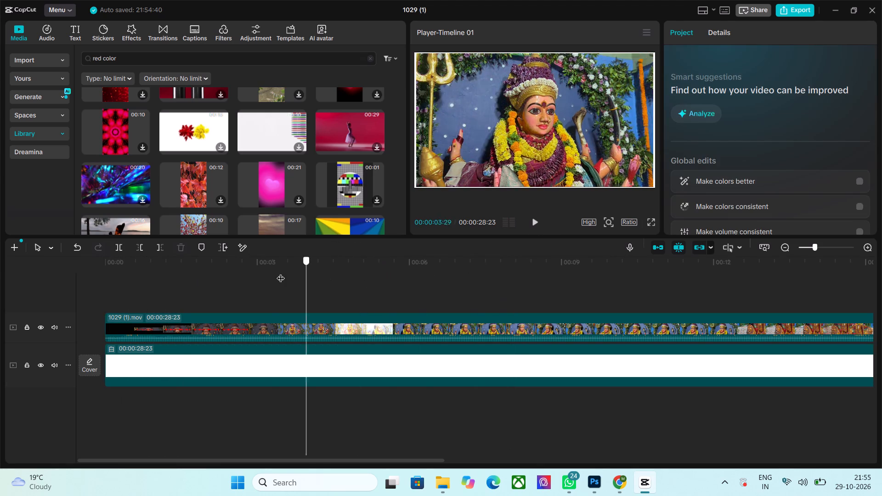
left_click_drag(281, 272, 85, 291)
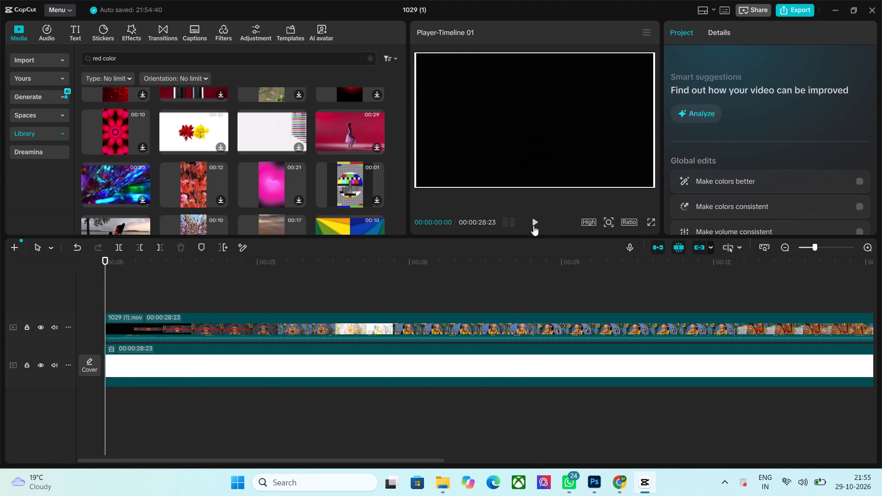
left_click(535, 218)
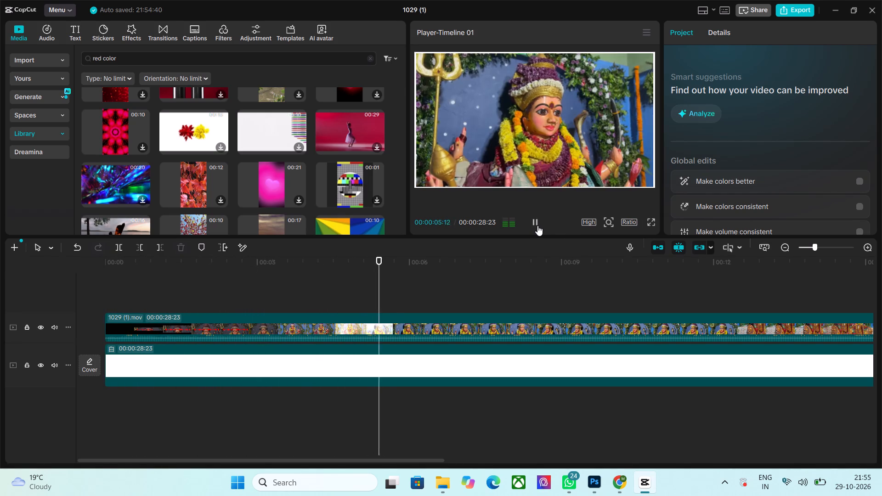
left_click(537, 225)
left_click(537, 225)
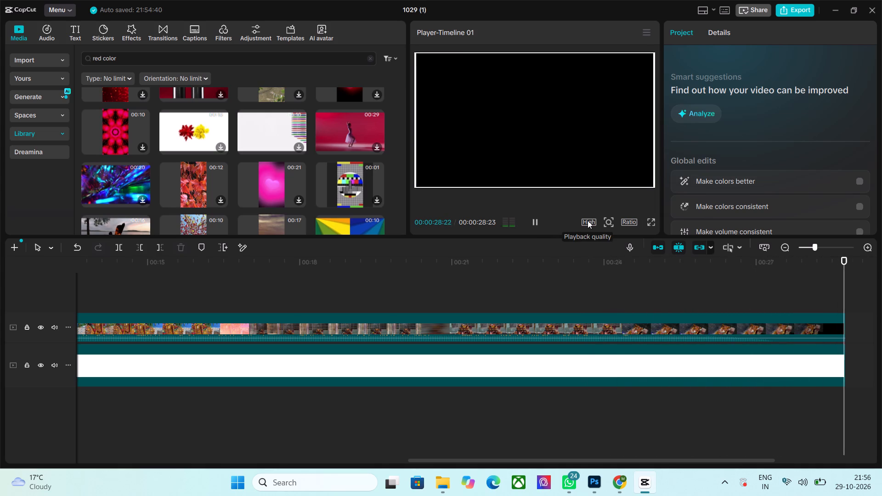
left_click(538, 222)
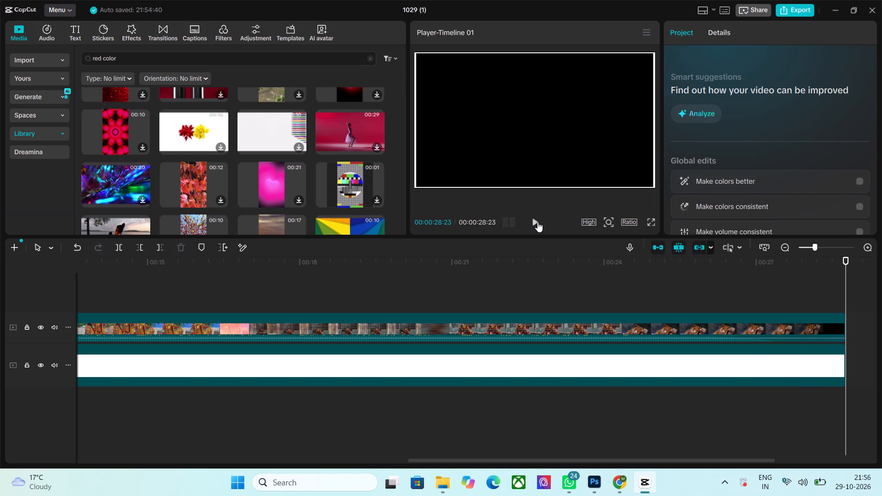
left_click(537, 222)
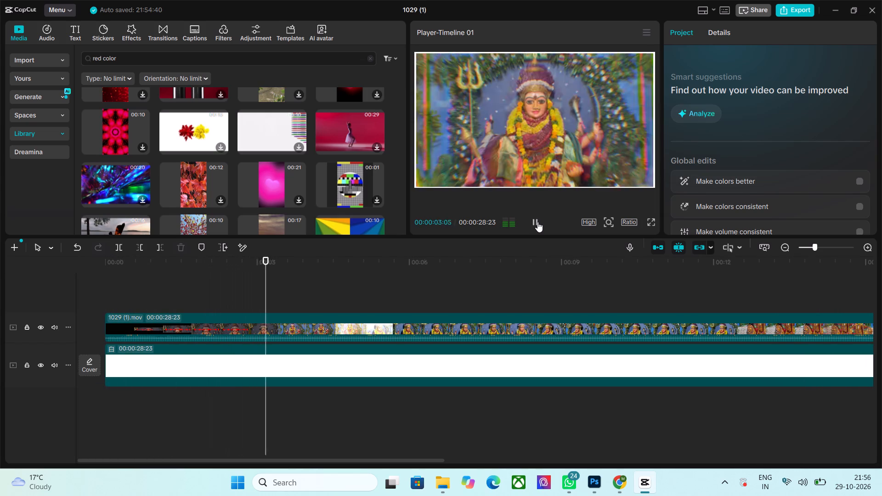
left_click(537, 222)
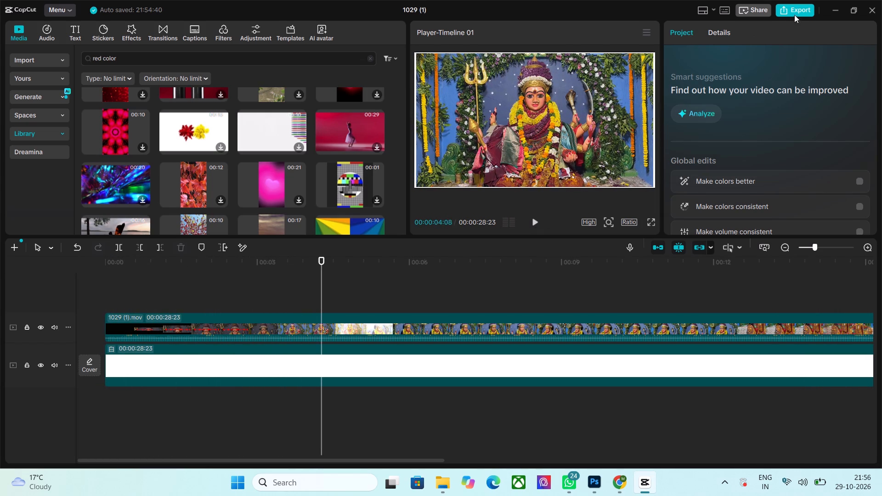
Export the bordered video as 1029 (1)(1) to D:/1029 (1)(1) at 1080P, HEVC, mov and 30fps, and dismiss the sharing options.
left_click(797, 8)
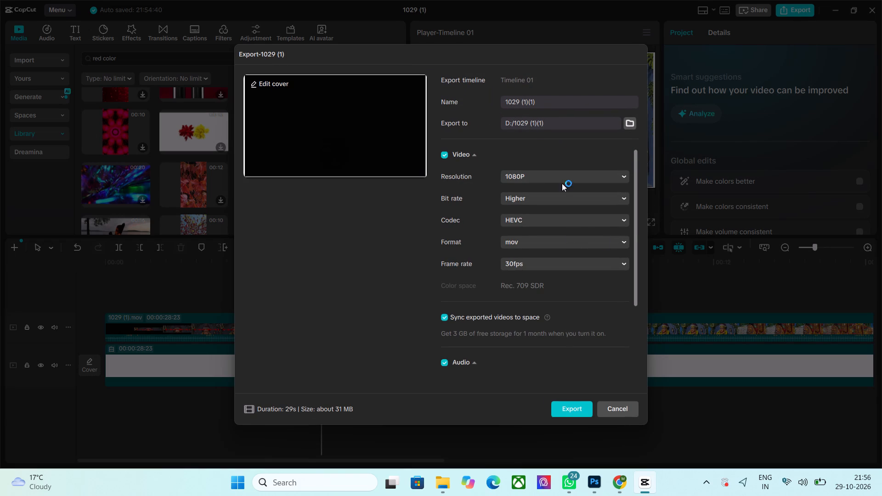
left_click(576, 410)
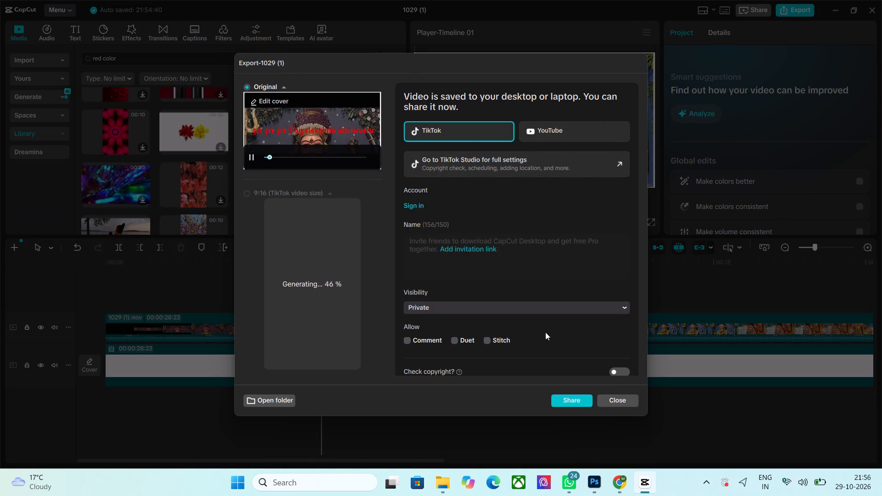
left_click(609, 400)
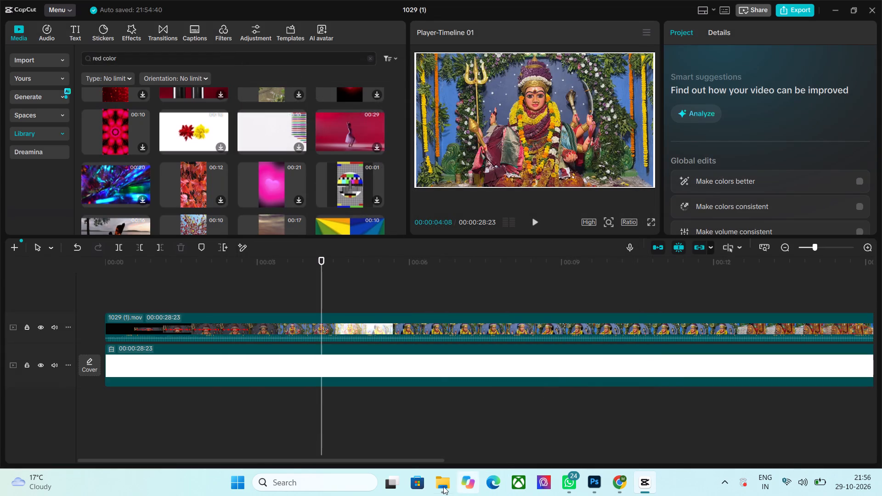
In File Explorer, open the 1029 (1)(1) folder on New Volume (D:) to find the exported video.
left_click(449, 486)
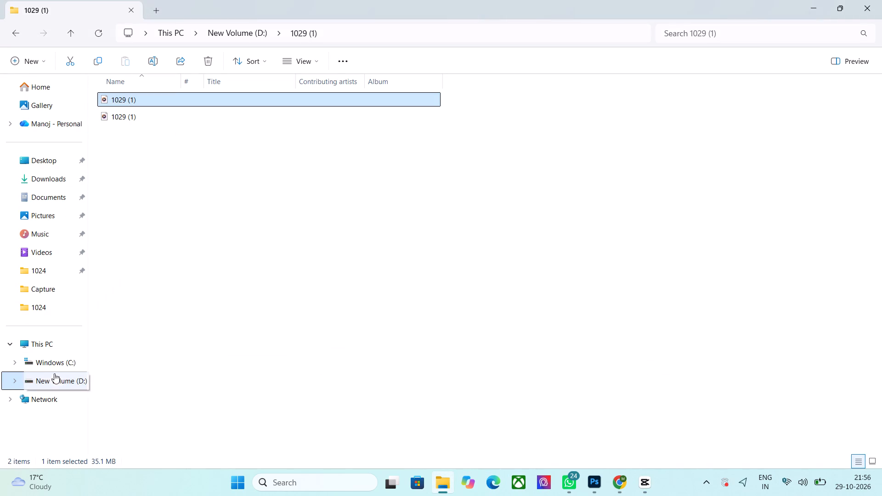
left_click(54, 373)
double_click(388, 101)
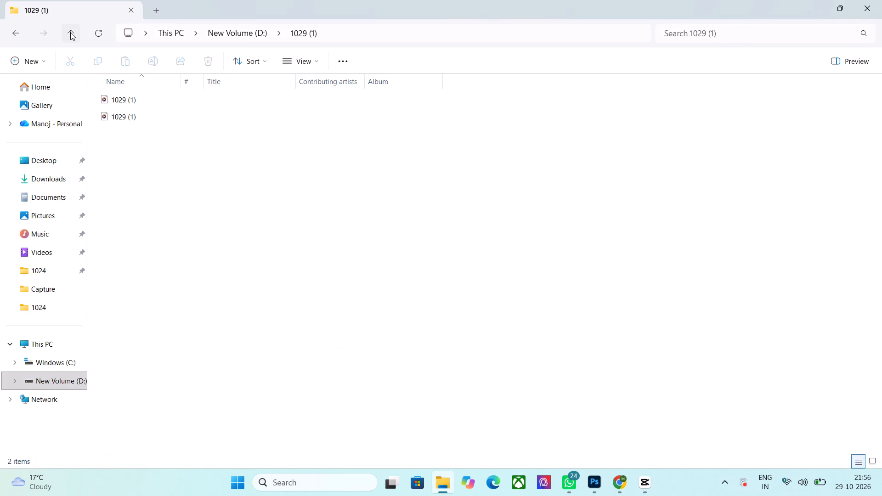
left_click(647, 487)
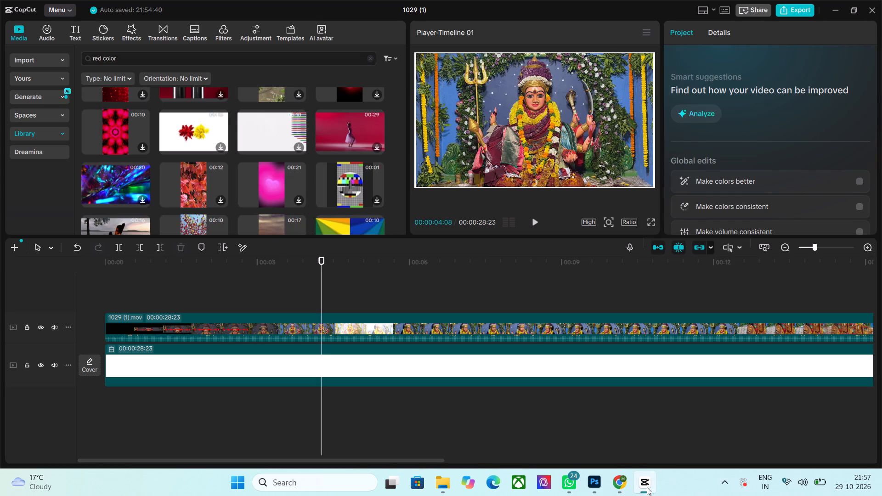
left_click(443, 484)
left_click(68, 34)
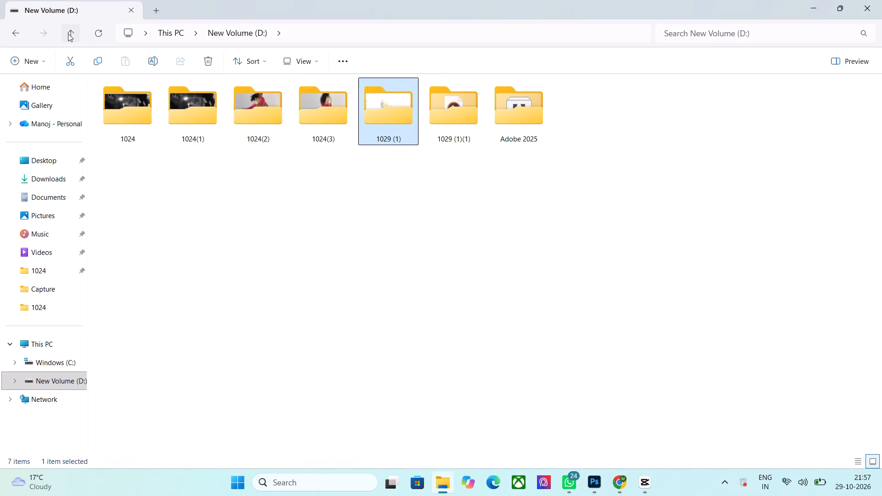
double_click(438, 100)
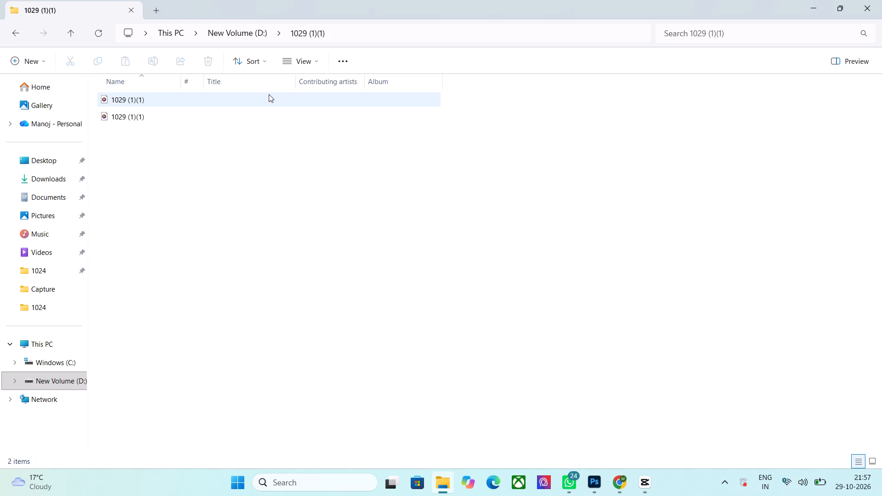
Switch to Chrome.
left_click(623, 477)
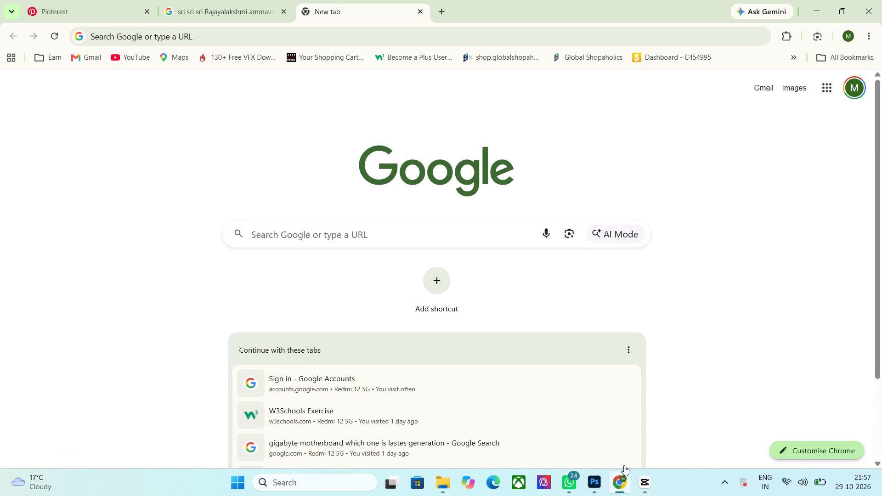
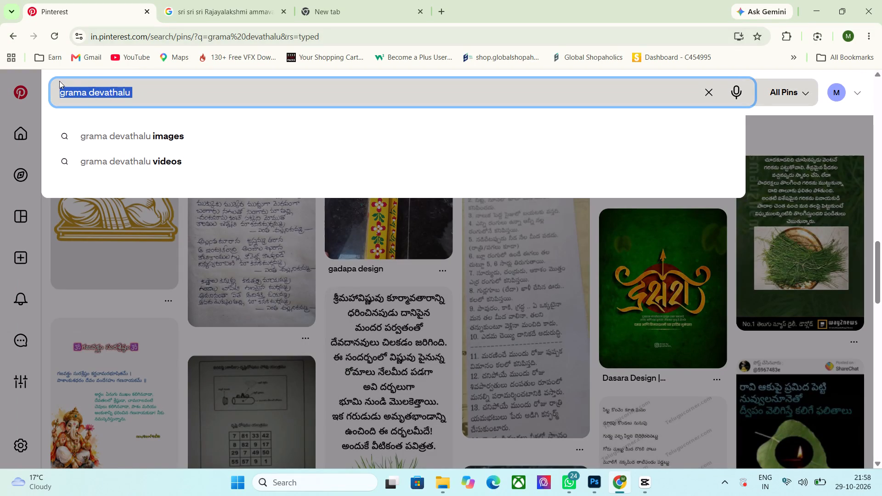
Clear the Pinterest search text and remove Camera man logo, beach pre wedding shoot and grama devathalu from the recent searches.
key("BackSpace")
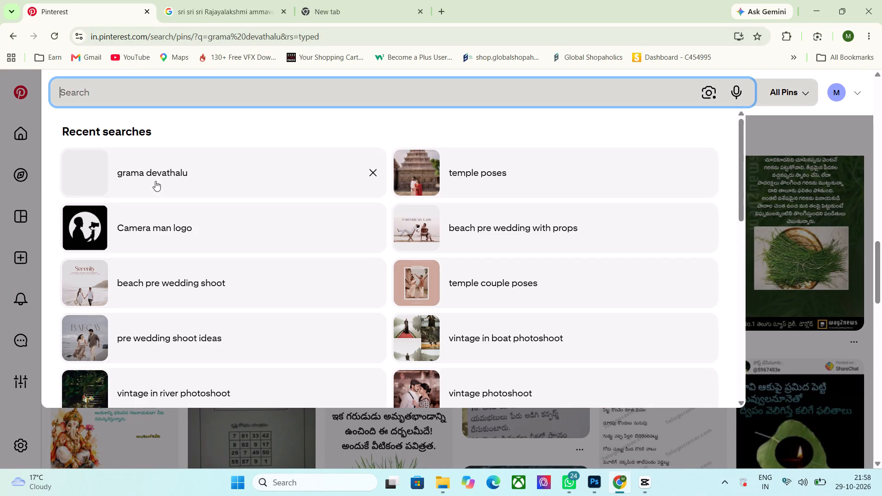
left_click(370, 226)
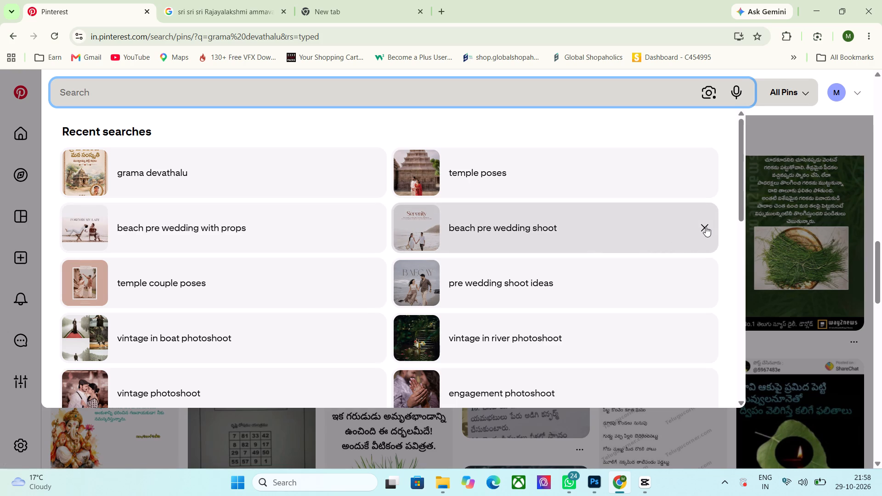
left_click(706, 226)
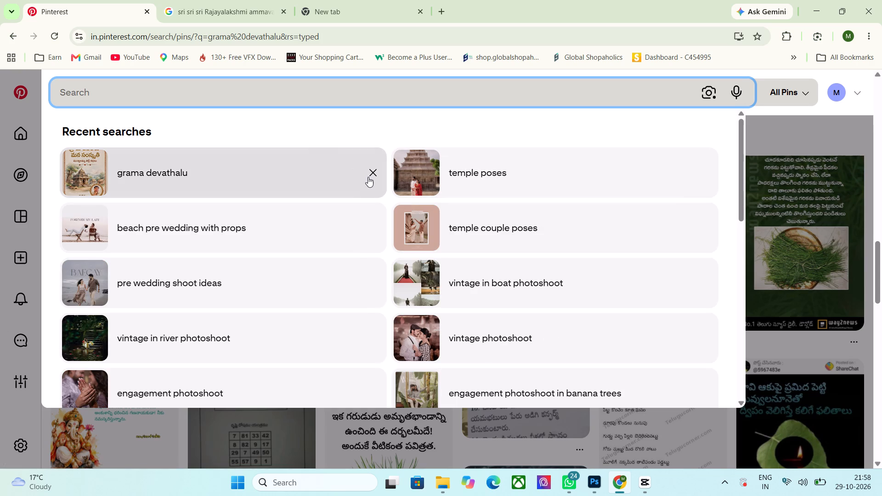
left_click(373, 170)
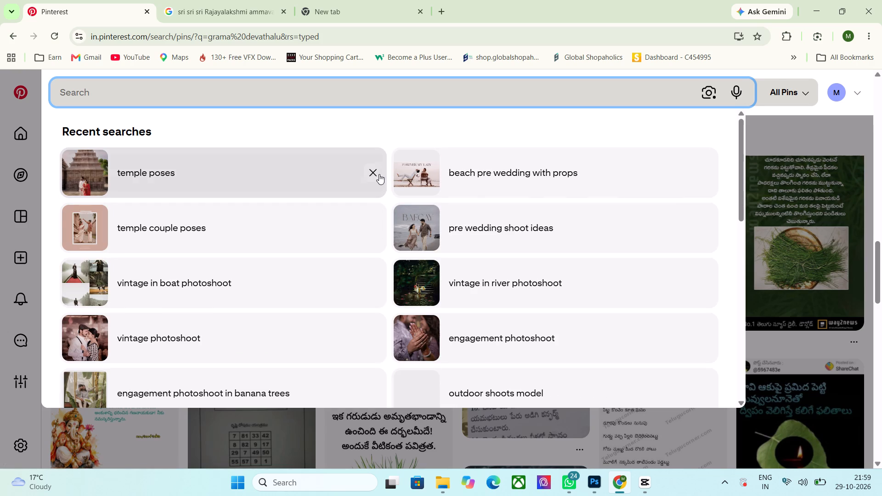
left_click(372, 168)
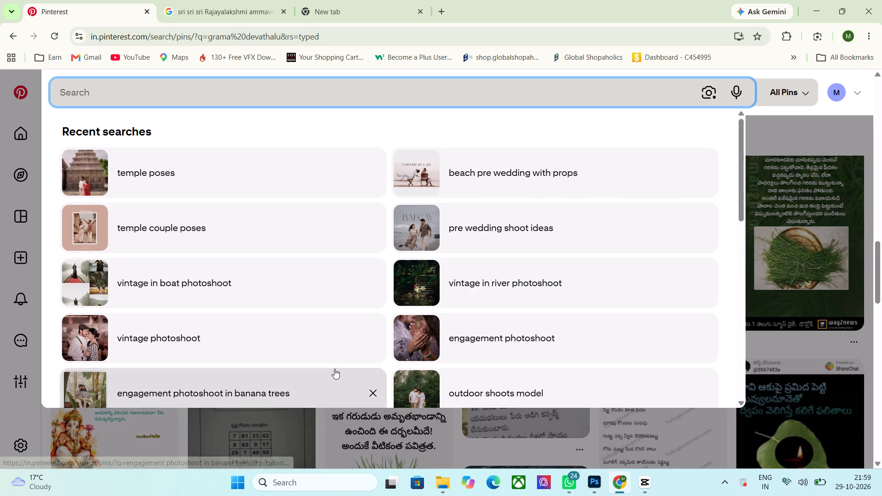
left_click(769, 136)
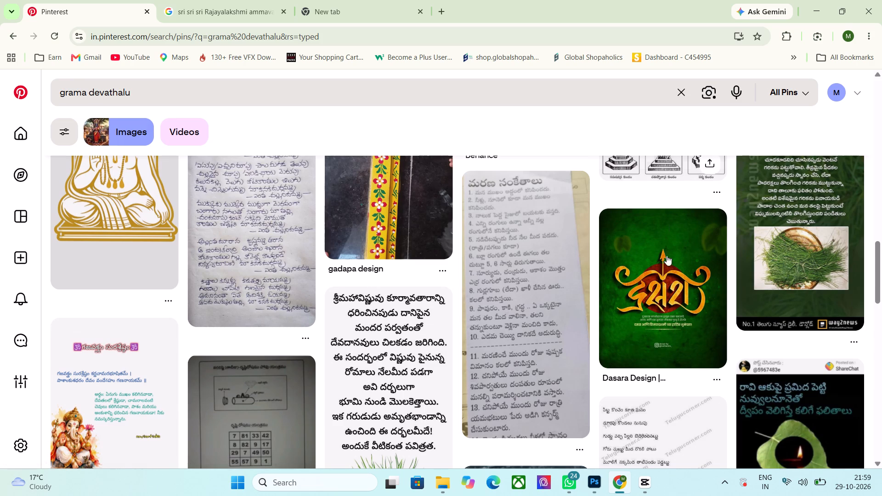
Switch to CapCut and scale the white background clip on the lower track up to 488%.
left_click(637, 486)
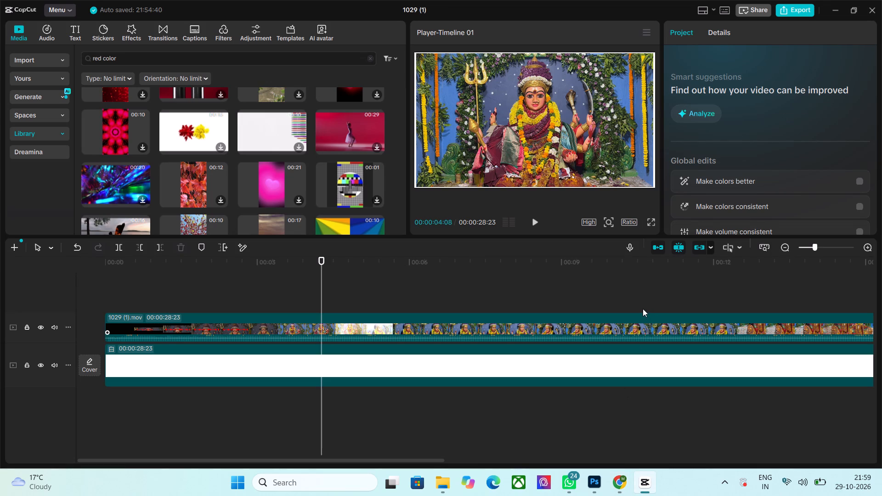
left_click(559, 367)
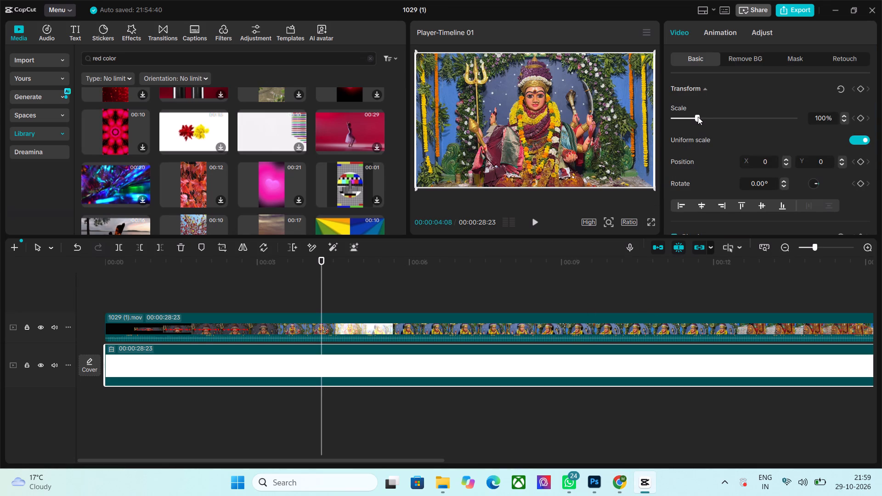
scroll(708, 164, "down", 5)
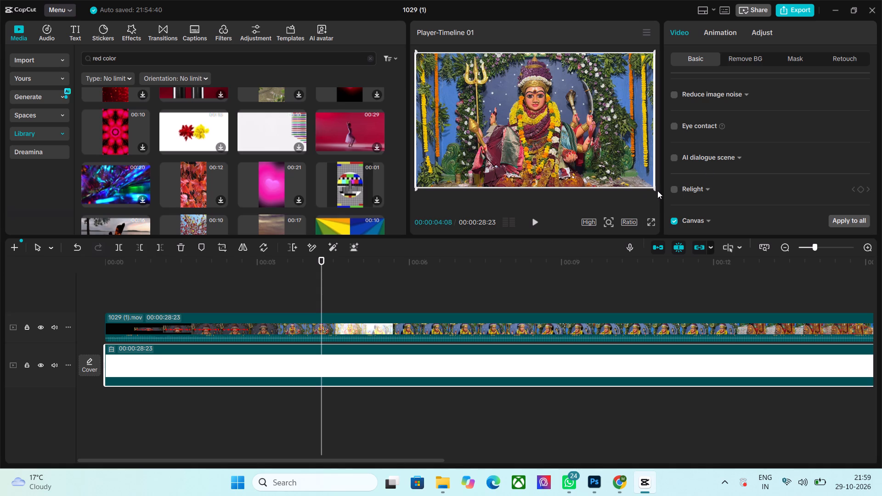
left_click_drag(655, 190, 659, 194)
left_click_drag(655, 190, 659, 194)
scroll(713, 143, "up", 6)
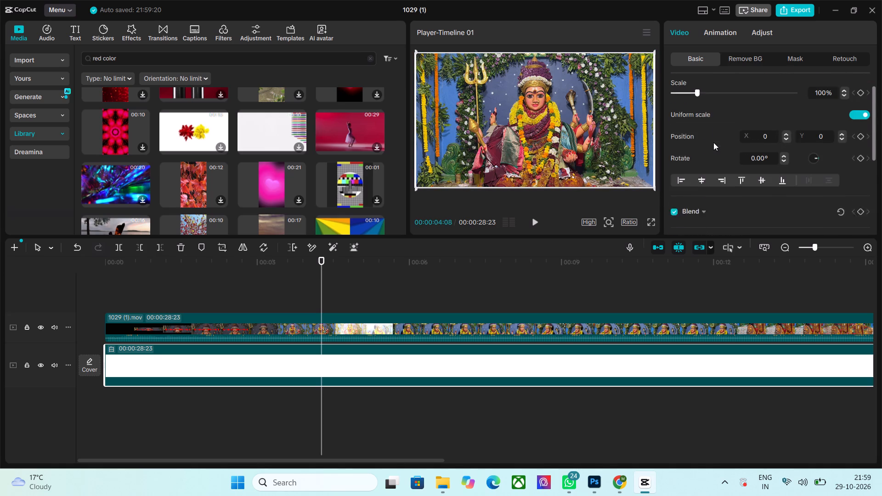
scroll(713, 142, "up", 4)
left_click_drag(711, 112, 735, 116)
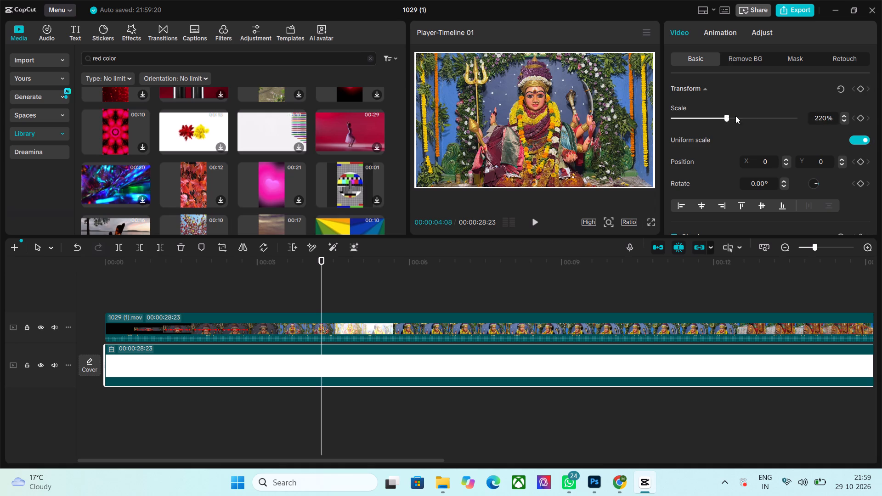
left_click_drag(735, 116, 748, 114)
left_click_drag(755, 112, 762, 114)
left_click_drag(762, 114, 768, 116)
left_click_drag(768, 116, 792, 116)
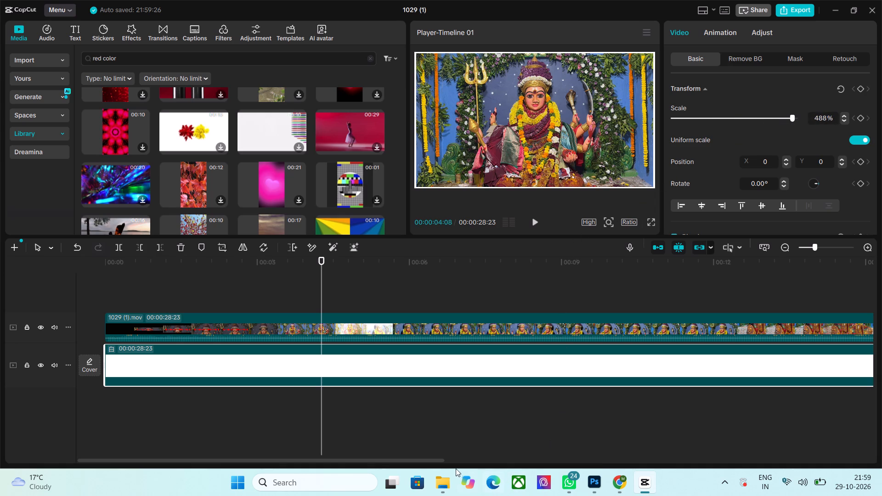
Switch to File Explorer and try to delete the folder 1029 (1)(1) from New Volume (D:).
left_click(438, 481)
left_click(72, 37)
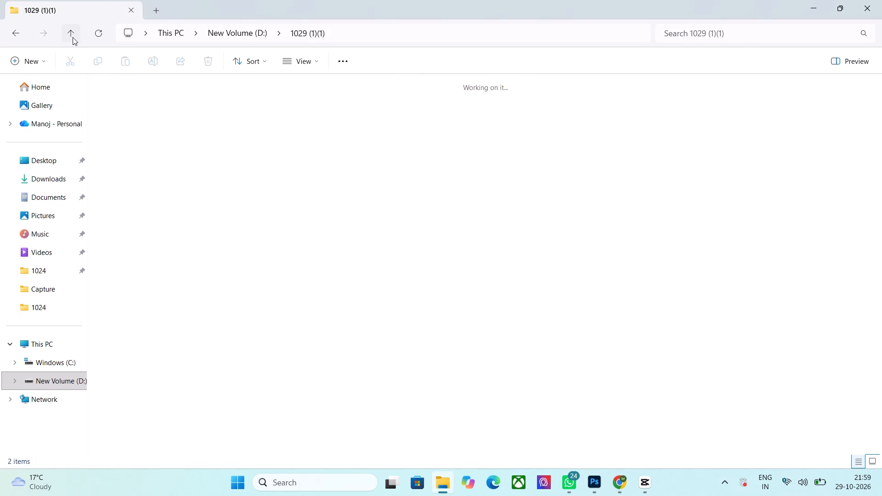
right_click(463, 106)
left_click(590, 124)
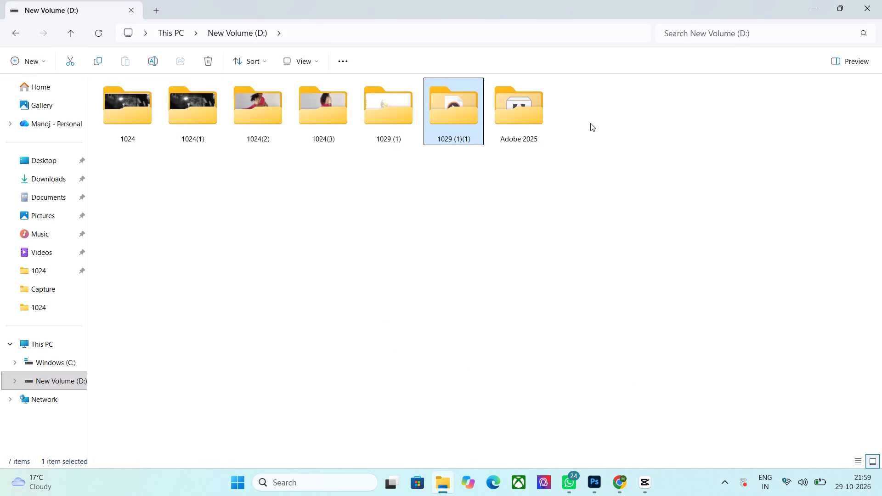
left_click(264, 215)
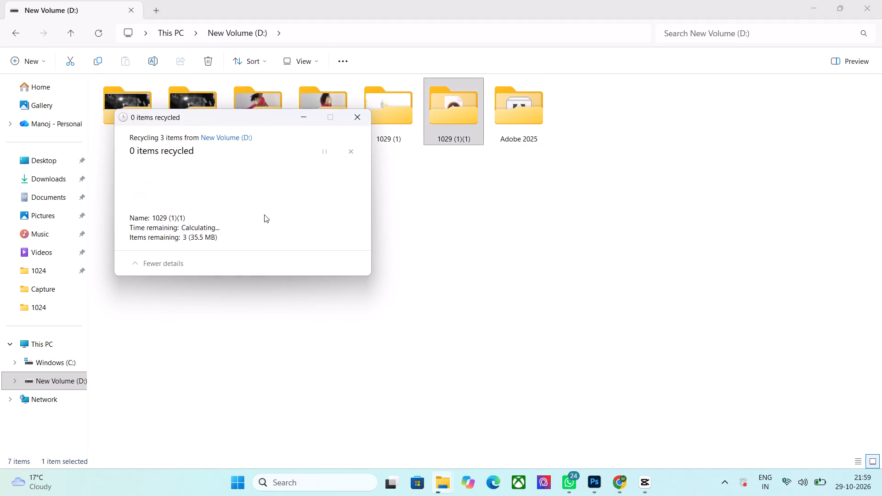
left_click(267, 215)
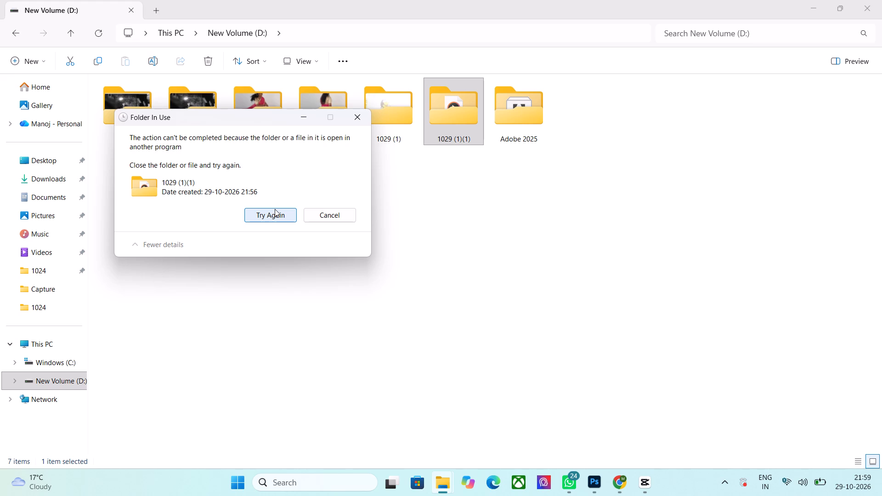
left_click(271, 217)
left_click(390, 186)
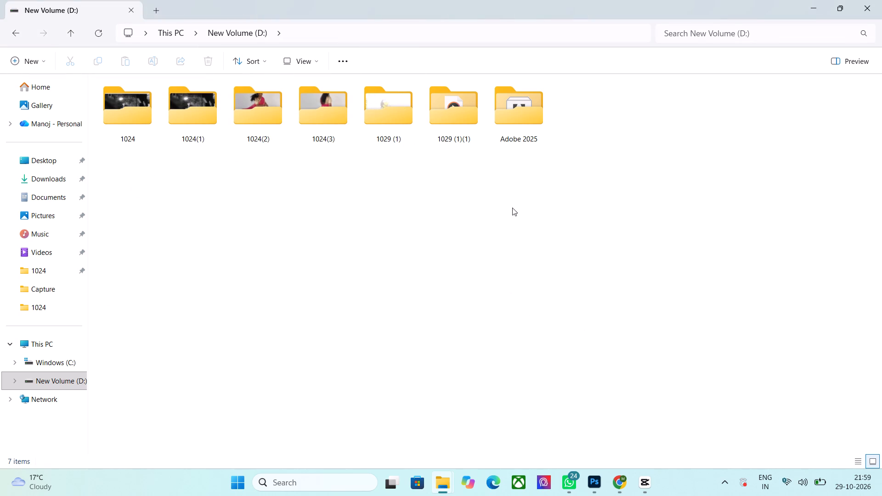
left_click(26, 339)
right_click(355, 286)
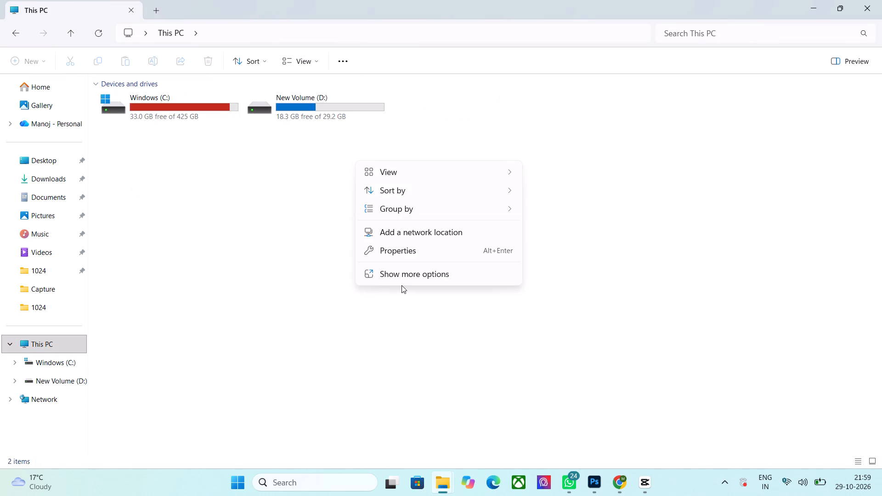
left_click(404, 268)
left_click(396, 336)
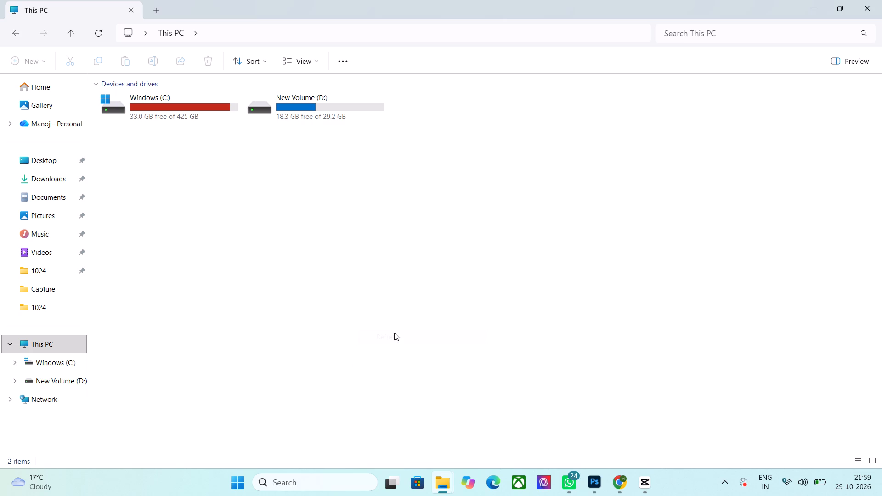
Switch back to CapCut and look through the library's red color results for a suitable red background.
left_click(651, 492)
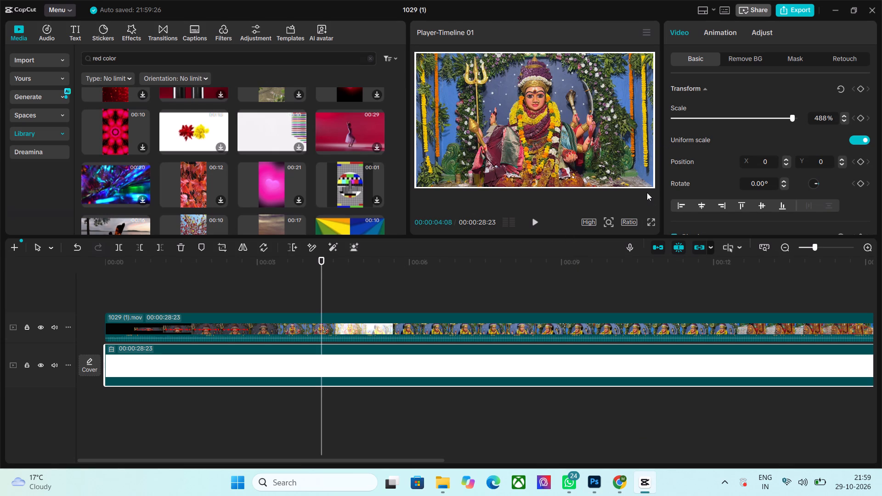
scroll(258, 173, "down", 4)
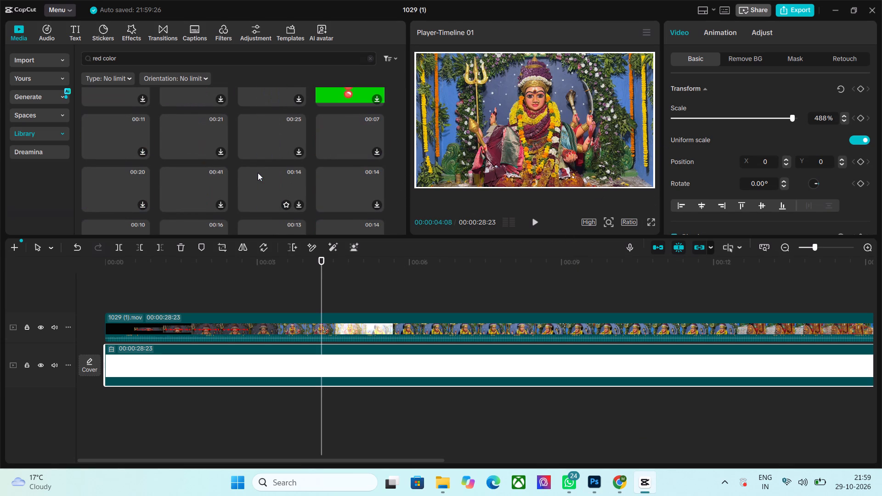
scroll(258, 173, "up", 2)
scroll(258, 173, "down", 2)
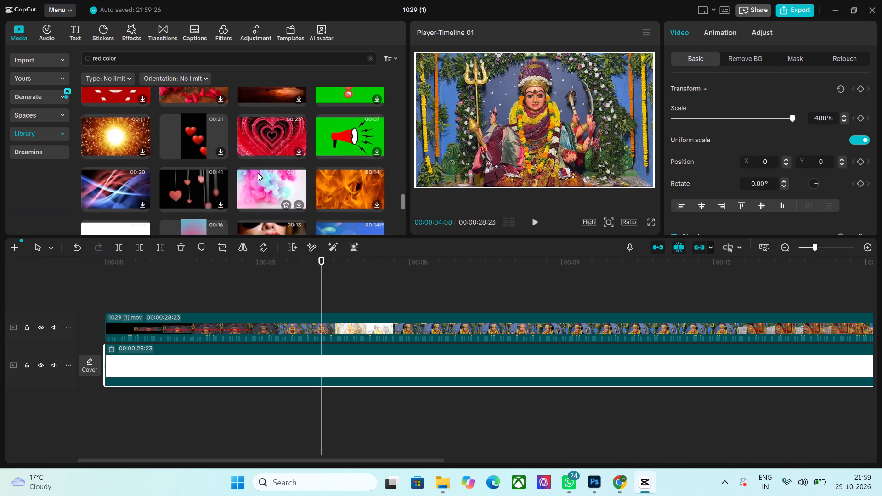
scroll(258, 173, "down", 4)
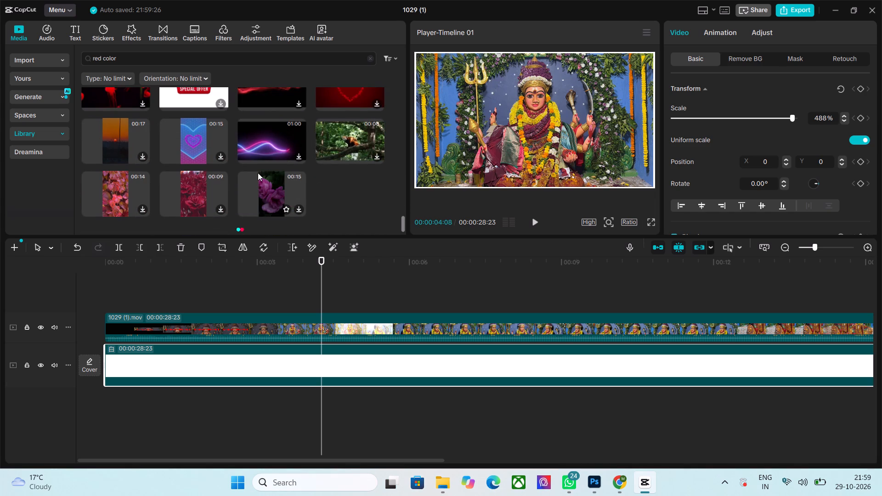
scroll(258, 173, "down", 2)
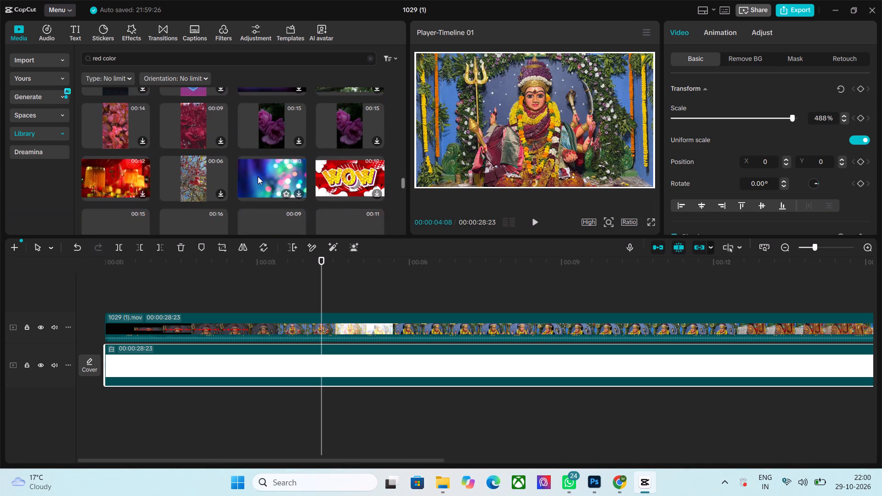
Switch to Chrome, search Google for "red color png" in the new tab, and show the image results.
left_click(614, 482)
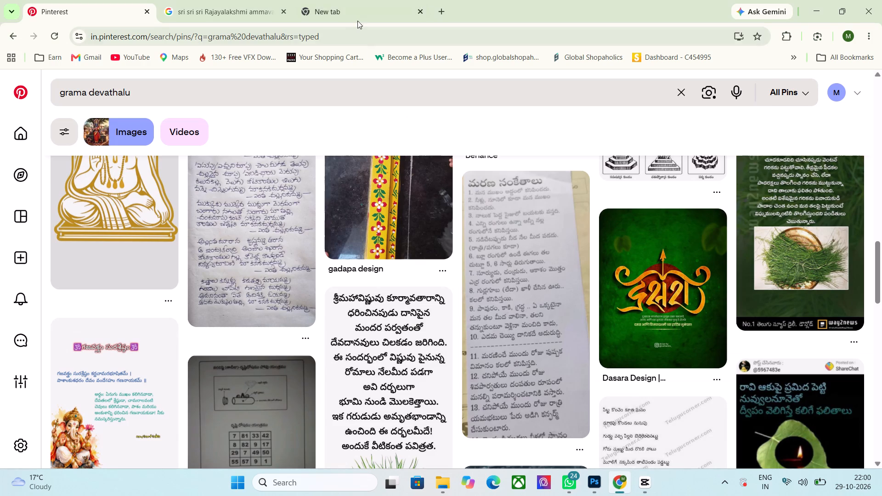
left_click(356, 0)
left_click(345, 238)
key("r")
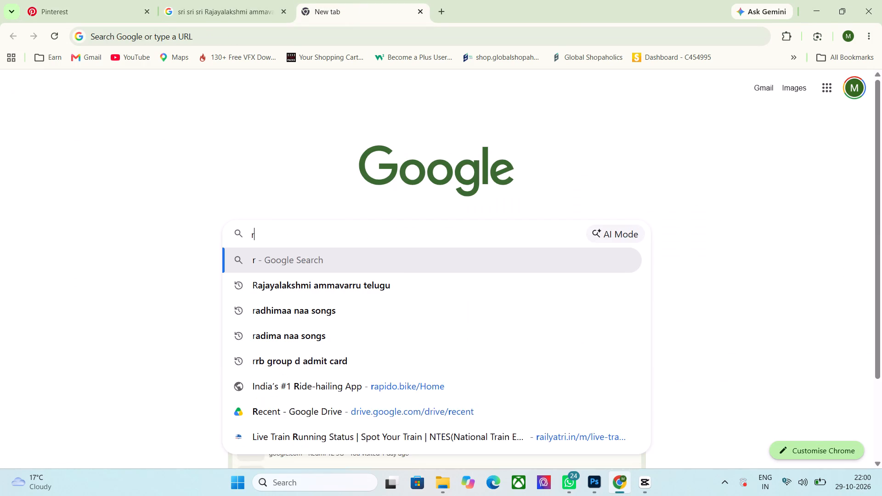
type("ed")
key("space")
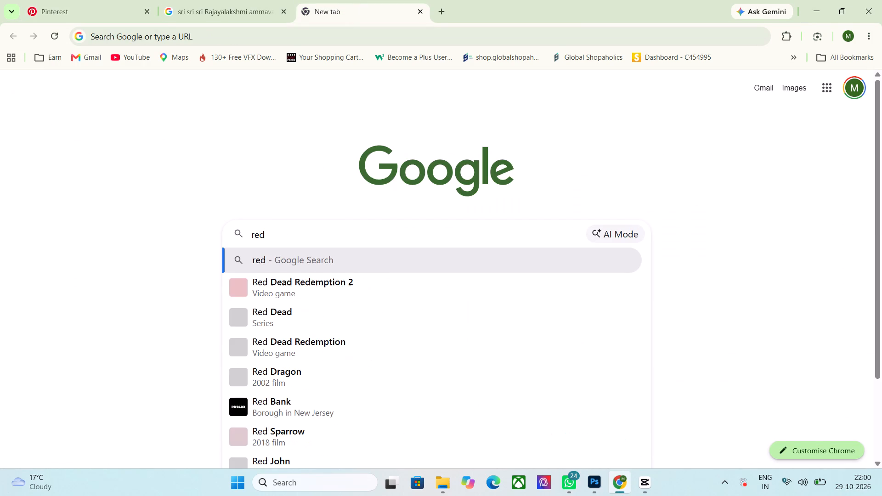
type("frame")
key("space")
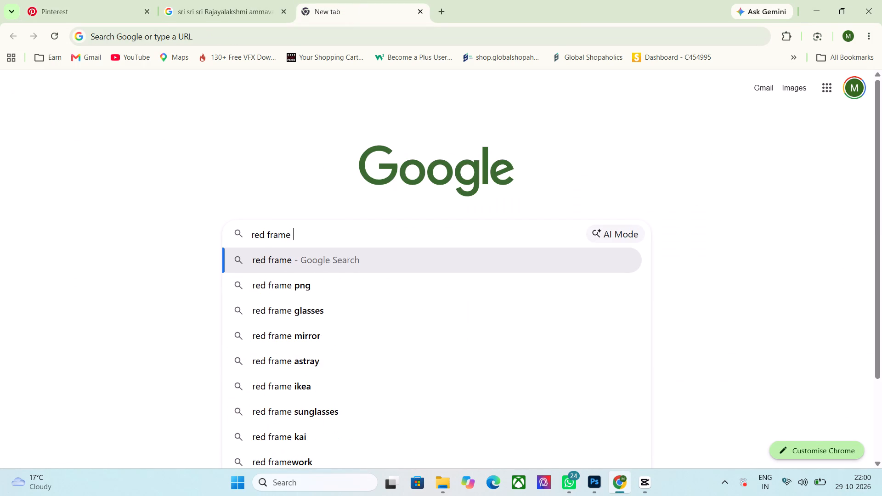
type("png")
key("space")
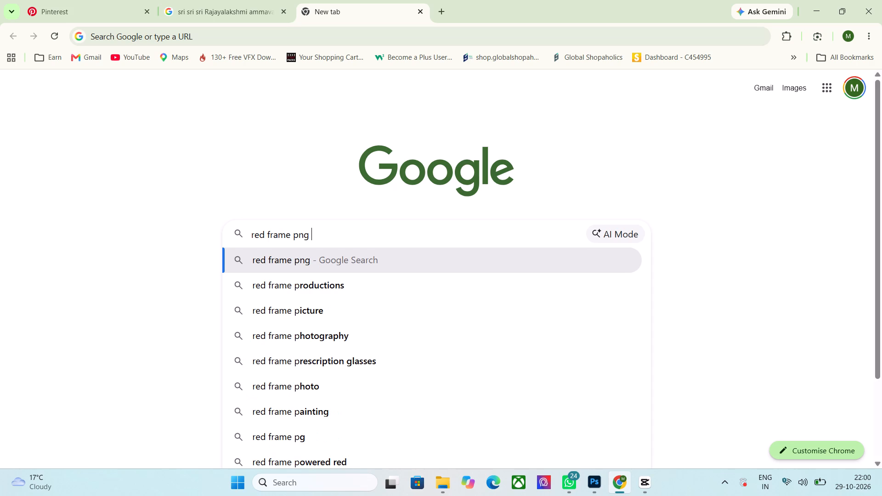
key("Left")
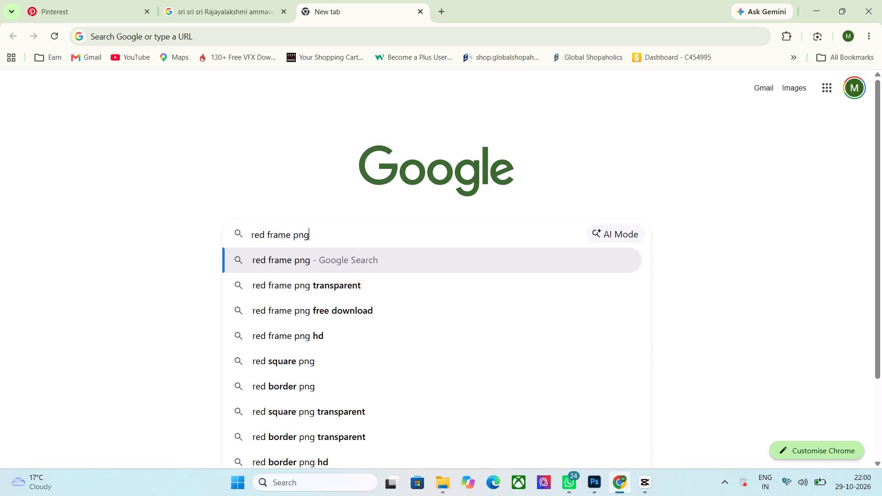
key("Left")
key("Left")
key("Left")
key("Left")
key("BackSpace")
key("BackSpace")
key("BackSpace")
key("BackSpace")
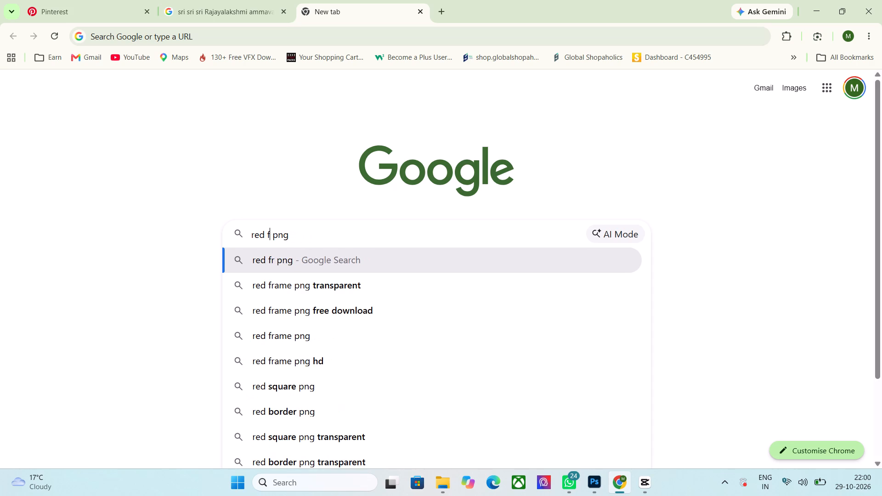
key("BackSpace")
type("color")
key("Return")
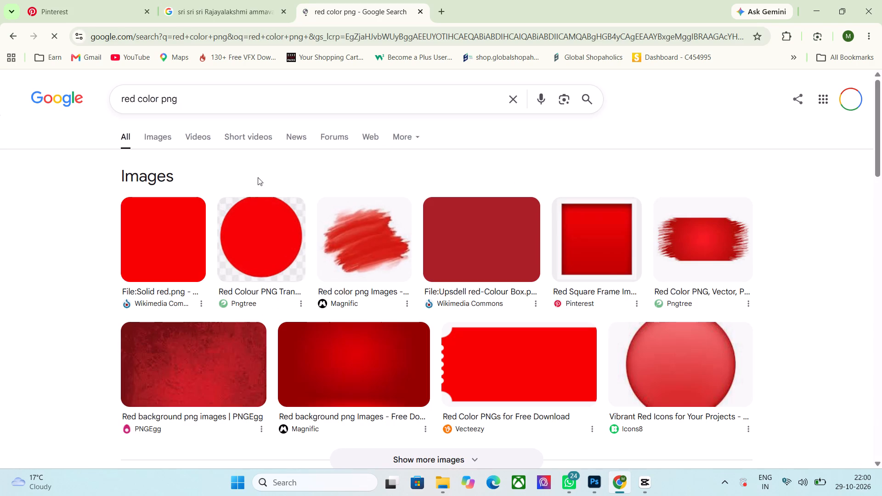
left_click(164, 134)
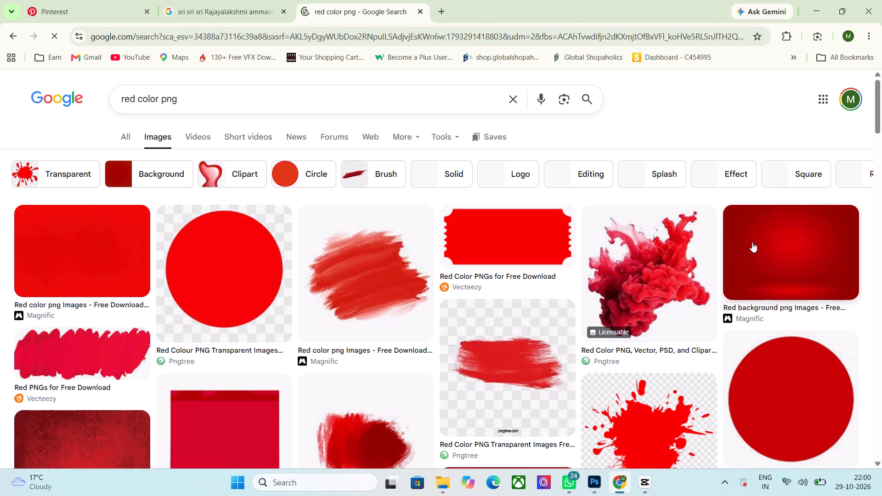
Save the solid Upsdell red Colour Box image from Wikimedia Commons to the Downloads folder as images, in PNG format.
scroll(525, 285, "down", 4)
left_click(483, 293)
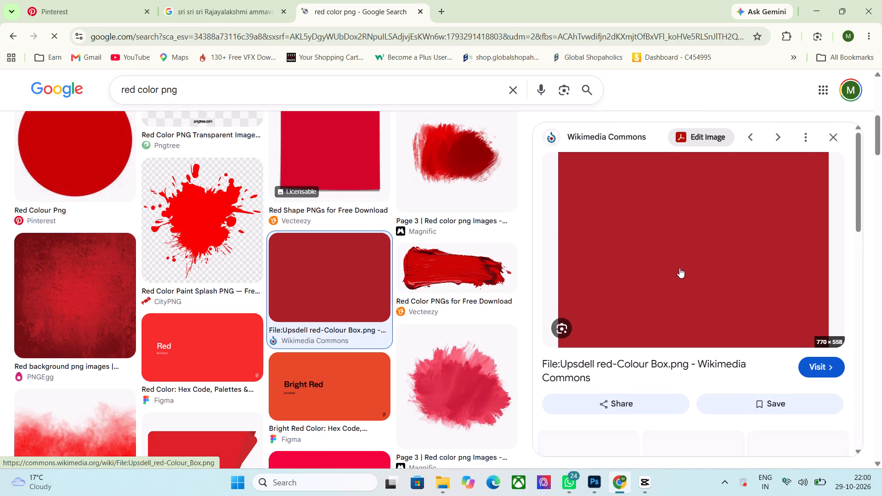
scroll(679, 268, "down", 1)
scroll(679, 268, "up", 1)
right_click(679, 268)
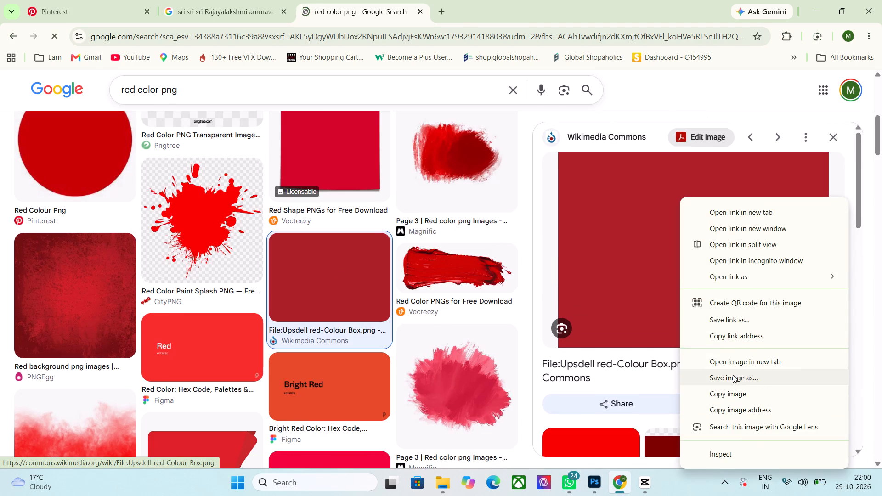
left_click(733, 375)
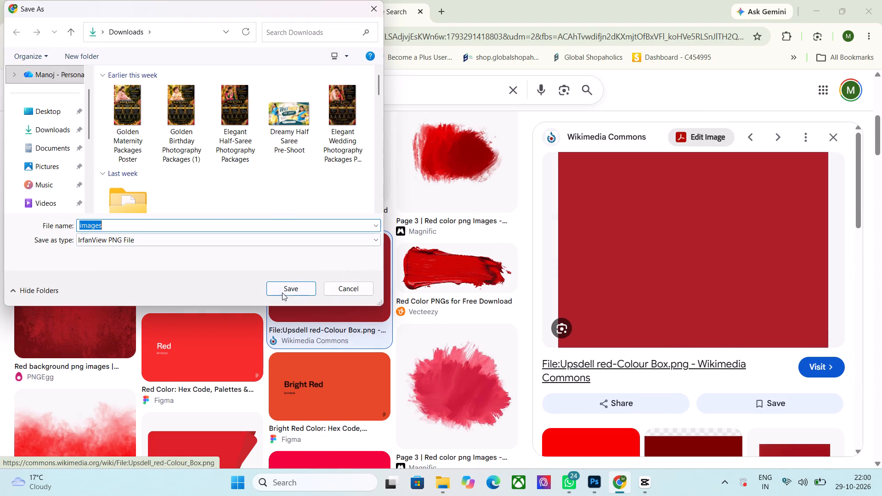
left_click(286, 287)
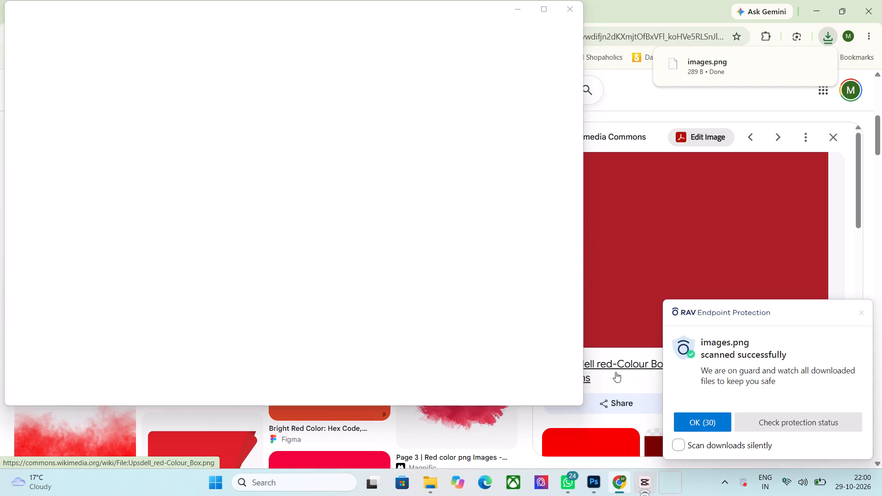
Close the Adobe Express Photos window showing images.png and dismiss the RAV Endpoint Protection notice.
left_click(571, 8)
triple_click(569, 9)
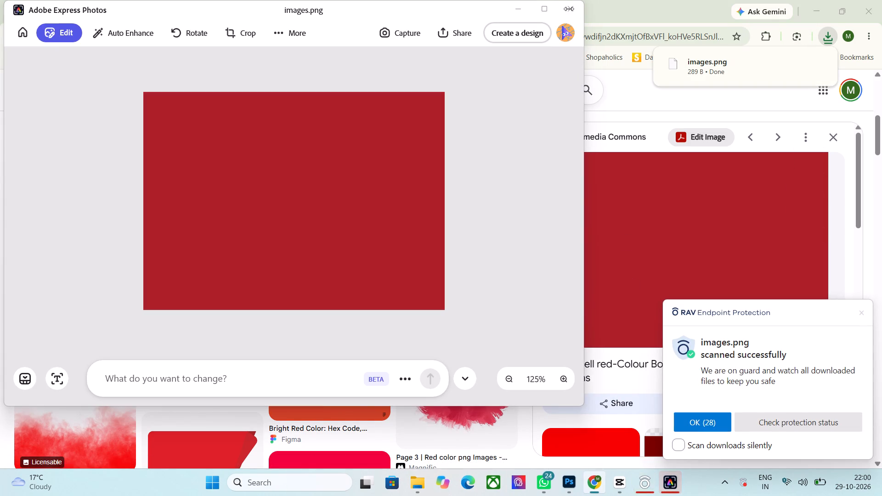
left_click(675, 480)
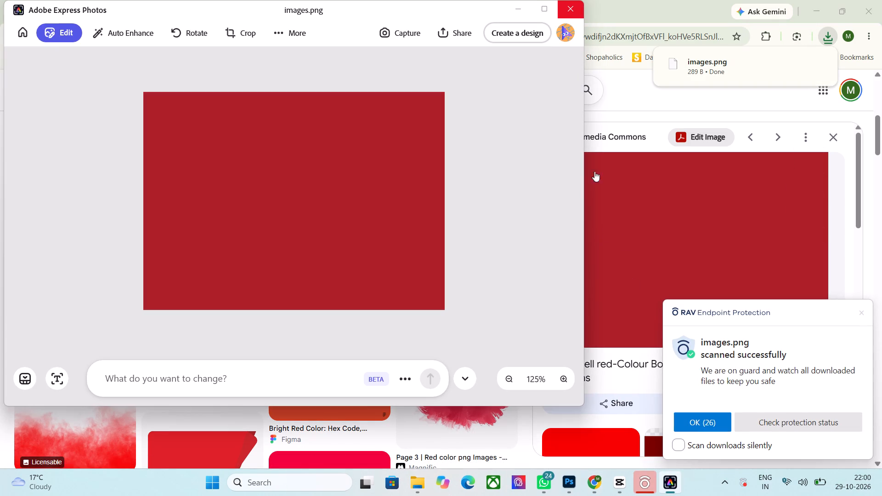
left_click(573, 10)
left_click(860, 308)
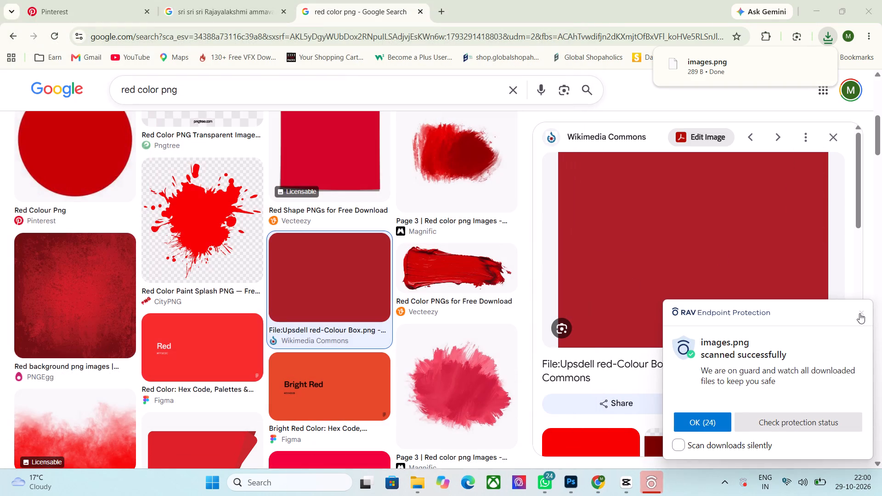
left_click(859, 313)
Bring the red images file from the Downloads folder in File Explorer onto the CapCut timeline.
left_click(646, 484)
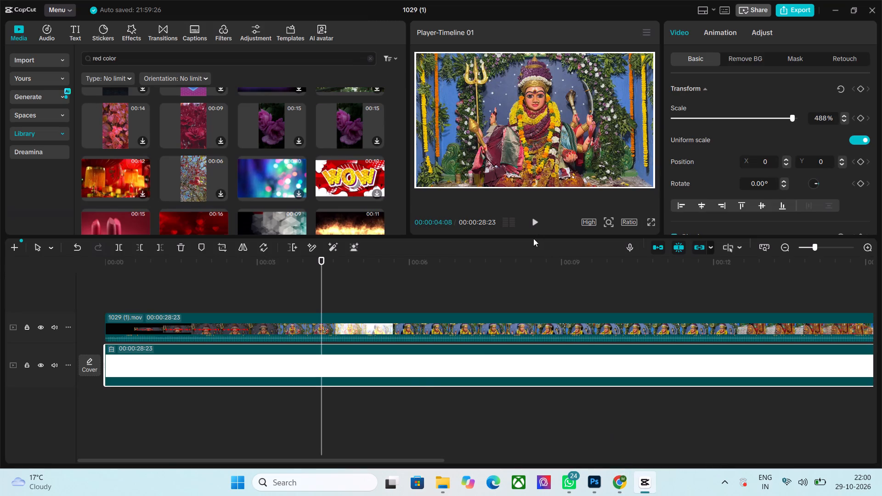
left_click(439, 485)
left_click(449, 489)
left_click(402, 421)
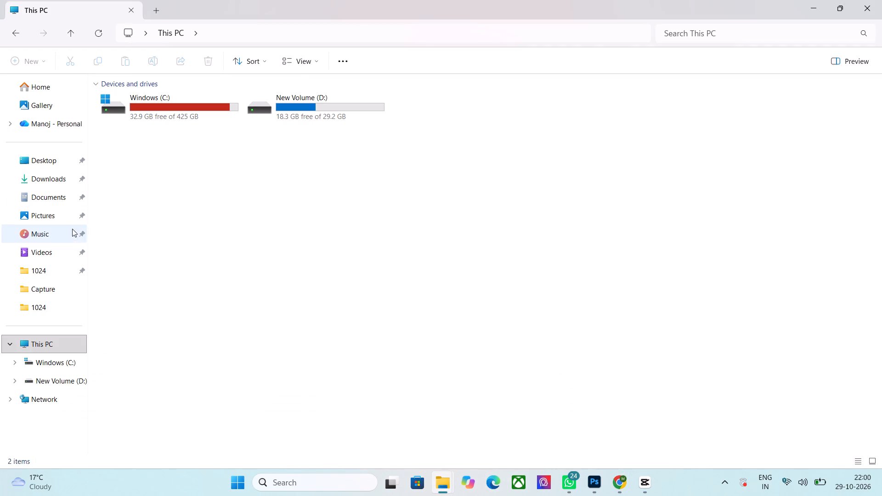
left_click(57, 181)
left_click_drag(113, 114, 491, 235)
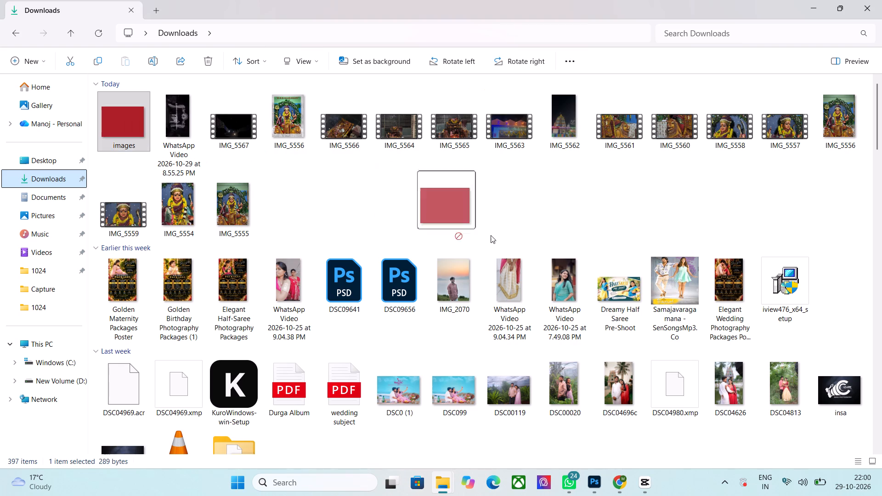
left_click_drag(491, 235, 386, 352)
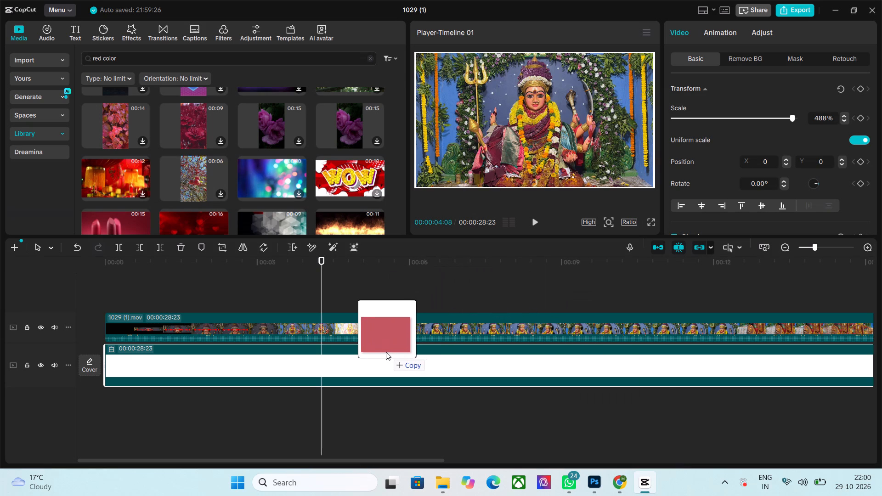
left_click_drag(386, 352, 381, 361)
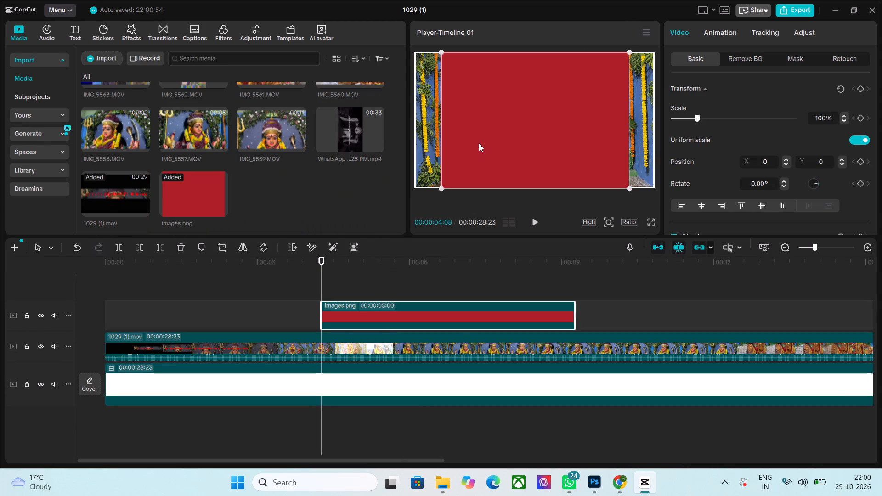
Move the 1029 (1).mov clip above the red images.png clip and extend the red clip's start to the beginning of the timeline.
left_click_drag(462, 349, 465, 280)
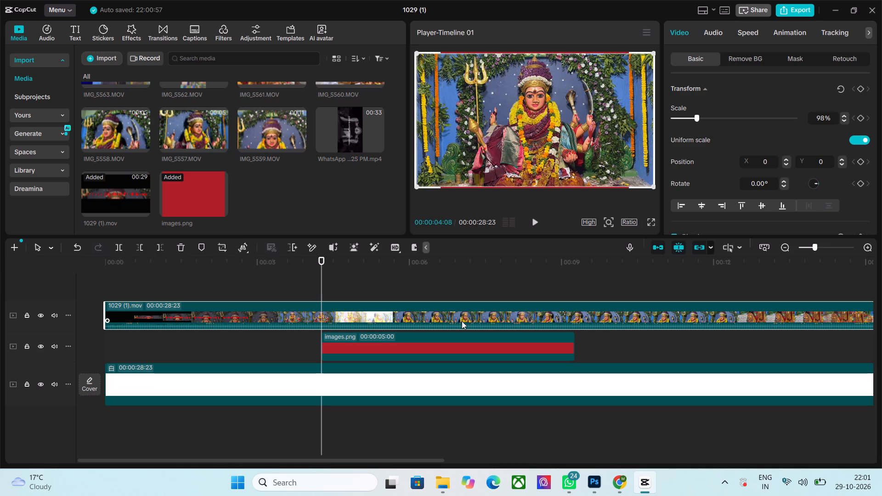
left_click(444, 349)
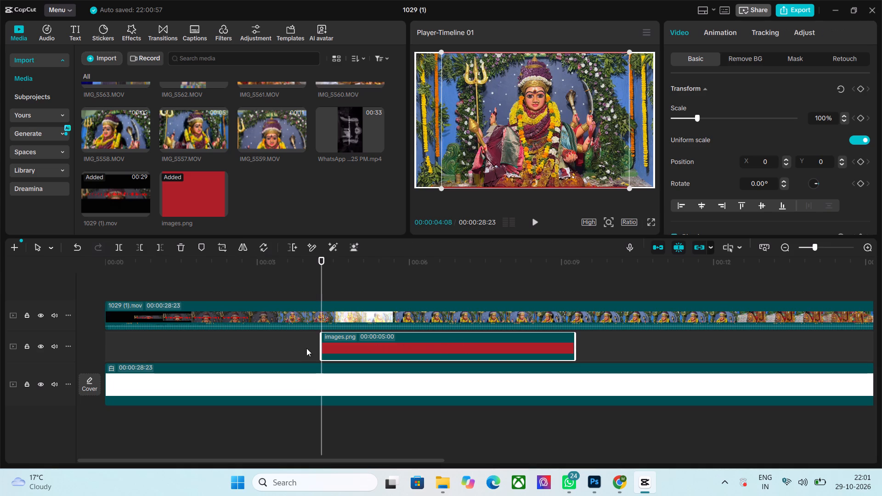
left_click_drag(321, 350, 71, 338)
Scale the red images.png clip up to 500%.
left_click_drag(708, 118, 735, 120)
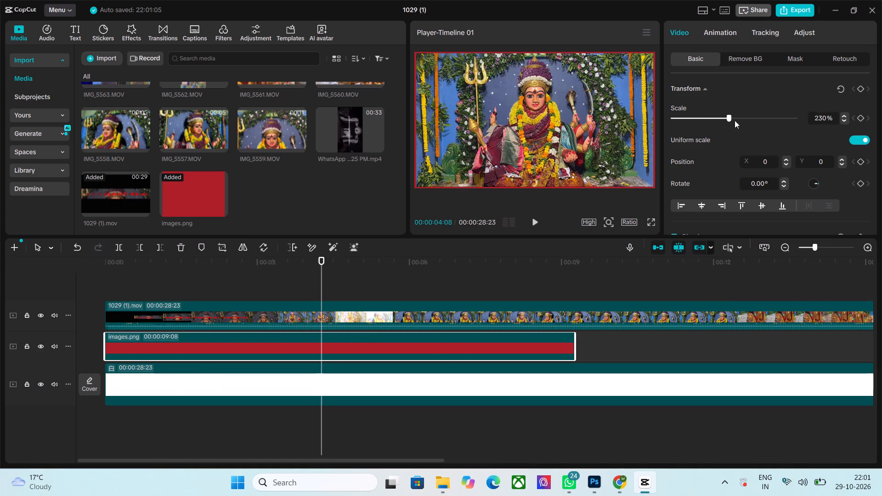
left_click_drag(735, 120, 792, 127)
left_click_drag(793, 117, 804, 120)
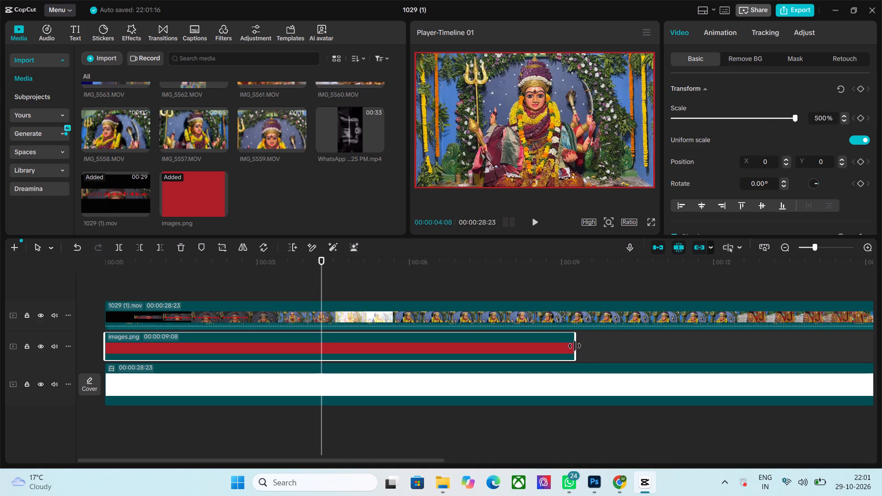
Extend the end of the red images.png clip to match the end of the 1029 (1).mov clip.
left_click_drag(576, 346, 867, 364)
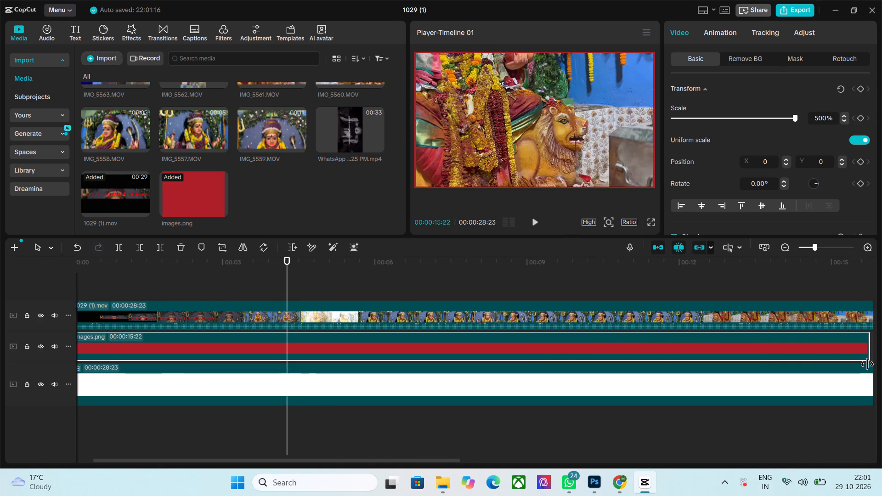
left_click_drag(867, 364, 867, 366)
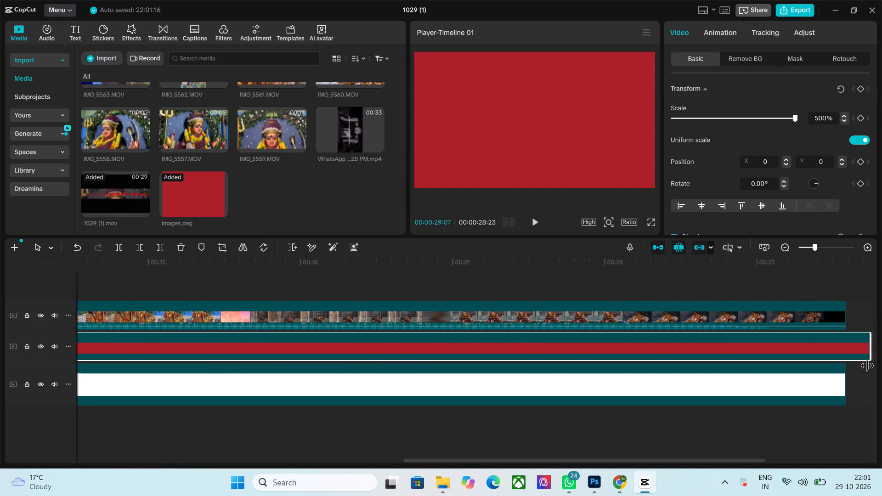
left_click_drag(867, 366, 551, 349)
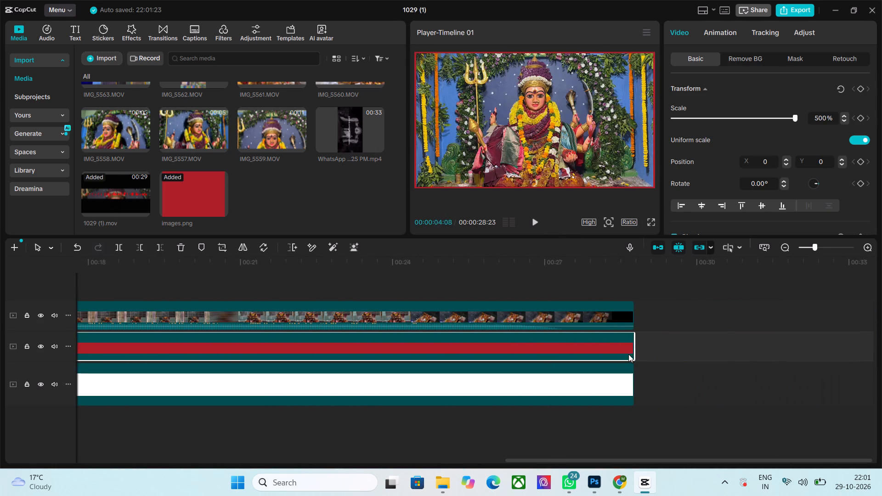
Check the closing frames of the video with its red border, between about 00:00:28:08 and 00:00:28:17.
left_click_drag(144, 278, 211, 292)
left_click(211, 292)
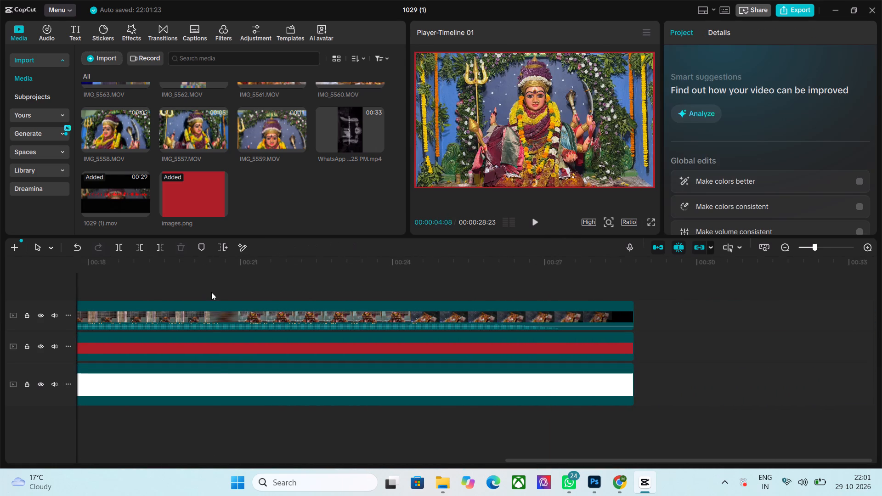
left_click_drag(211, 292, 622, 327)
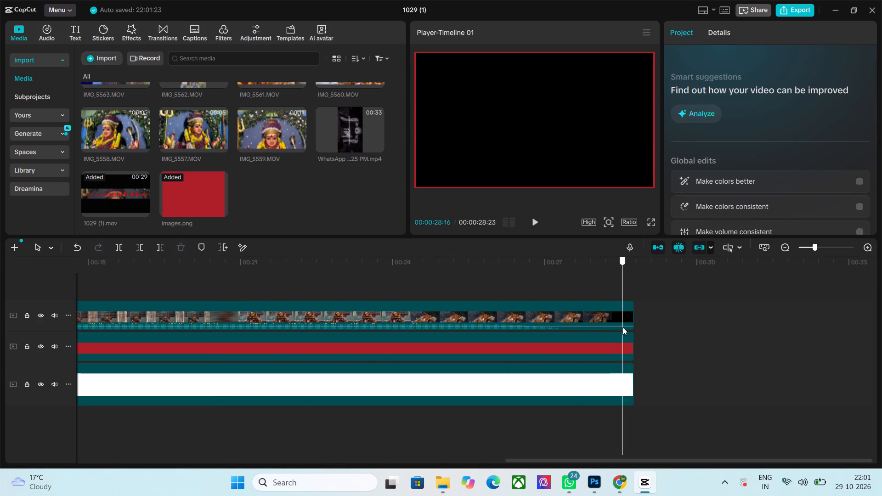
left_click_drag(622, 327, 625, 329)
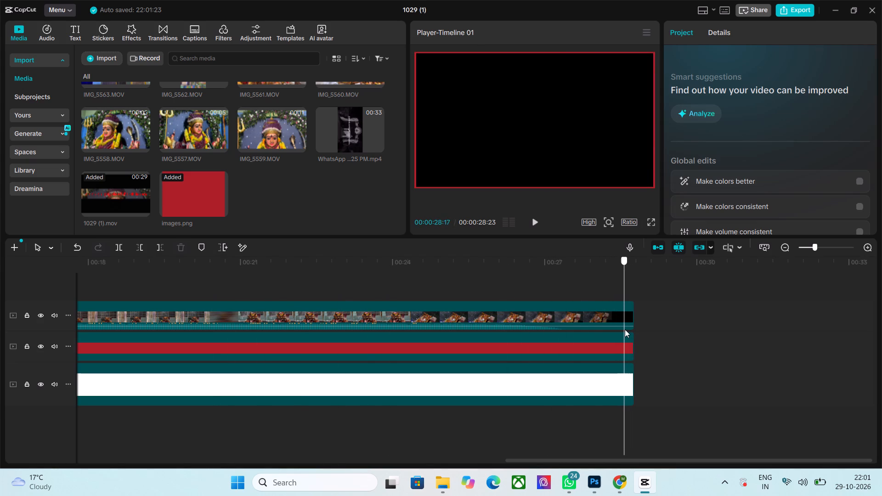
left_click_drag(625, 329, 621, 332)
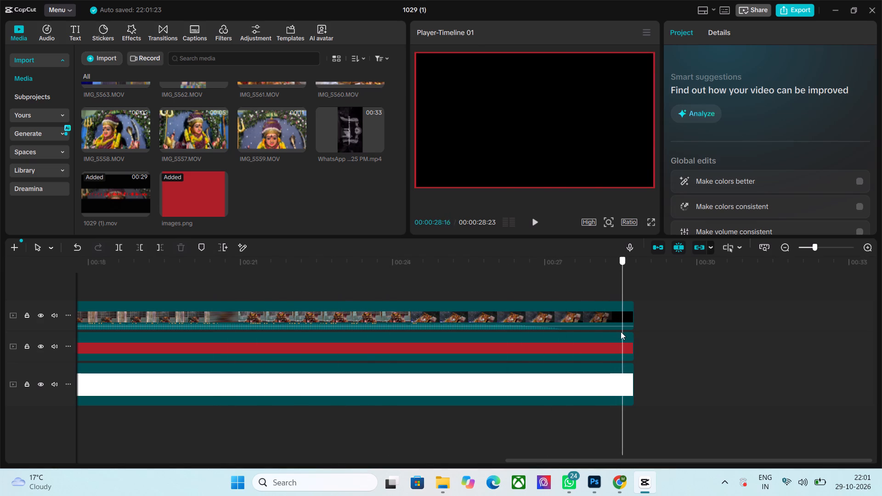
left_click_drag(621, 332, 610, 343)
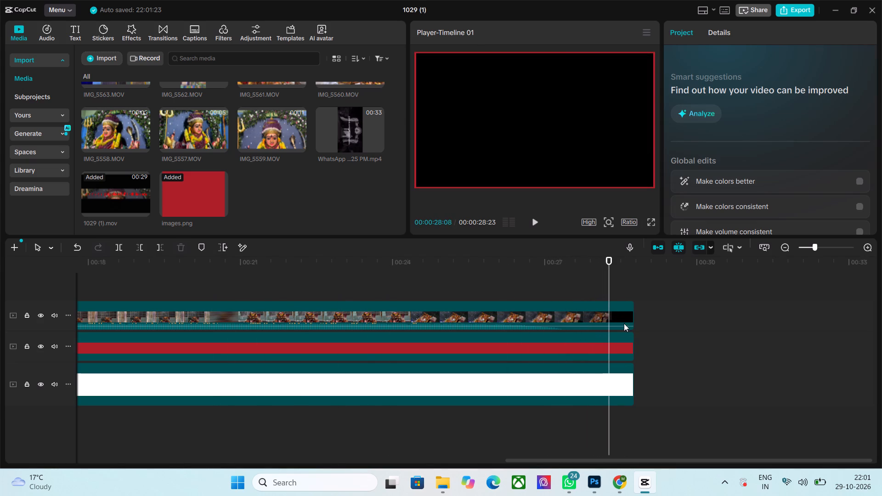
Export the video as 1029 (1)(2) to drive D: at 1080P, Higher bit rate, HEVC, mov and 30fps.
left_click(788, 15)
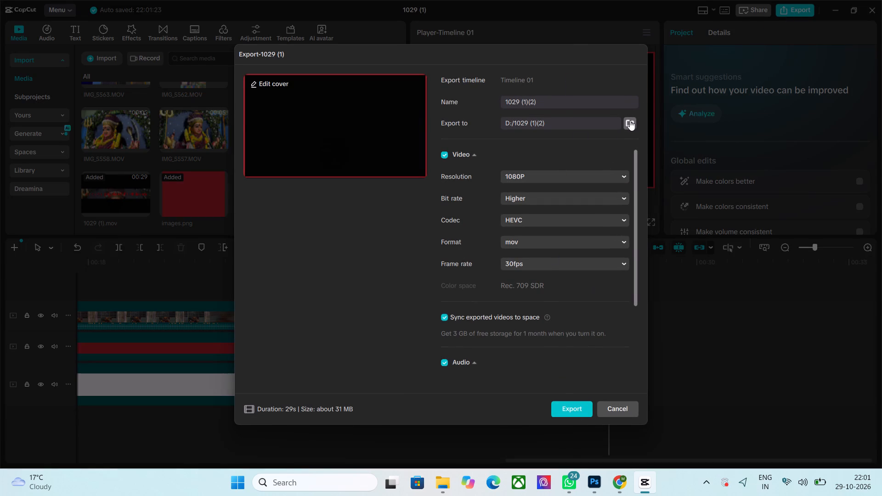
left_click(607, 178)
left_click(607, 178)
left_click(583, 409)
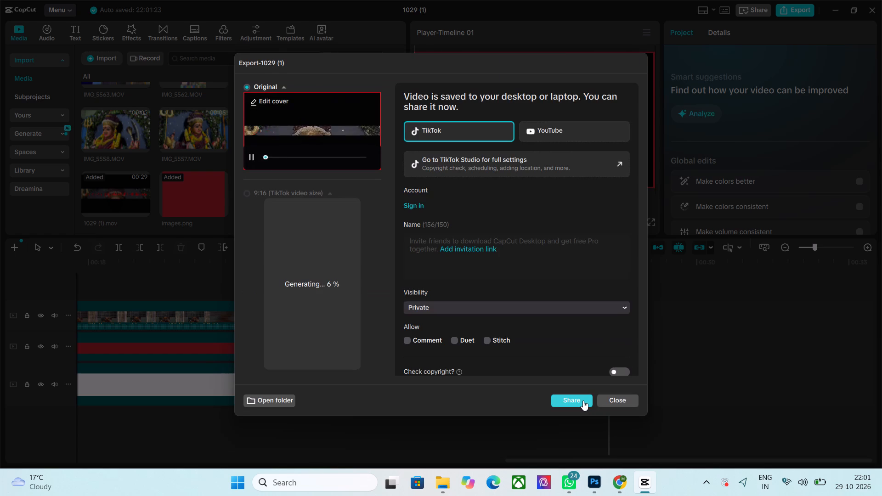
Close the export window of the 1029 (1) video without sharing it.
left_click(615, 399)
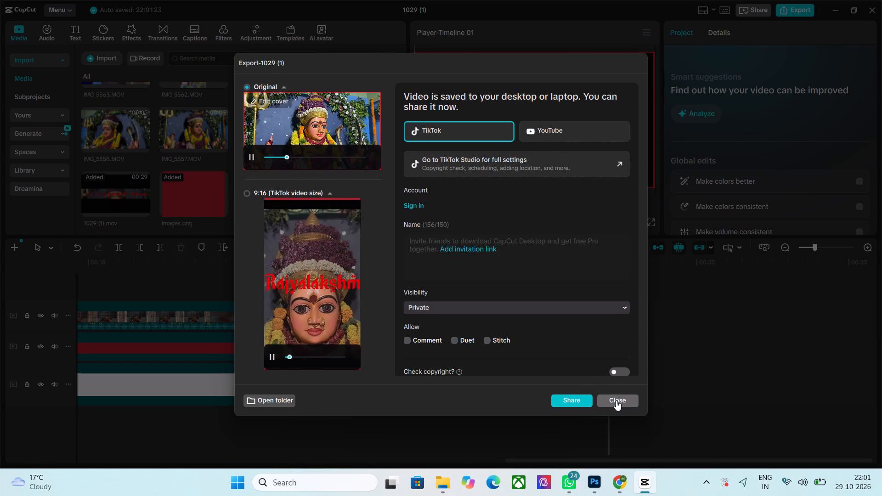
left_click(616, 400)
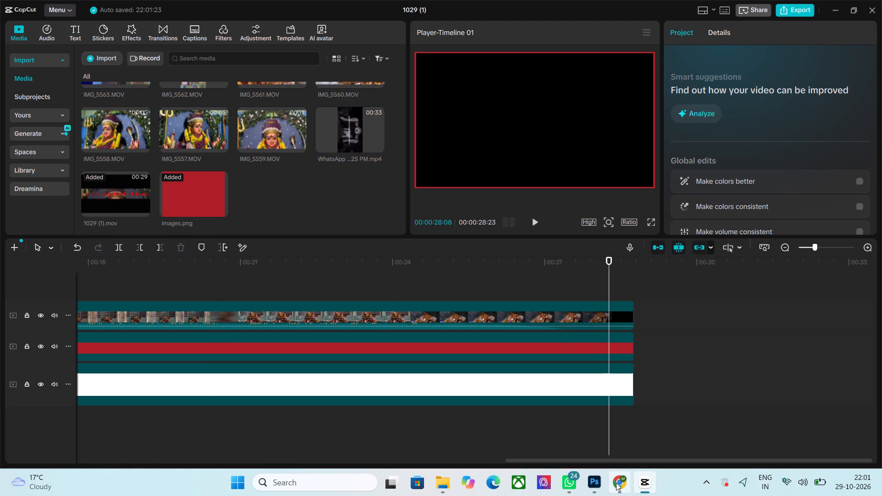